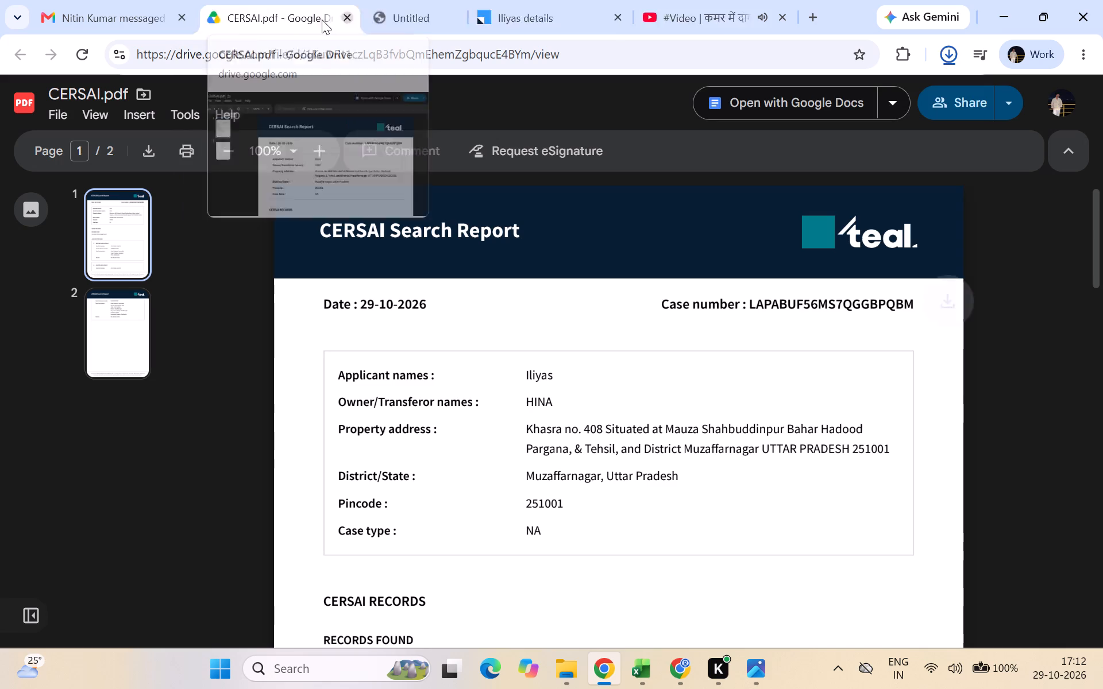
Close the CERSAI.pdf preview.
left_click(398, 20)
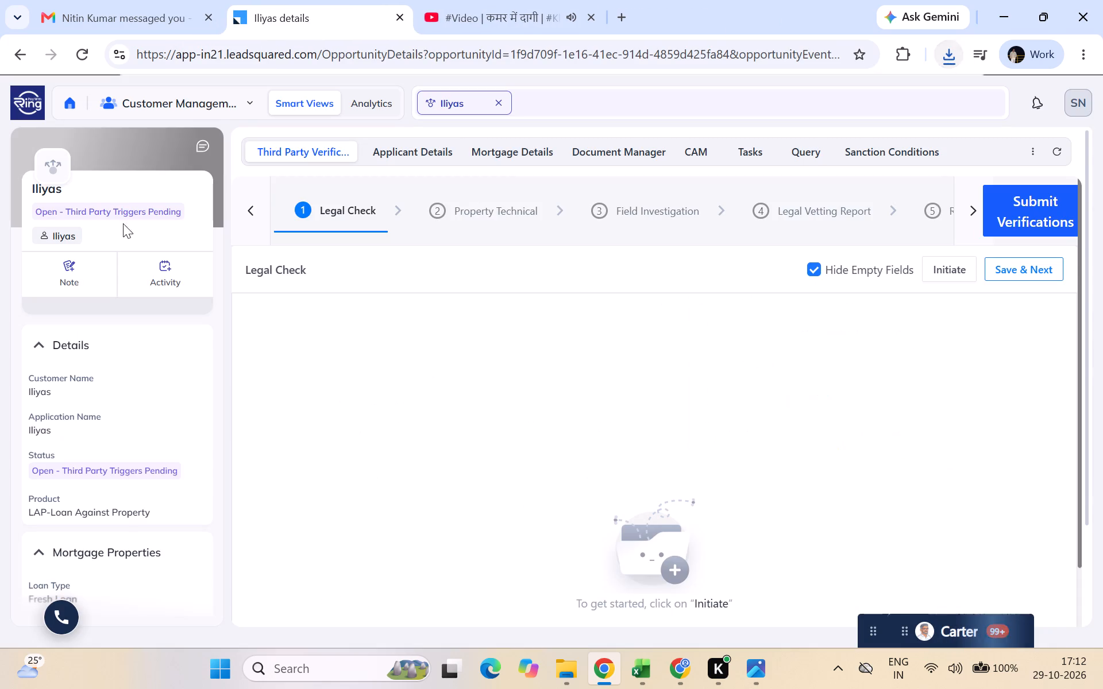
Download the DPSR.pdf attachment from the sent internal legal opinion request email and close its preview.
left_click(128, 17)
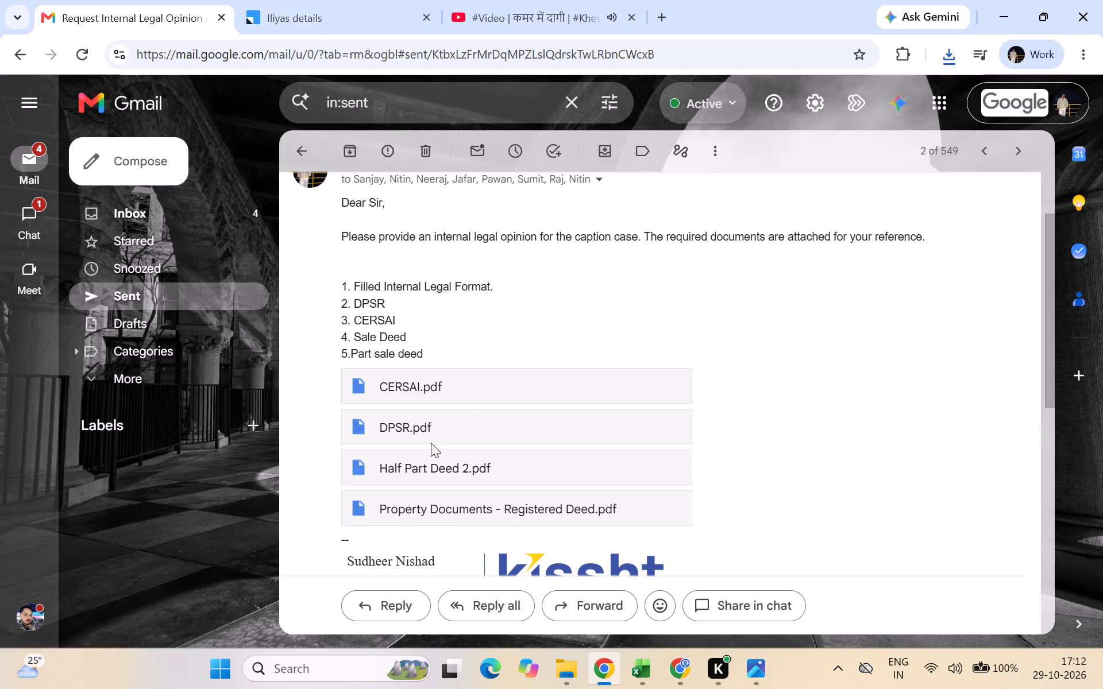
left_click(406, 429)
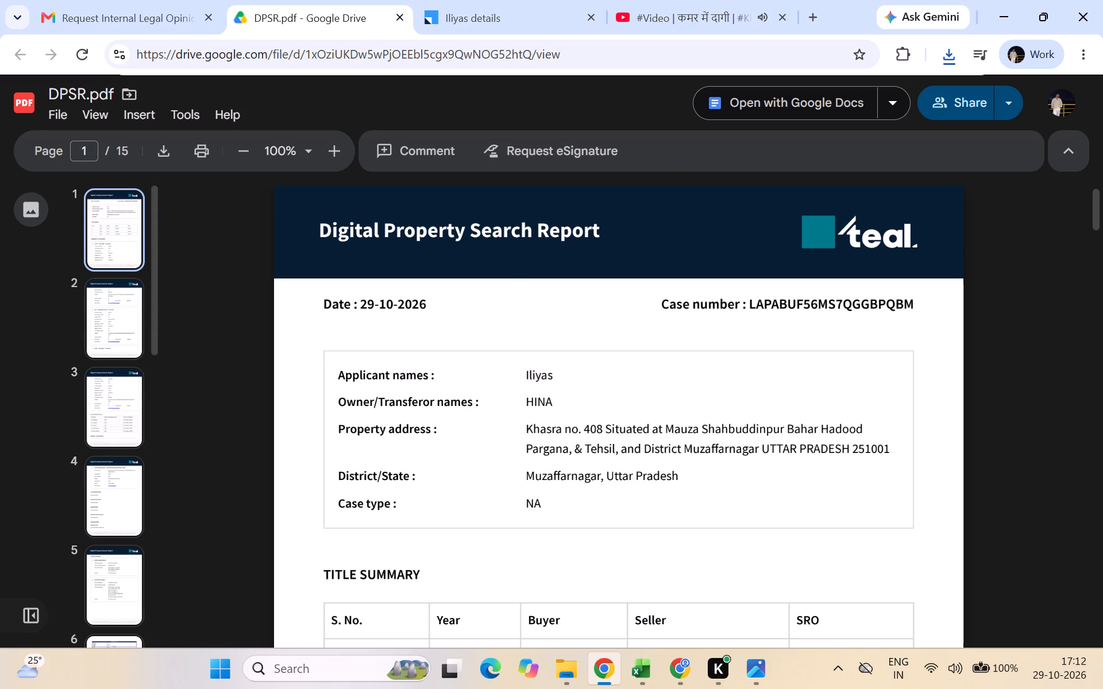
left_click(162, 148)
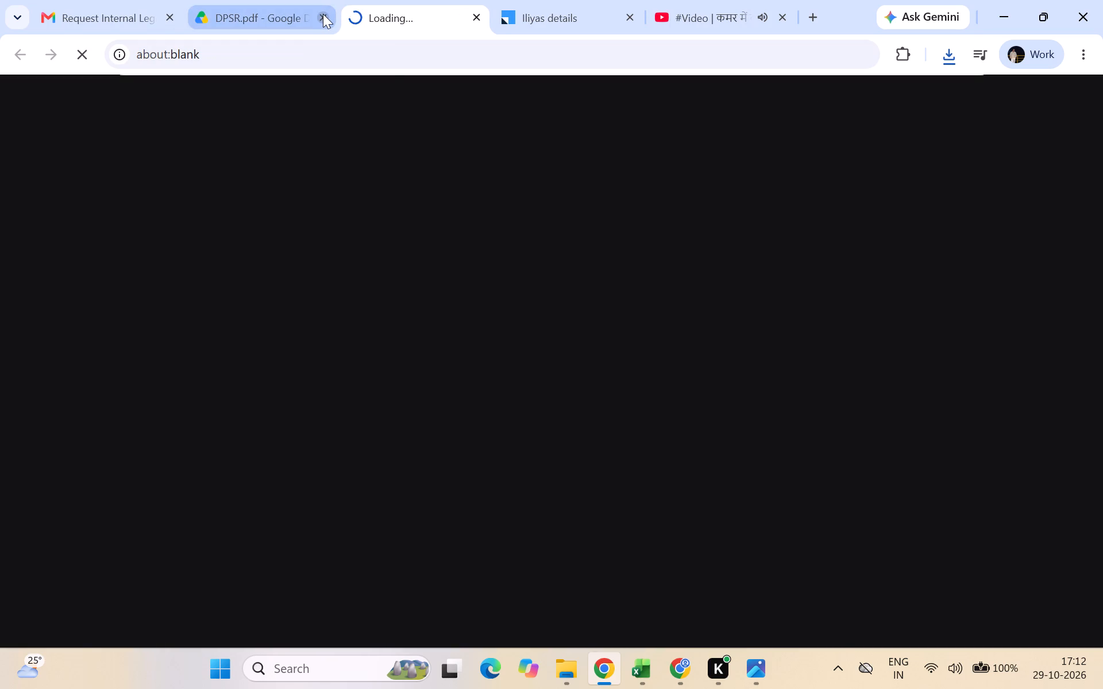
left_click(399, 14)
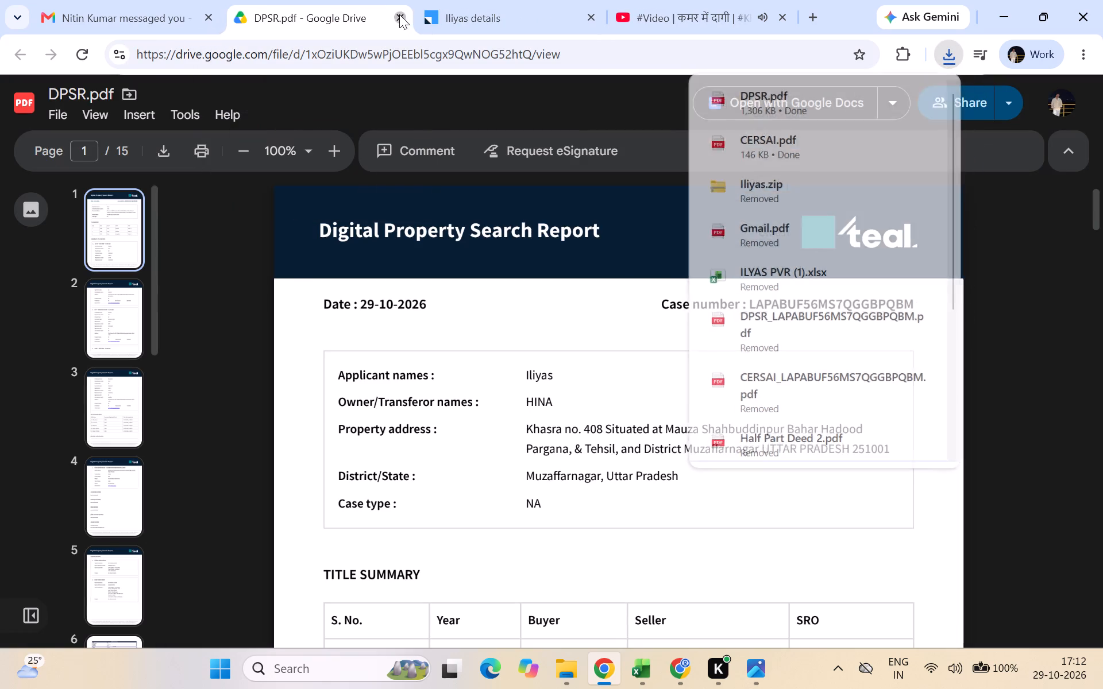
Open the Half Part Deed 2.pdf attachment from the same sent email for downloading.
left_click(163, 7)
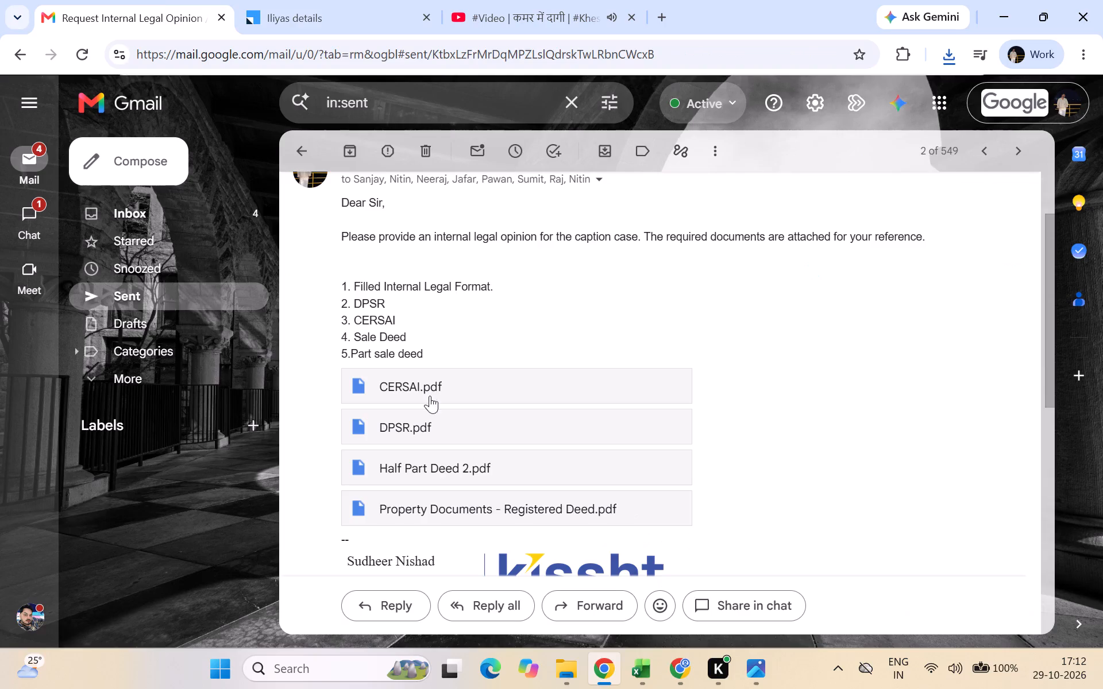
scroll(466, 436, "down", 1)
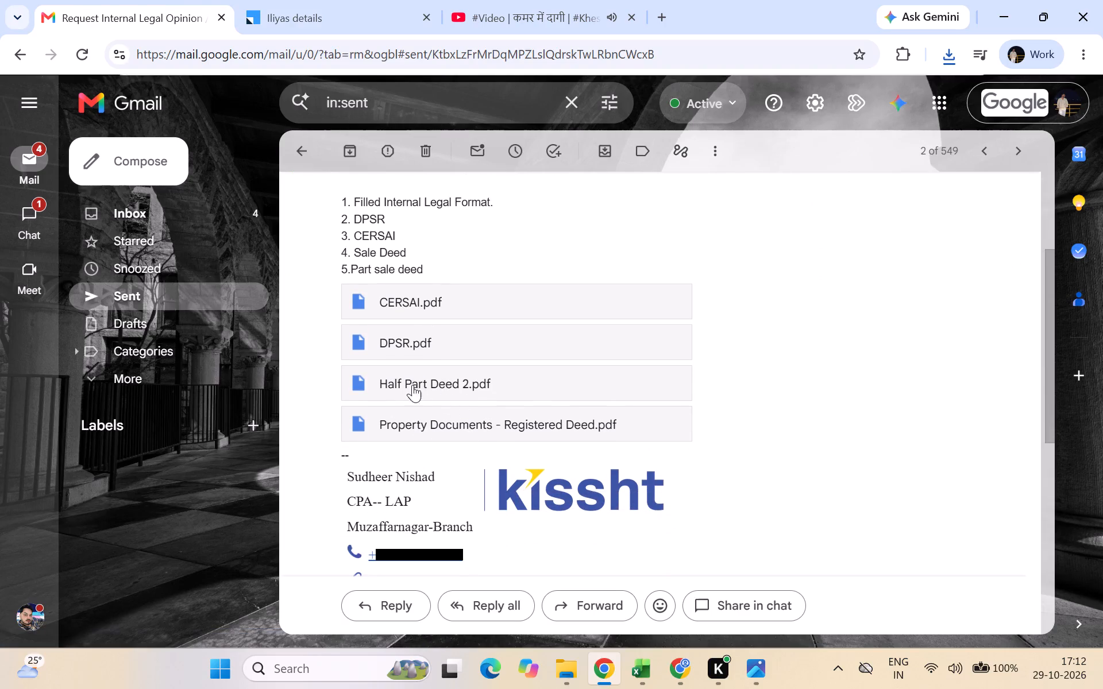
left_click(419, 380)
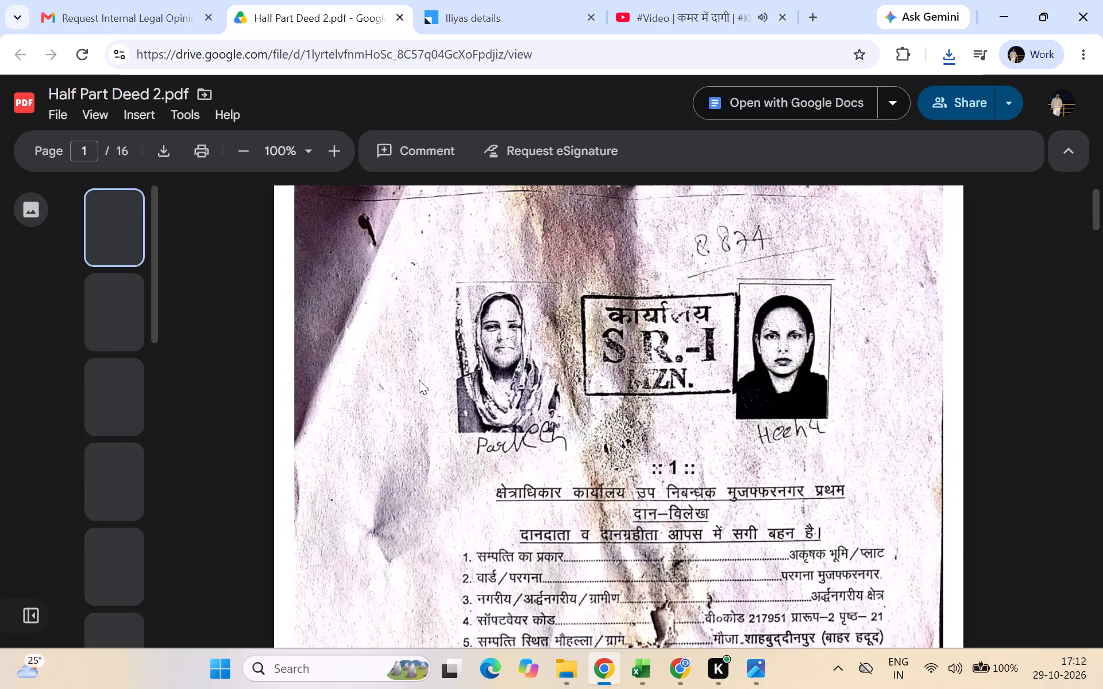
Download Half Part Deed 2.pdf and close its preview.
left_click(164, 146)
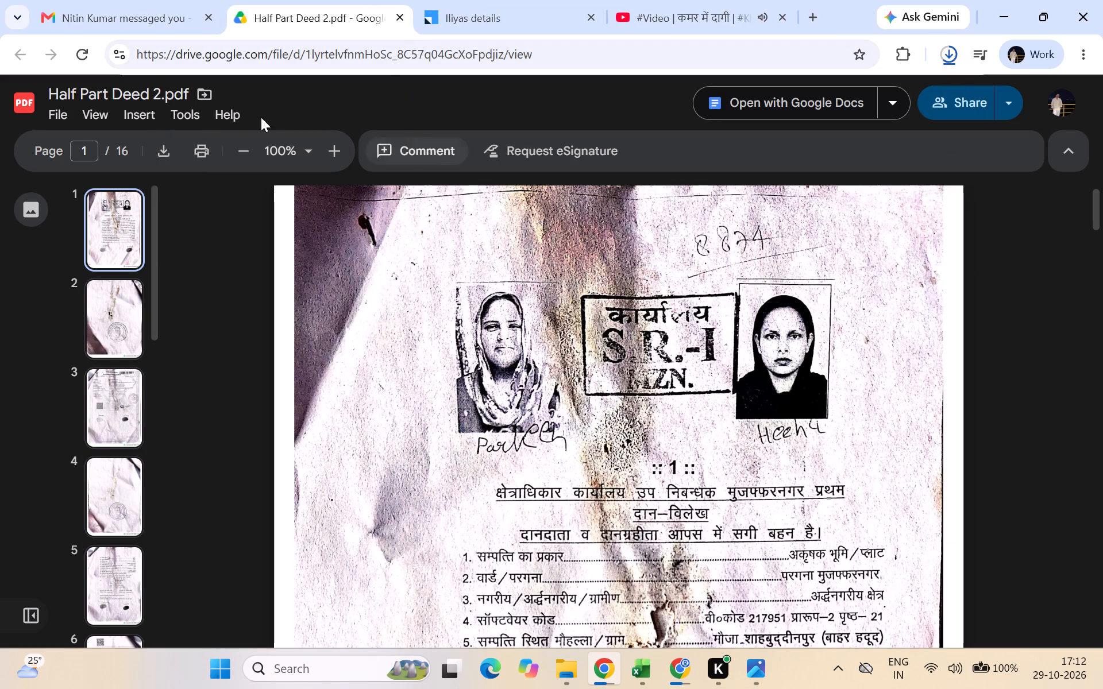
left_click(401, 16)
Download the LEGAL FORMAT .docx attachment from the sent internal legal opinion request email.
left_click(134, 12)
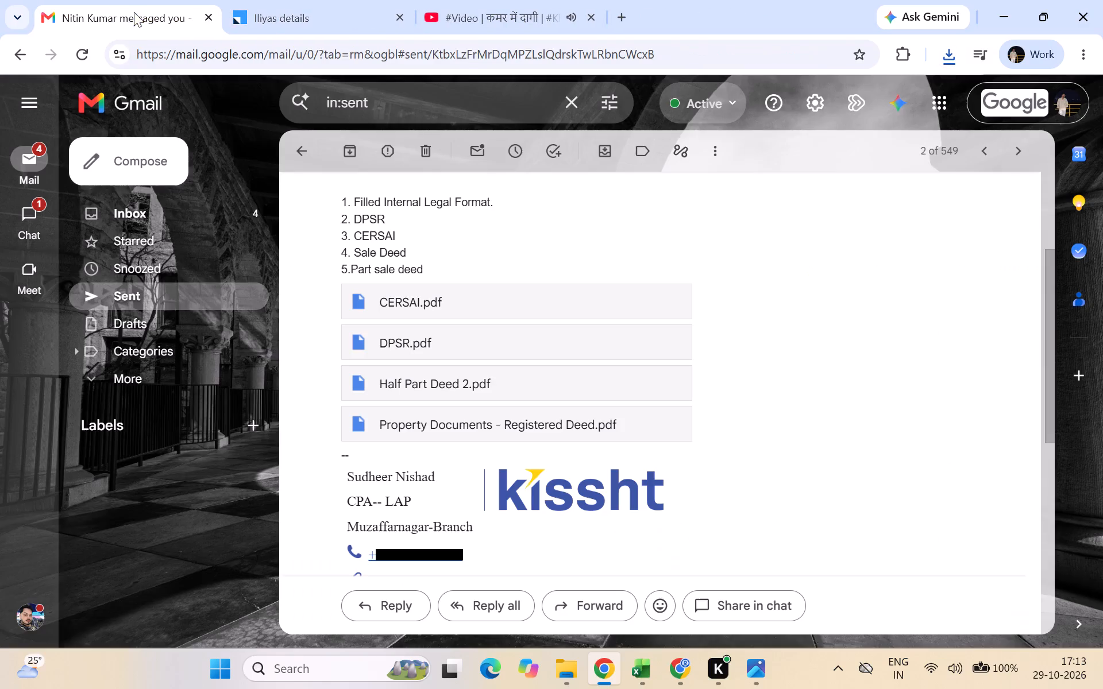
scroll(452, 428, "down", 6)
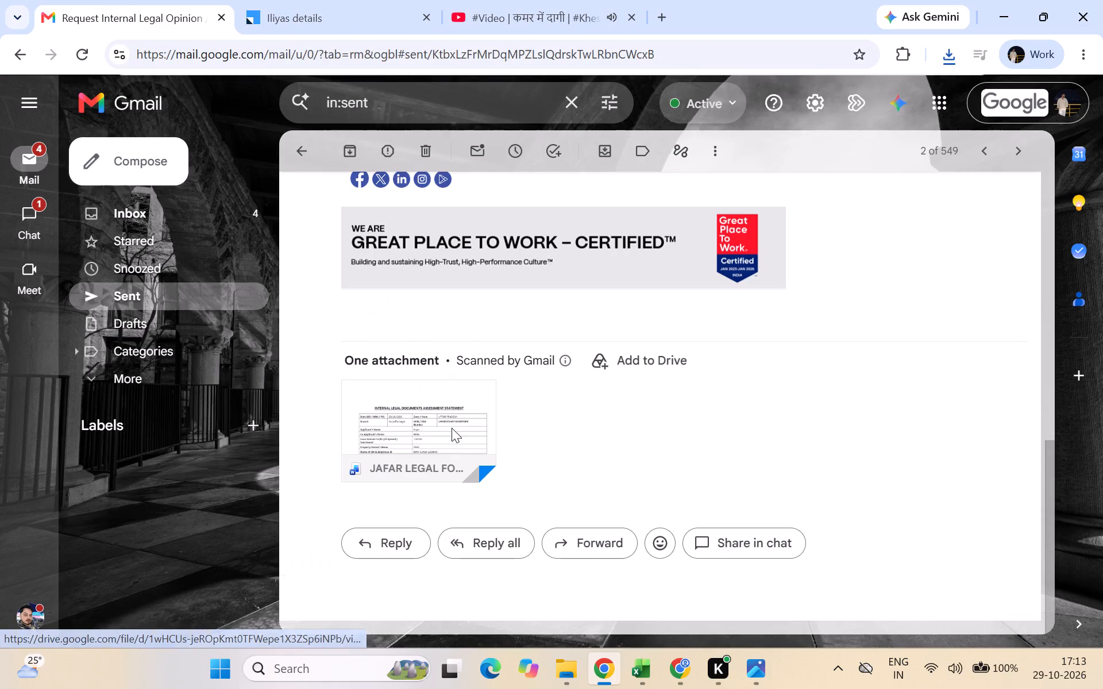
left_click(407, 460)
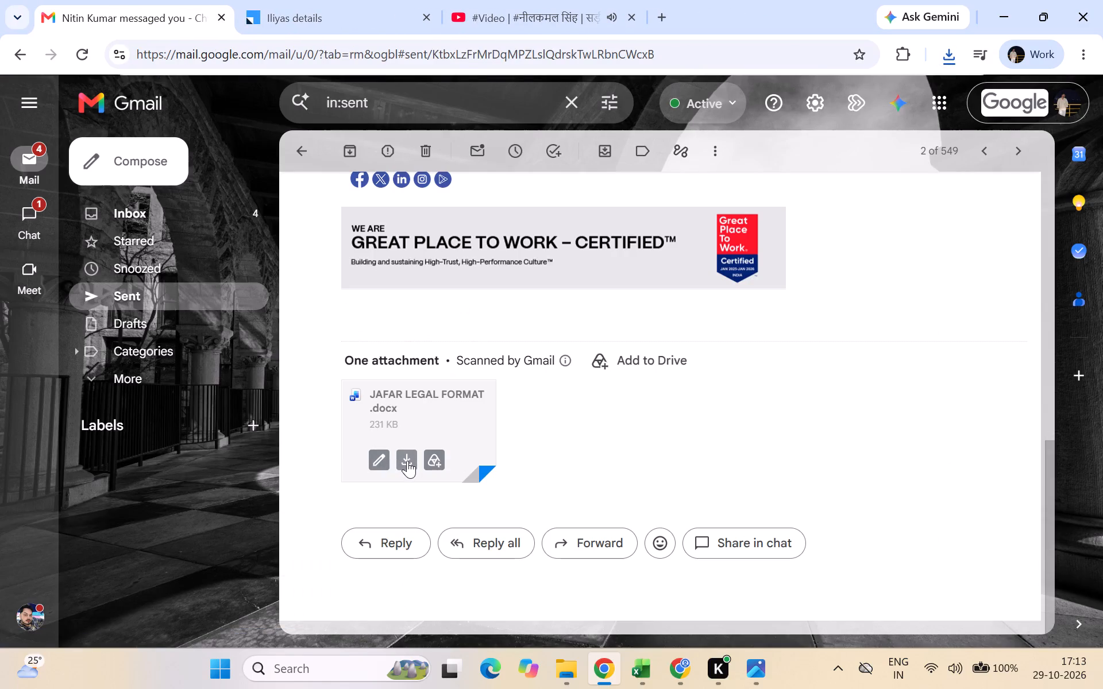
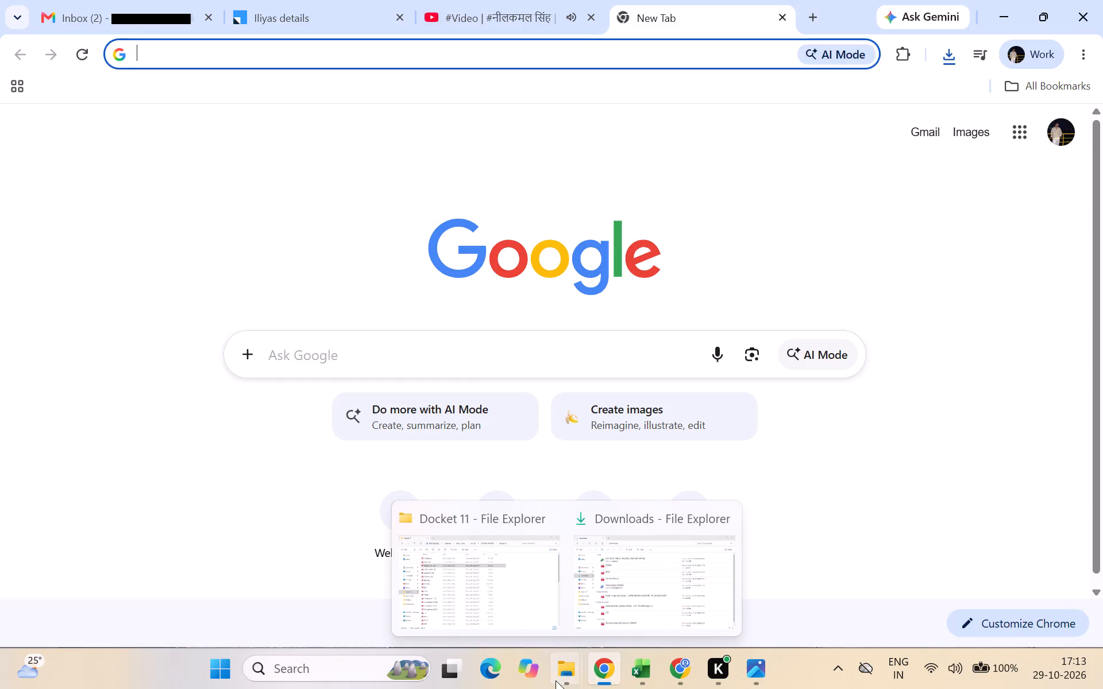
Switch to the File Explorer window showing the Docket 11 case folder.
left_click(483, 568)
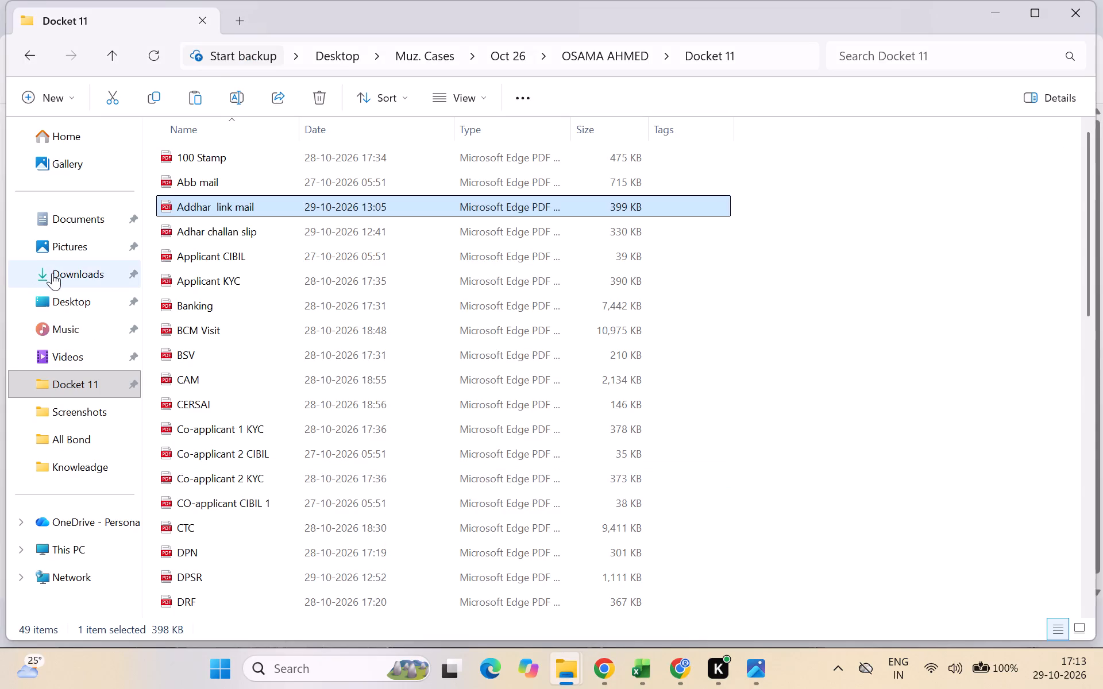
Copy the CERSAI, DPSR, Half Part Deed 2 and JAFAR LEGAL FORMAT files from the Downloads folder.
double_click(52, 273)
left_click(331, 177)
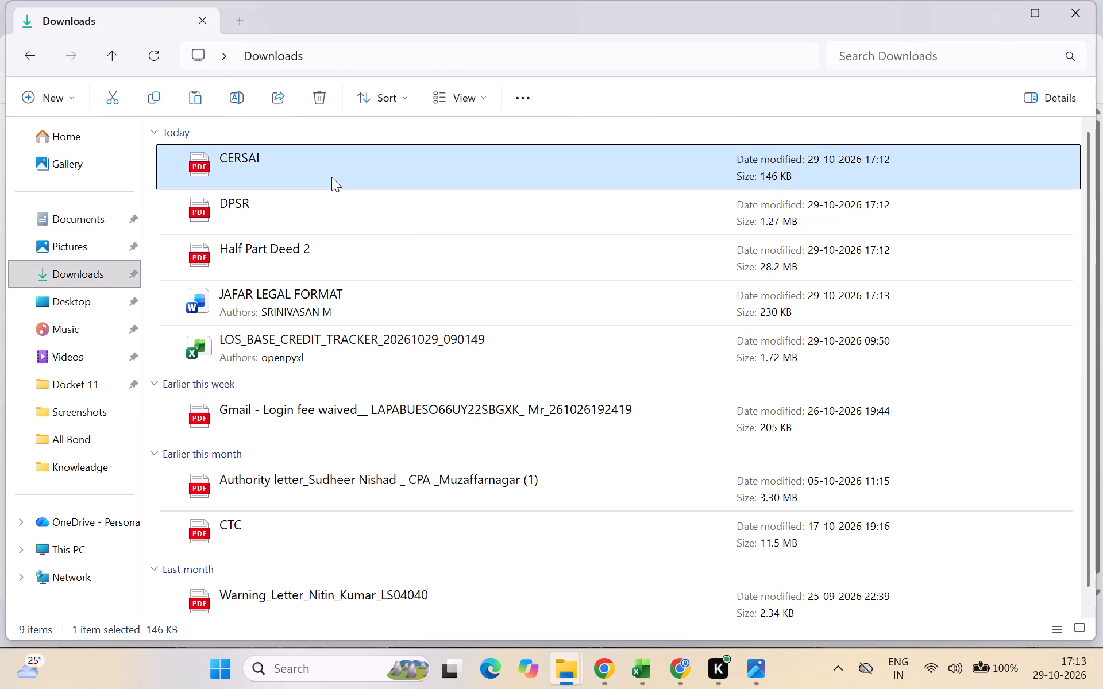
key("ctrl+shift+Left")
key("ctrl+shift+Down")
key("ctrl+shift+Down")
key("ctrl+shift+Down")
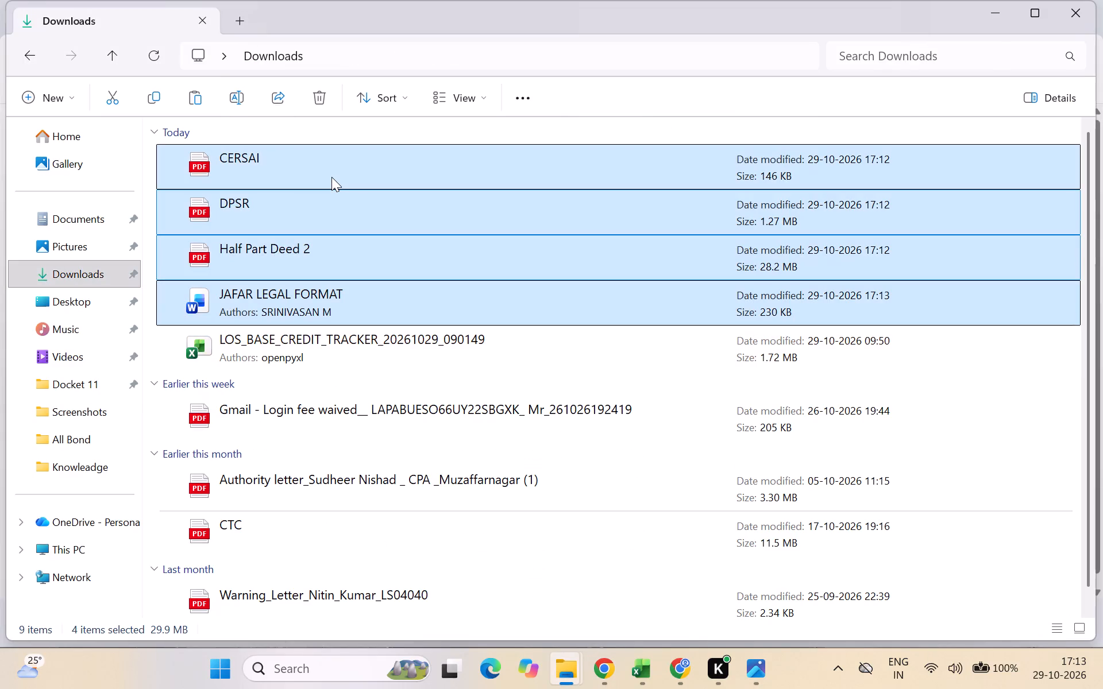
key("ctrl+c")
key("ctrl+c")
key("ctrl+c")
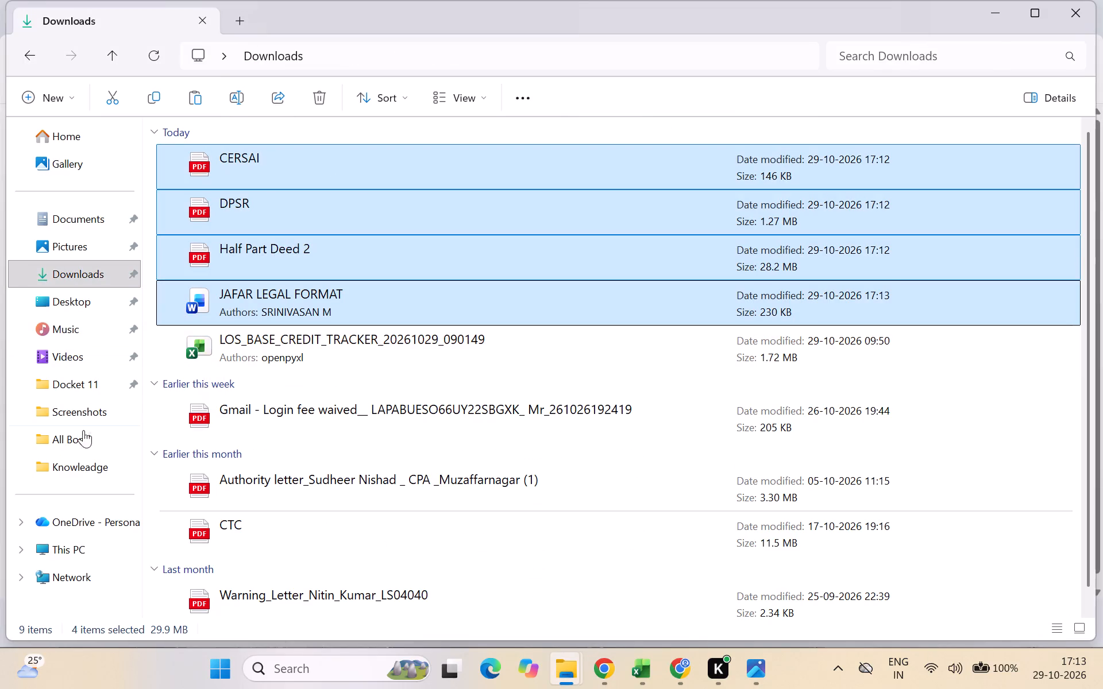
Paste the four copied files into the Iliyas folder under Desktop, Muz. Cases, Oct 26.
double_click(77, 298)
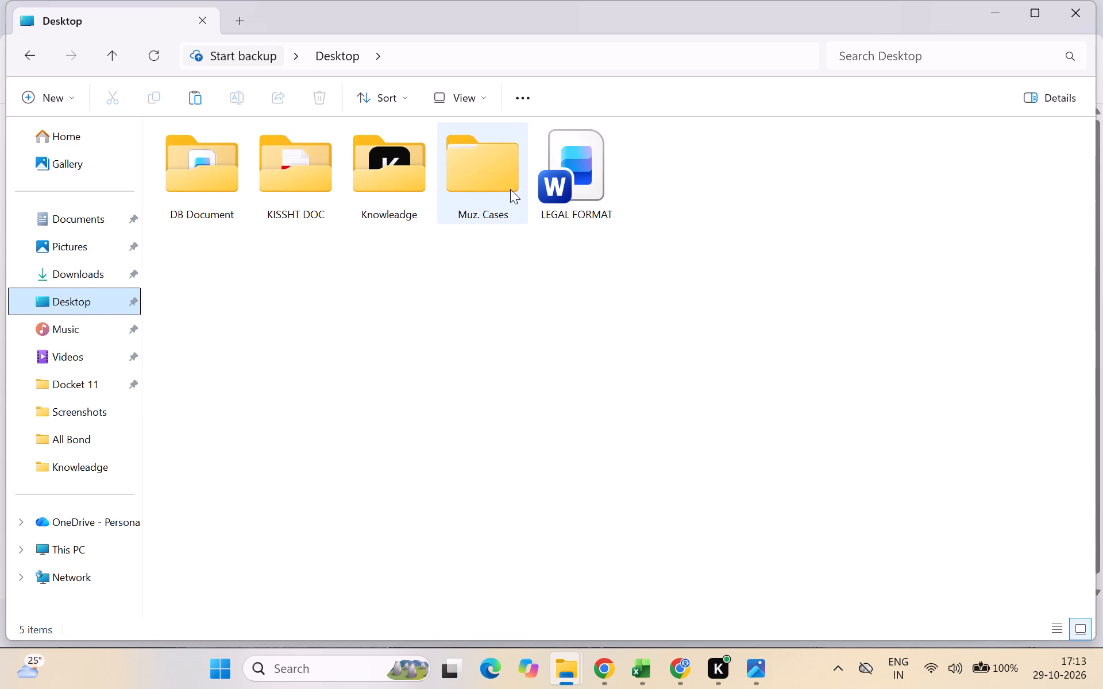
double_click(466, 181)
left_click(283, 199)
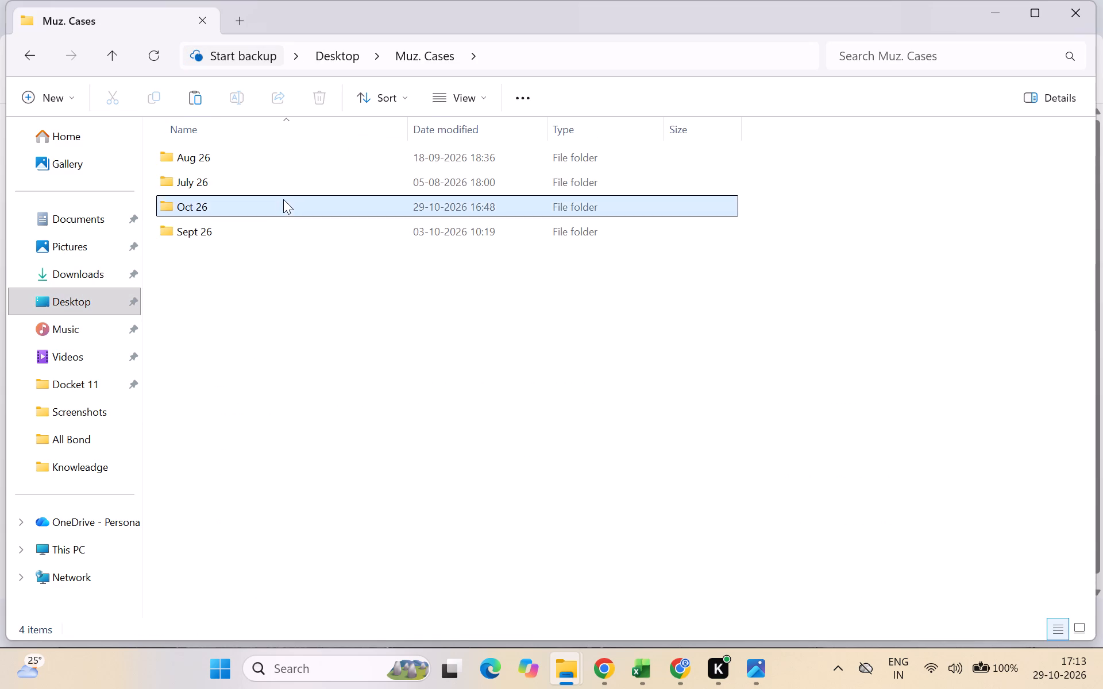
left_click_drag(283, 199, 262, 228)
left_click(262, 228)
left_click_drag(262, 228, 398, 307)
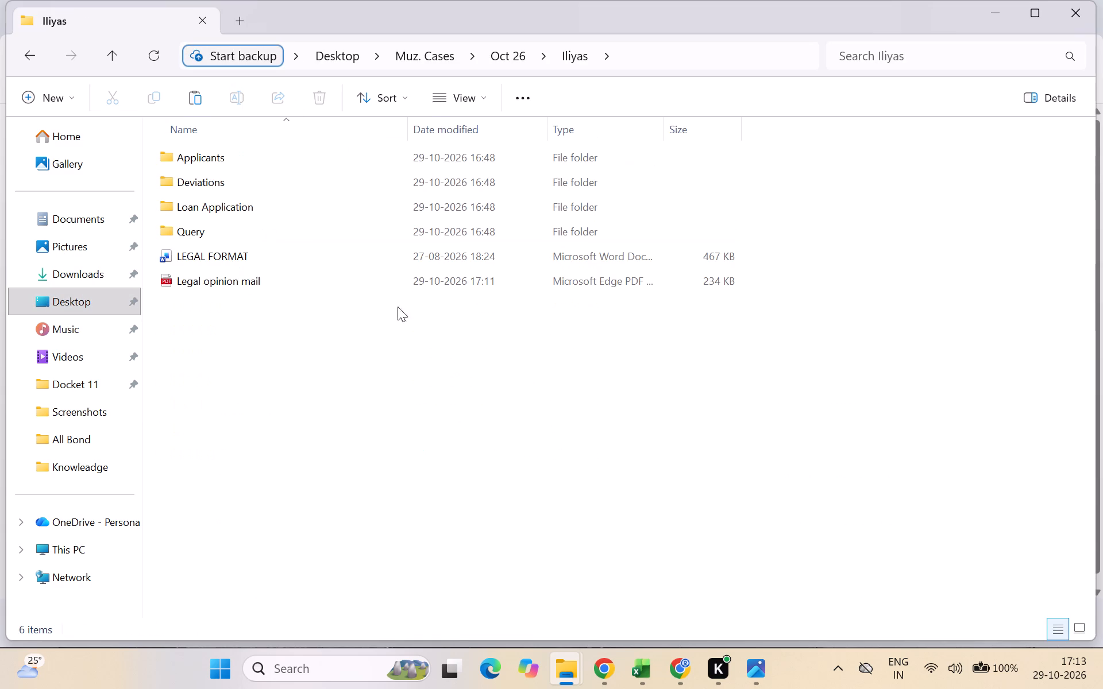
left_click_drag(398, 307, 269, 339)
key("ctrl+v")
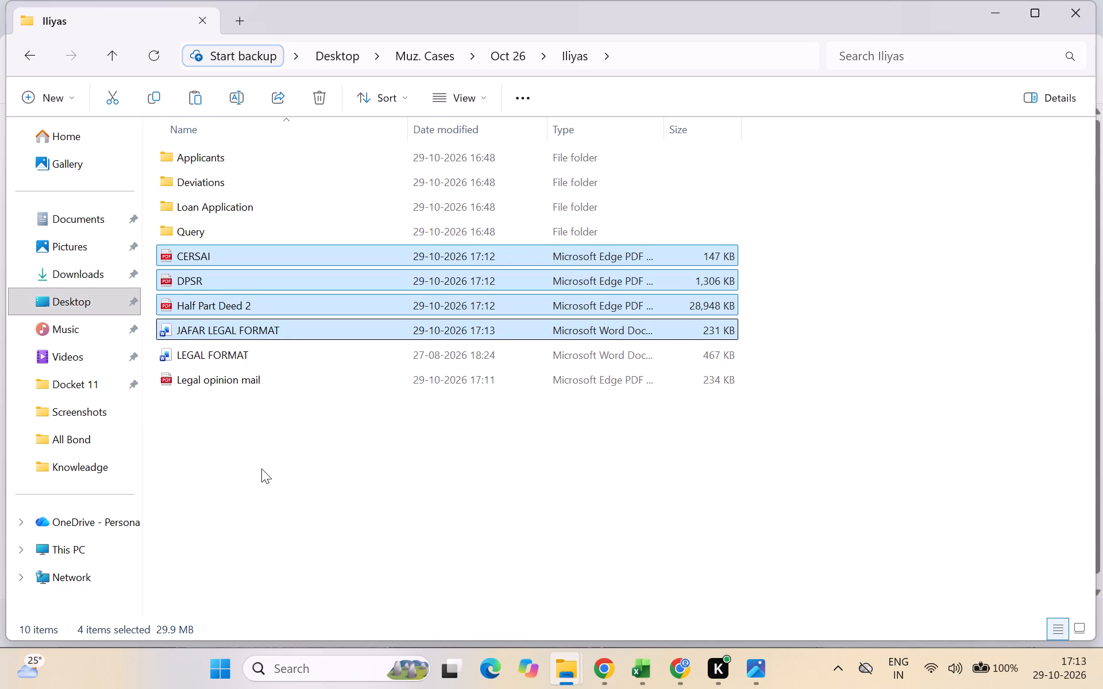
left_click(261, 469)
Create a new folder named Docket 1 inside the Iliyas folder.
left_click(38, 86)
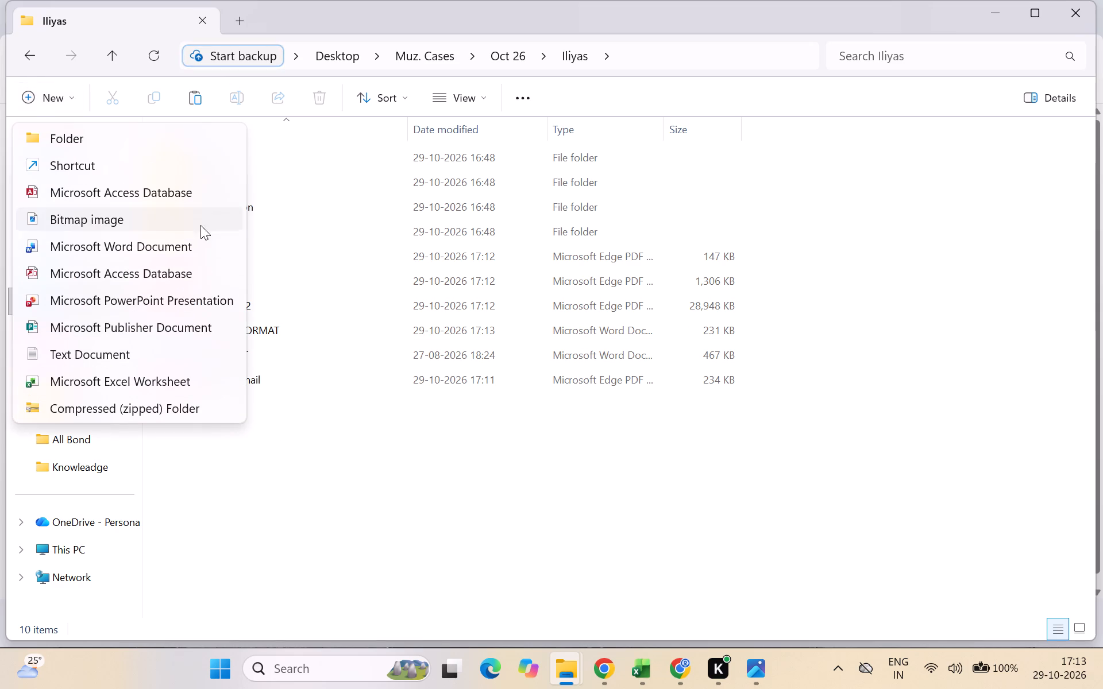
left_click(148, 138)
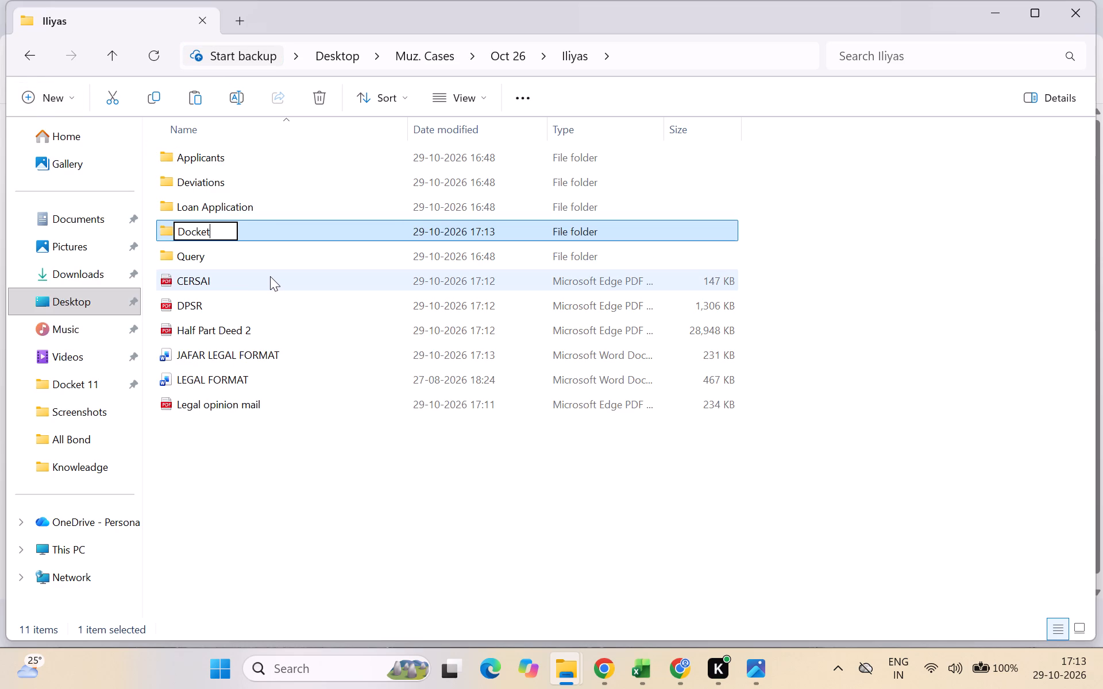
key("space")
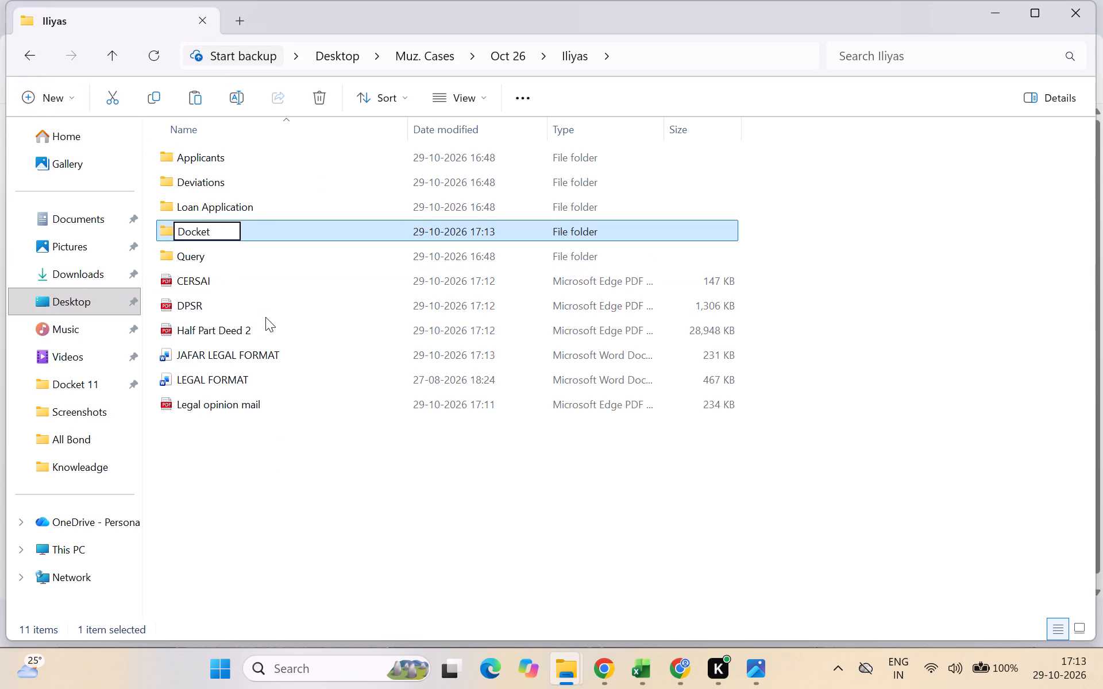
key("1")
left_click(273, 481)
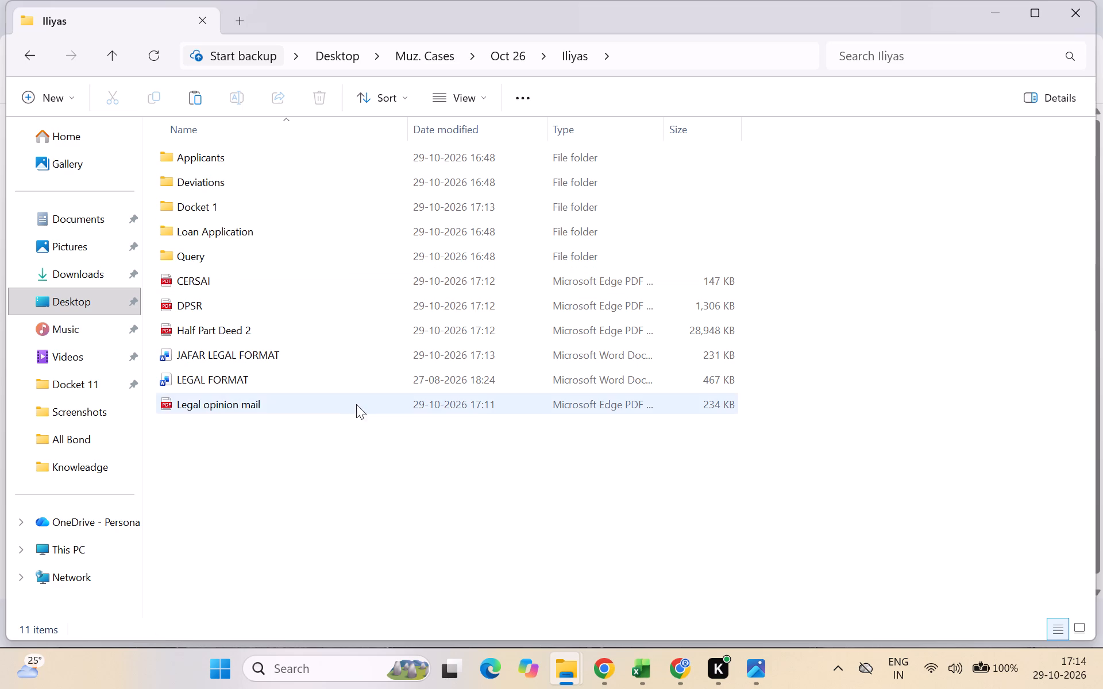
Switch to Chrome, search for PDF24 and open its Merge PDF tool.
left_click(601, 661)
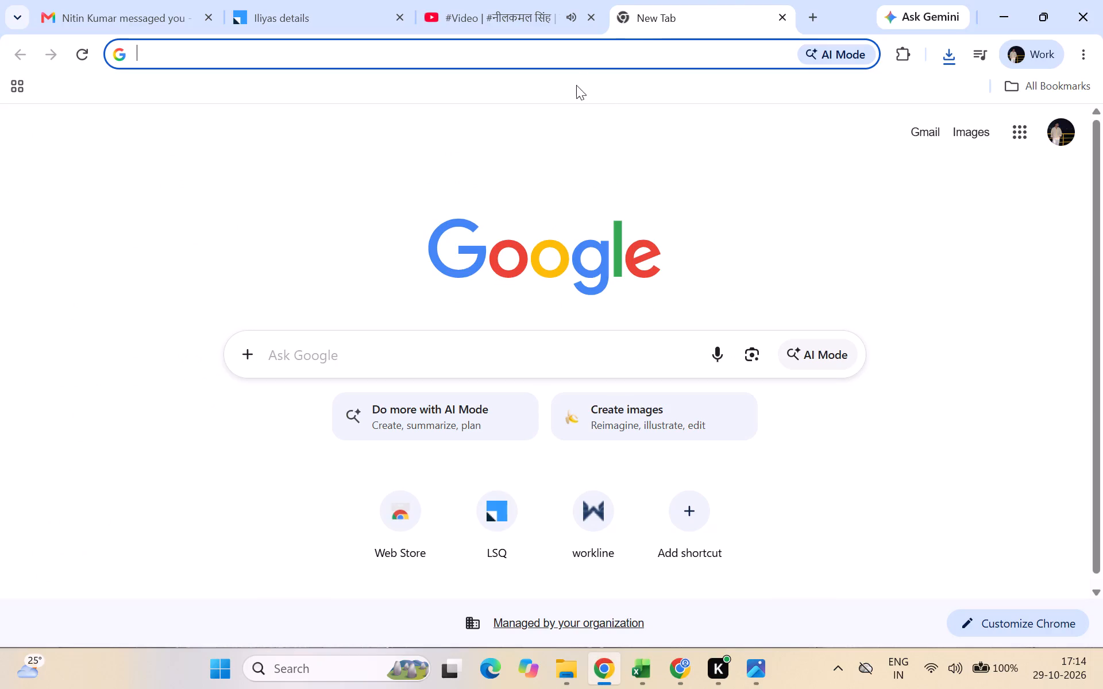
left_click_drag(279, 355, 376, 405)
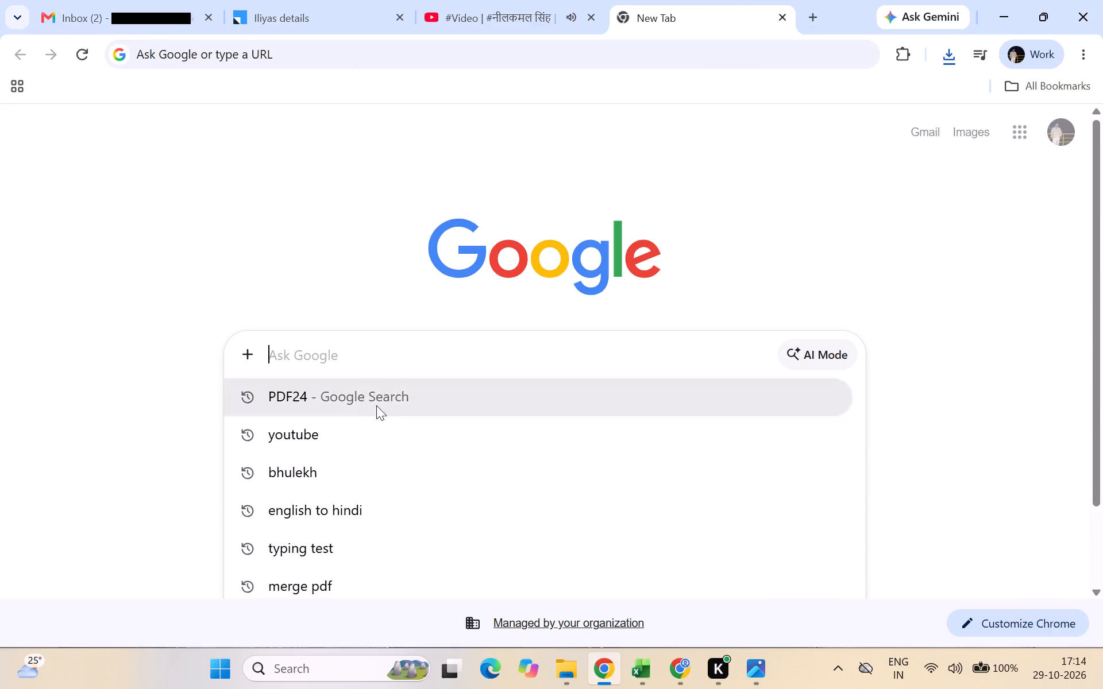
left_click_drag(376, 405, 367, 401)
left_click(367, 401)
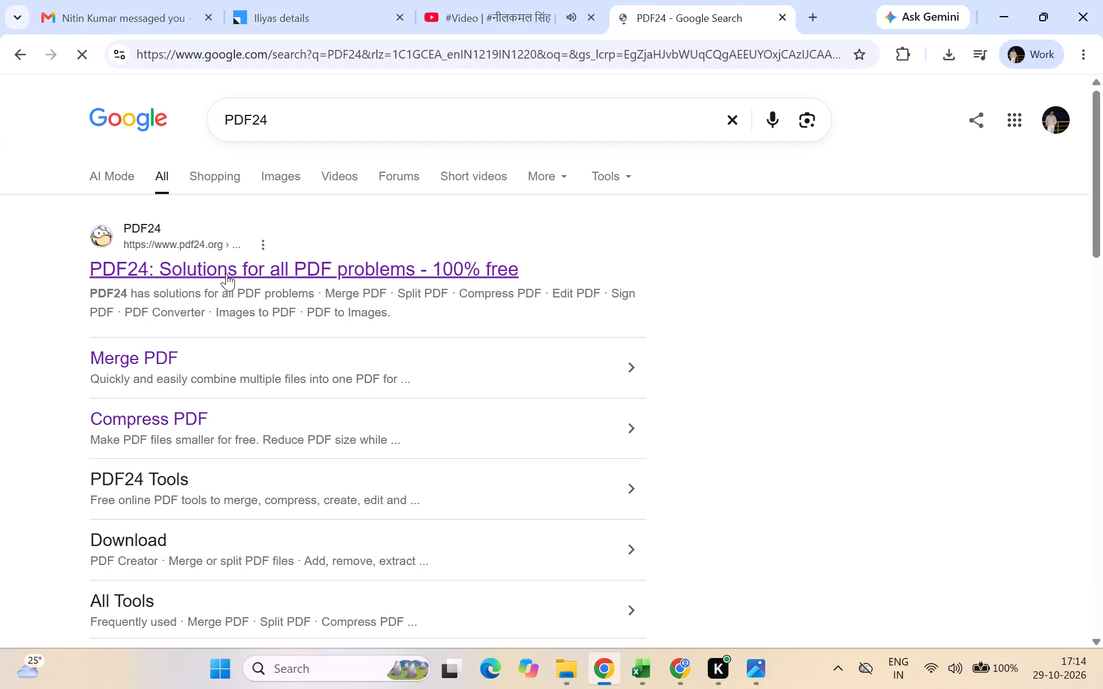
left_click(226, 273)
scroll(342, 475, "down", 2)
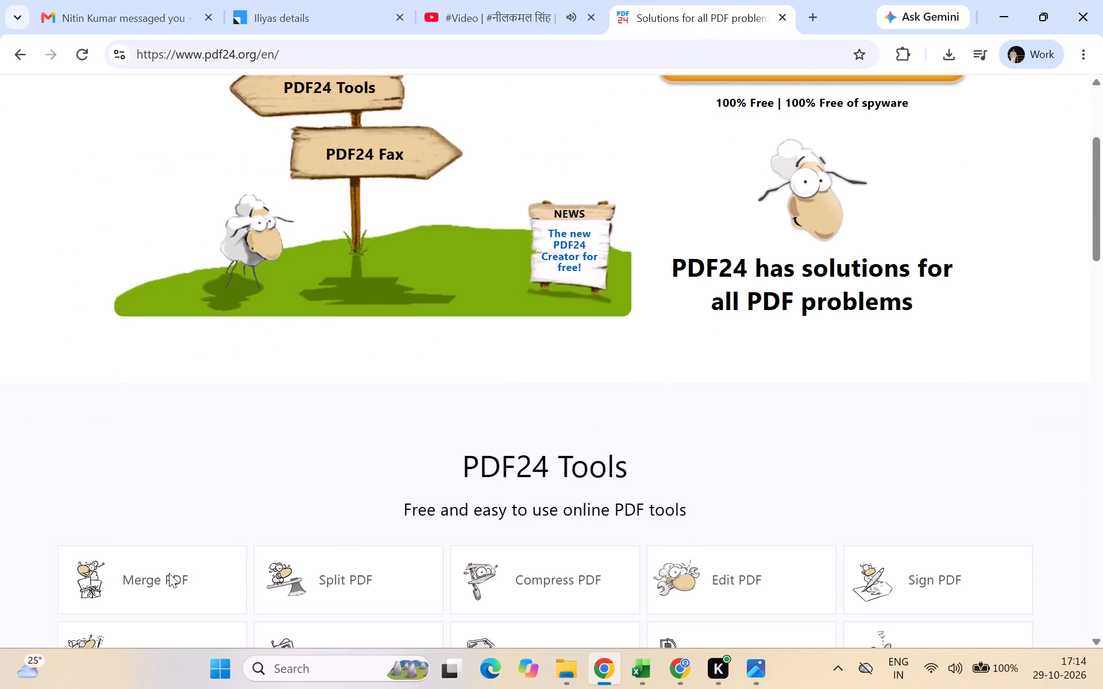
left_click(190, 549)
scroll(423, 402, "down", 2)
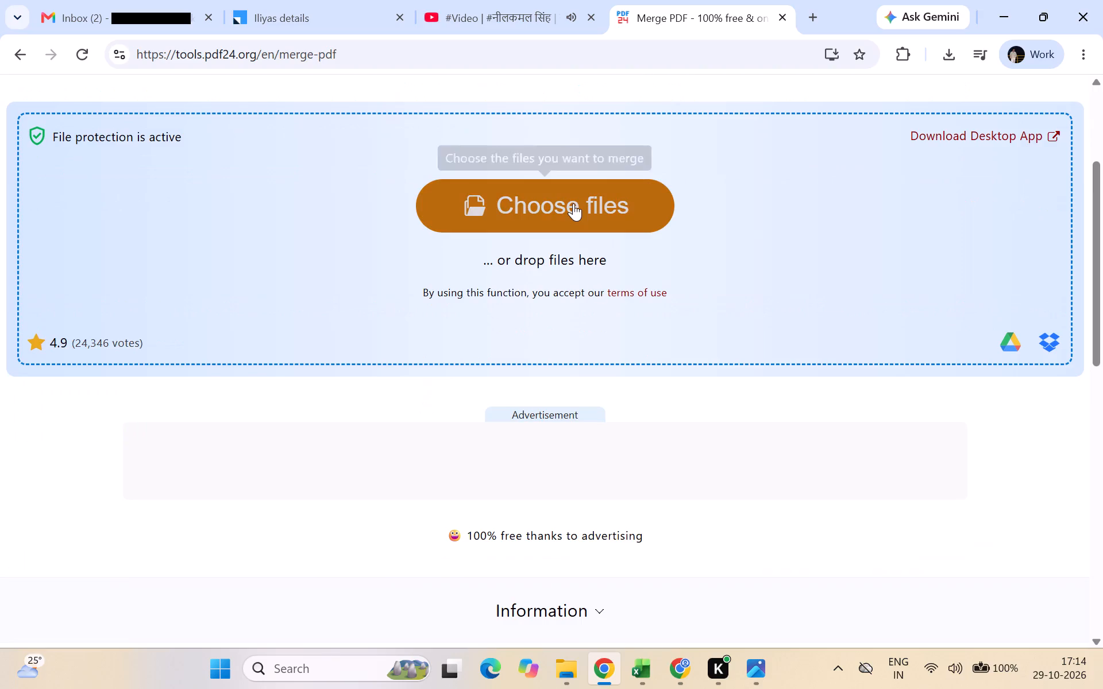
Add CERSAI and DPSR from the Oct 26 Iliyas folder to the PDF24 merge.
left_click(573, 207)
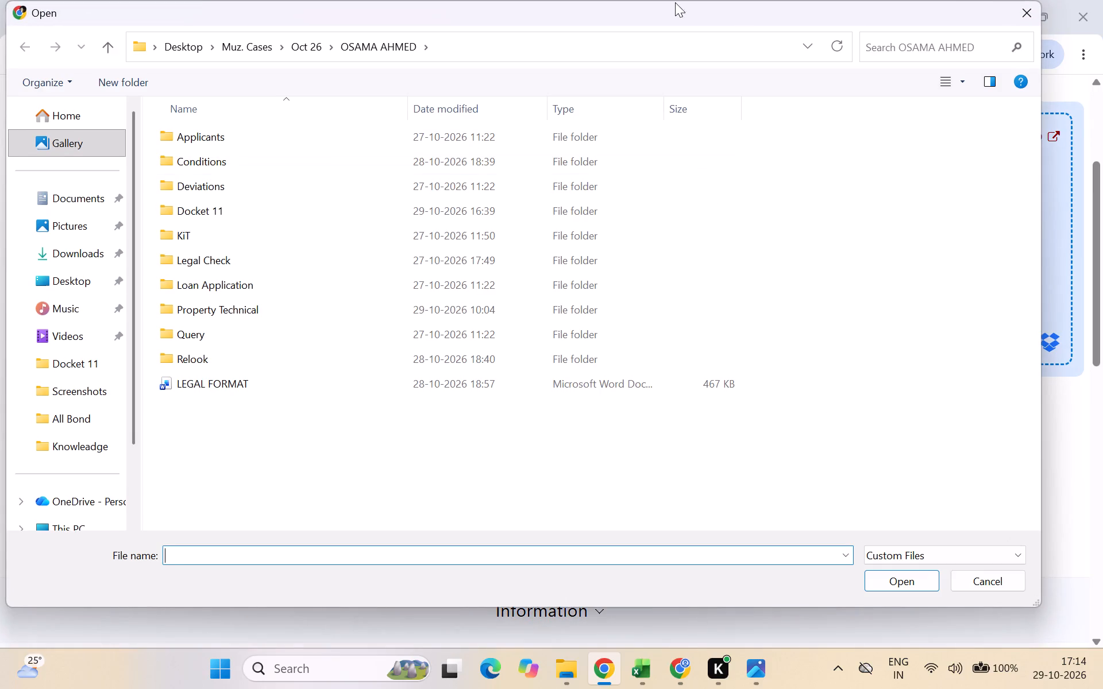
scroll(219, 206, "up", 3)
scroll(219, 206, "down", 3)
scroll(219, 206, "up", 6)
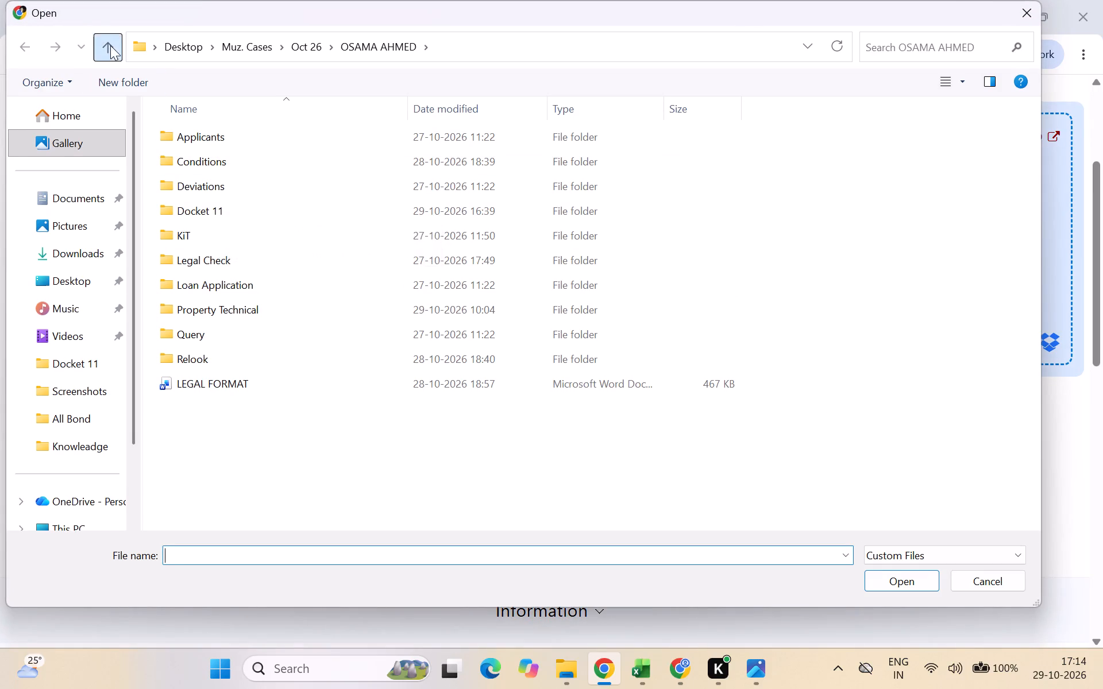
double_click(110, 45)
double_click(225, 177)
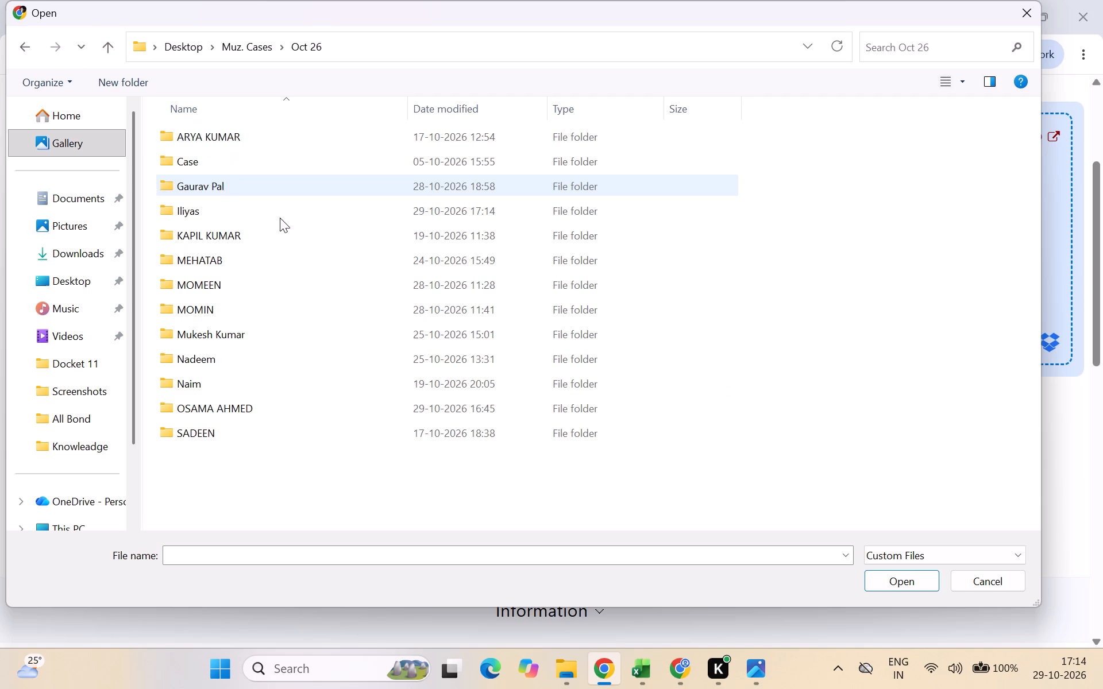
double_click(235, 211)
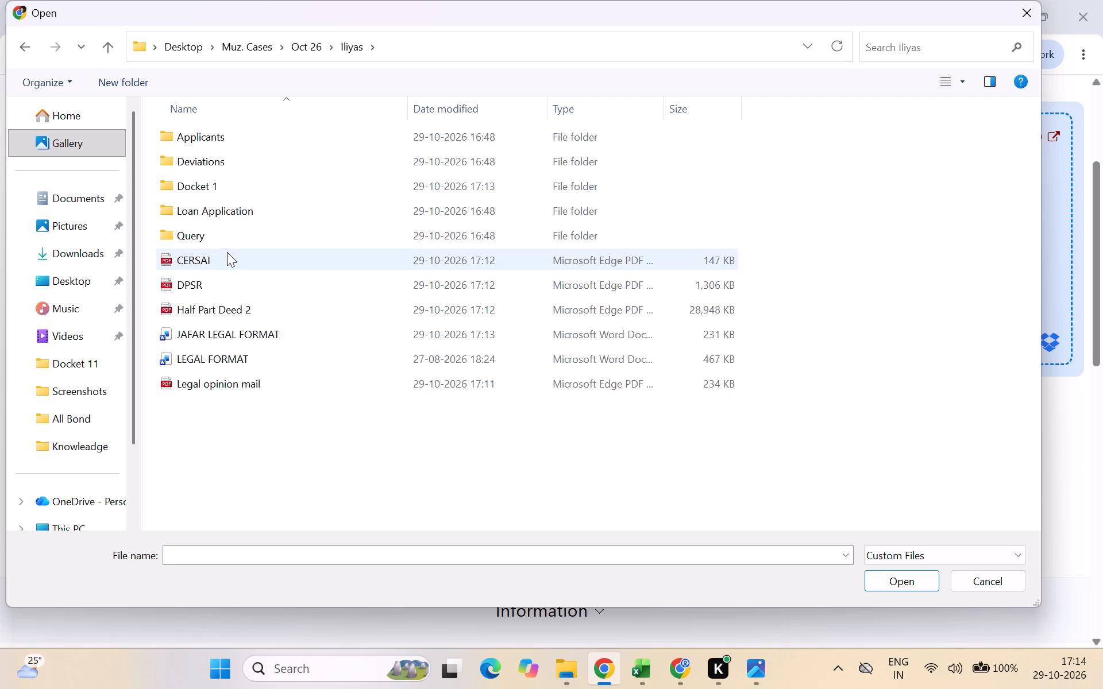
left_click(228, 259)
key("ctrl+shift+Down")
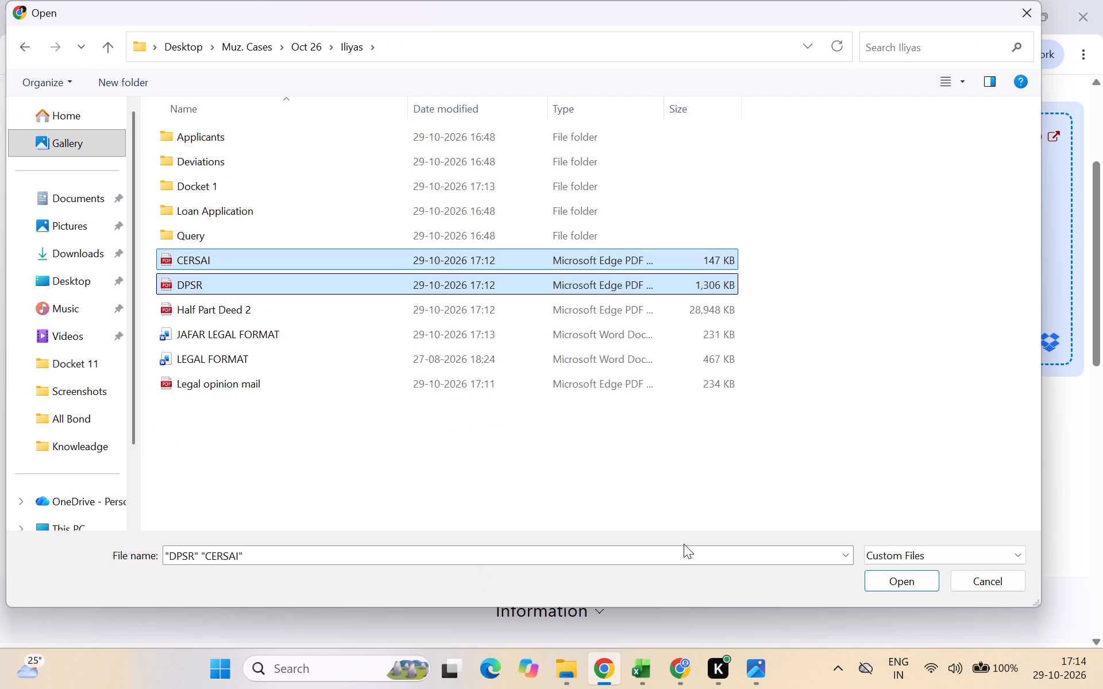
left_click(904, 591)
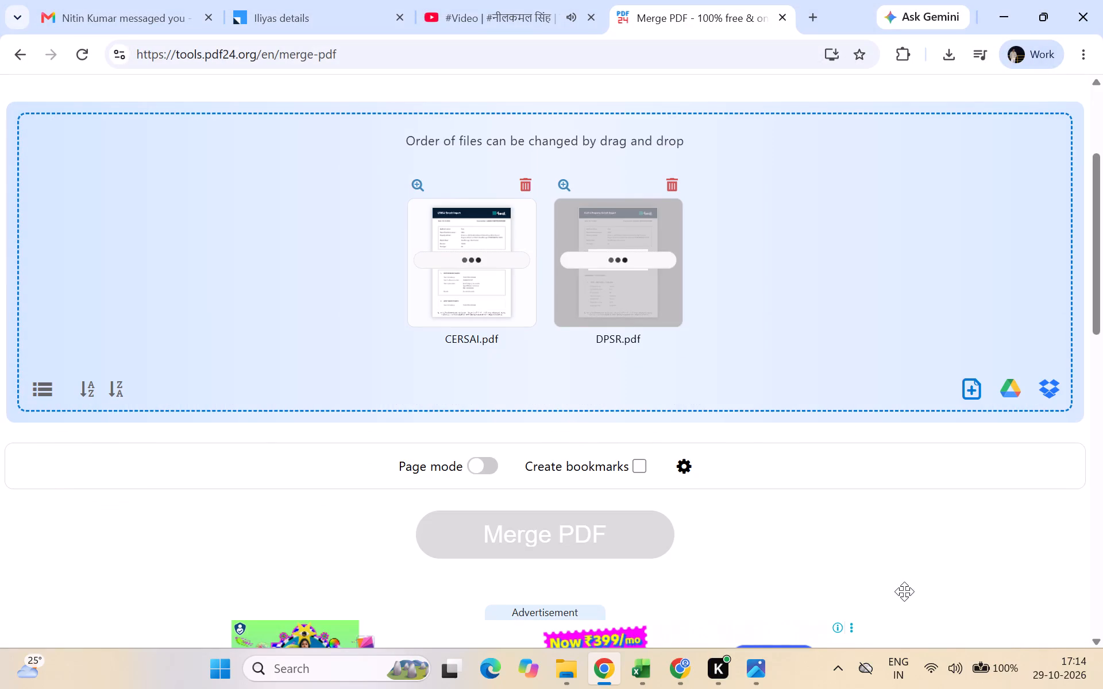
Merge CERSAI.pdf and DPSR.pdf into one PDF and download the merged file.
scroll(547, 417, "down", 1)
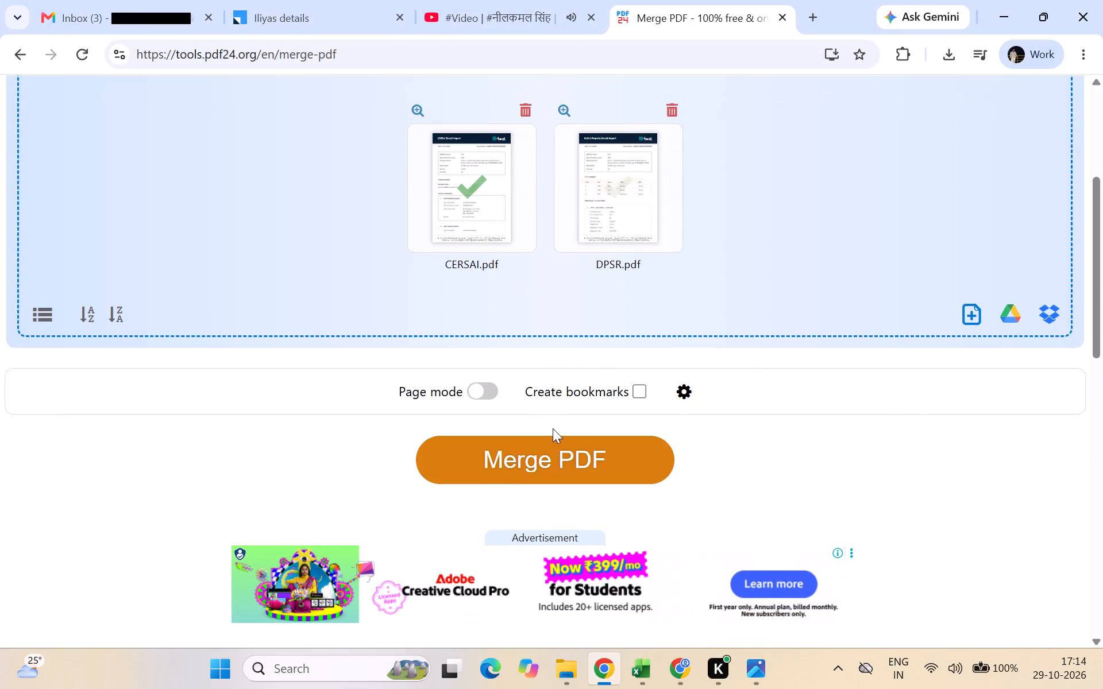
left_click(557, 445)
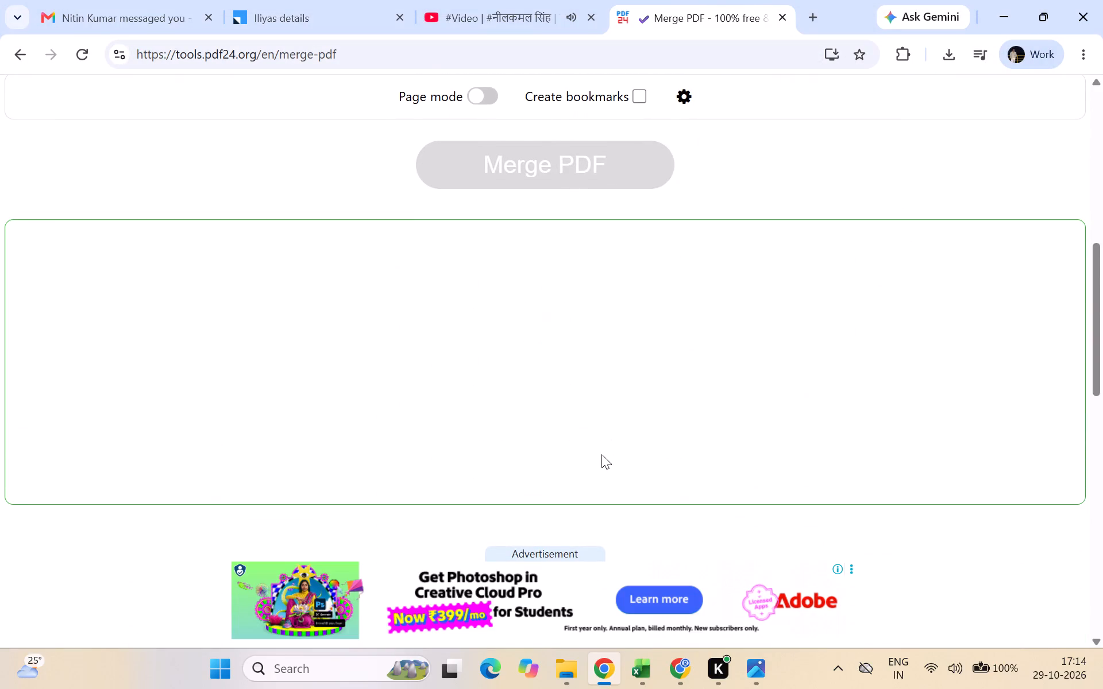
left_click(597, 384)
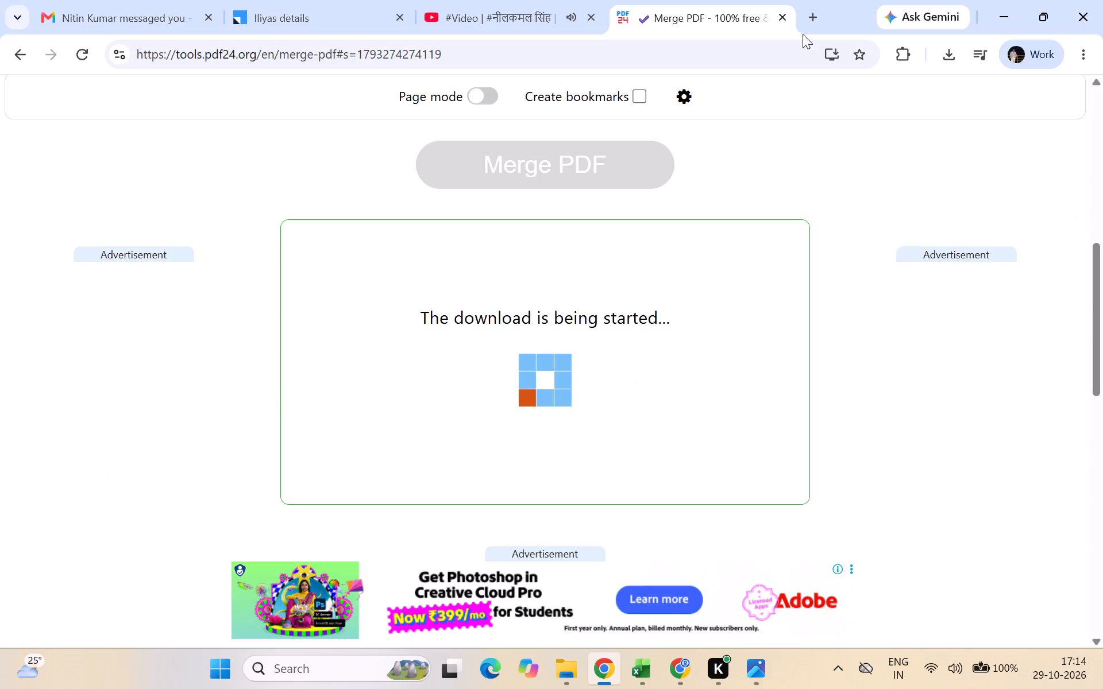
Remove DPSR.pdf and CERSAI.pdf from the merge list and open file selection for another merge.
scroll(616, 231, "up", 4)
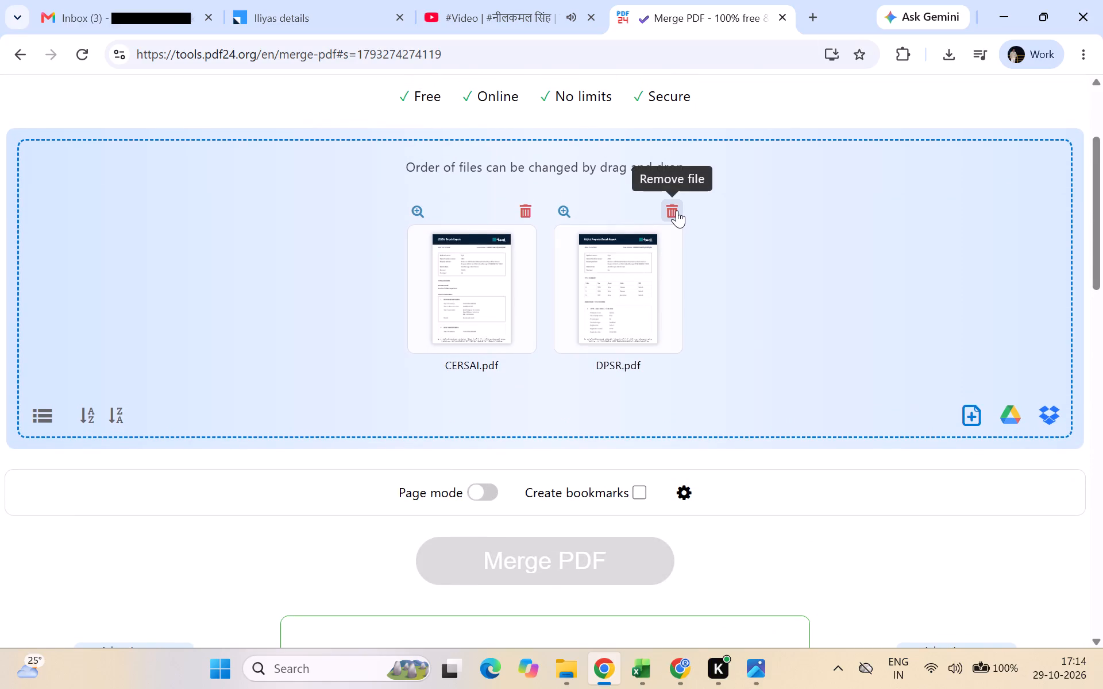
left_click(677, 210)
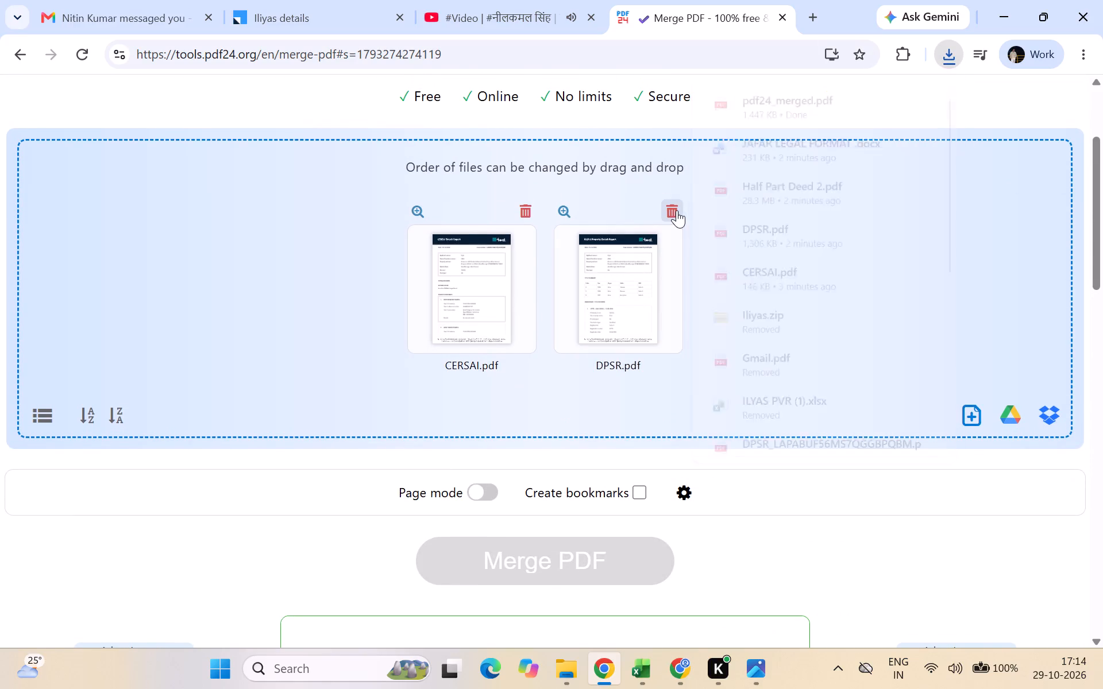
left_click(601, 214)
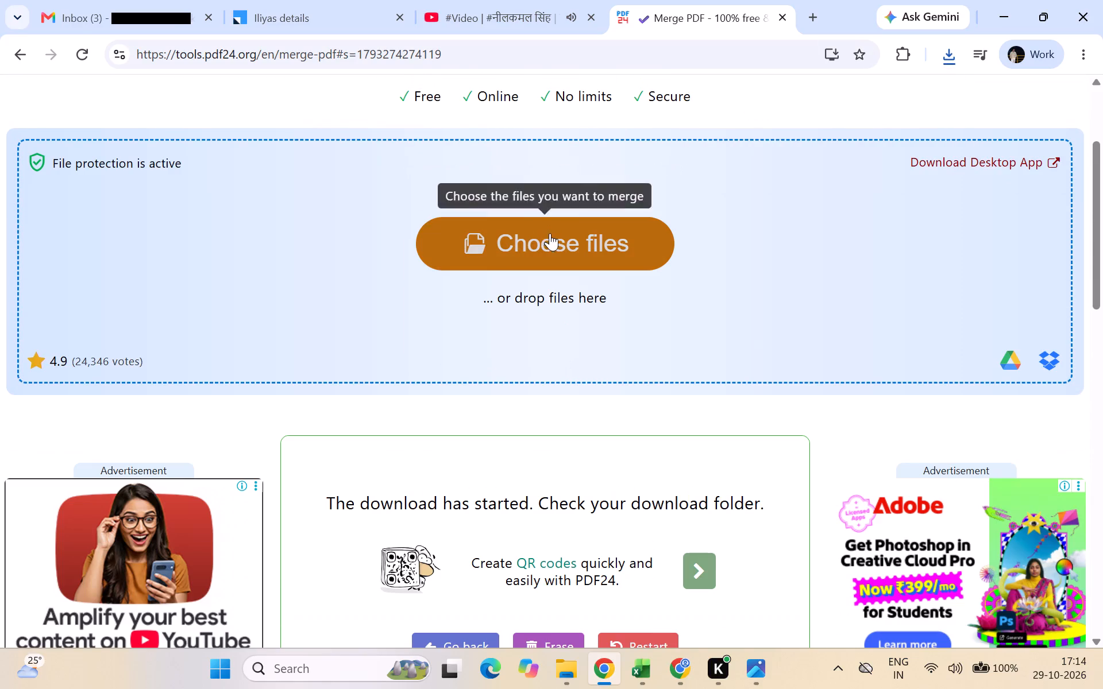
left_click(550, 237)
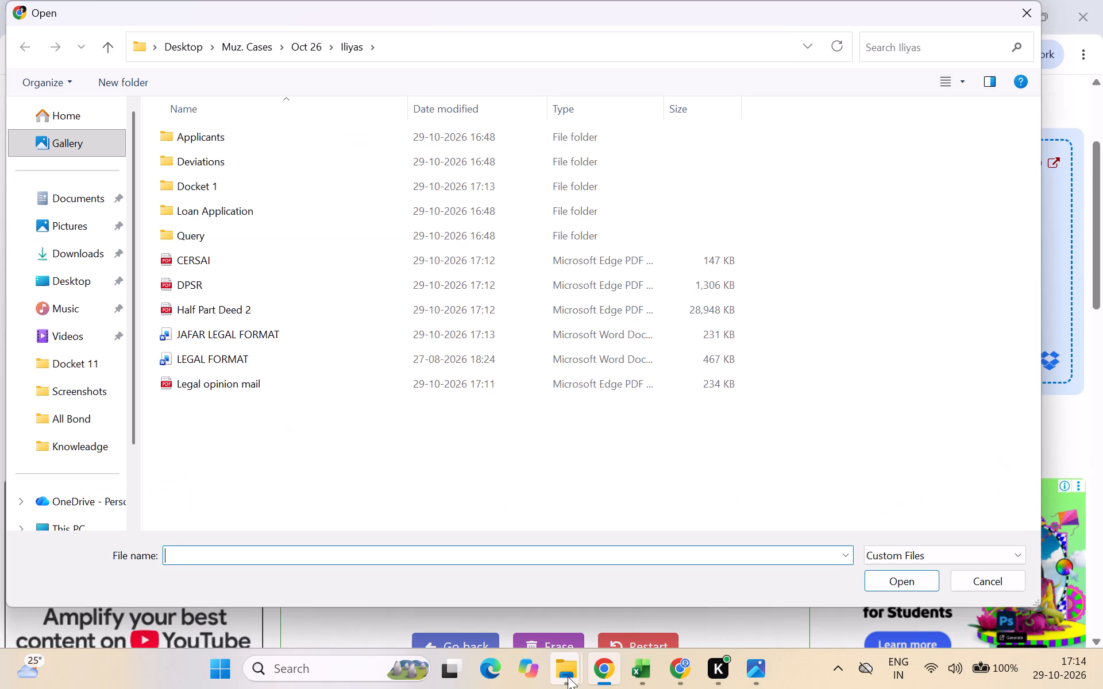
Switch to File Explorer, open the JAFAR LEGAL FORMAT document from the Iliyas folder in Word and enable editing.
left_click(568, 675)
left_click(501, 584)
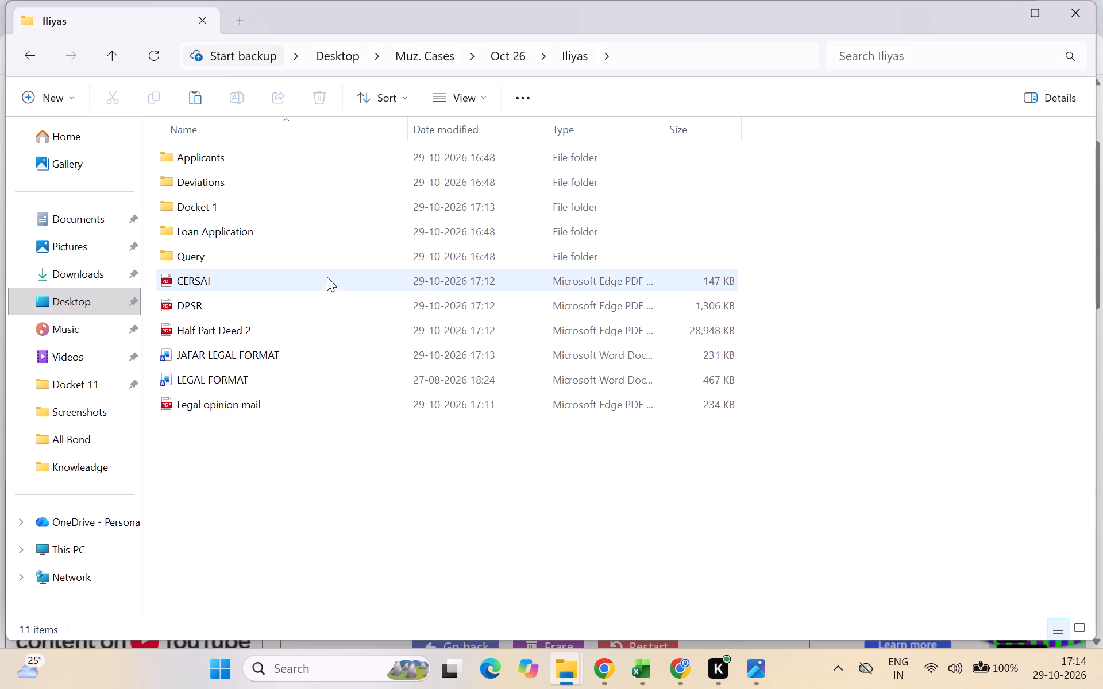
left_click(252, 374)
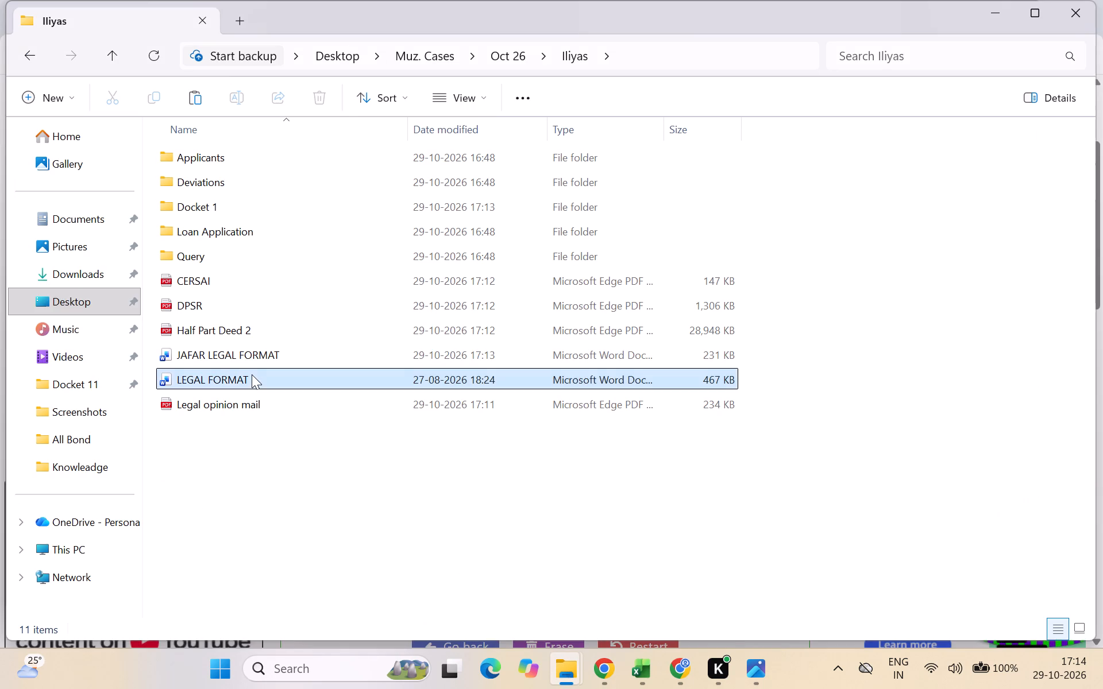
double_click(279, 357)
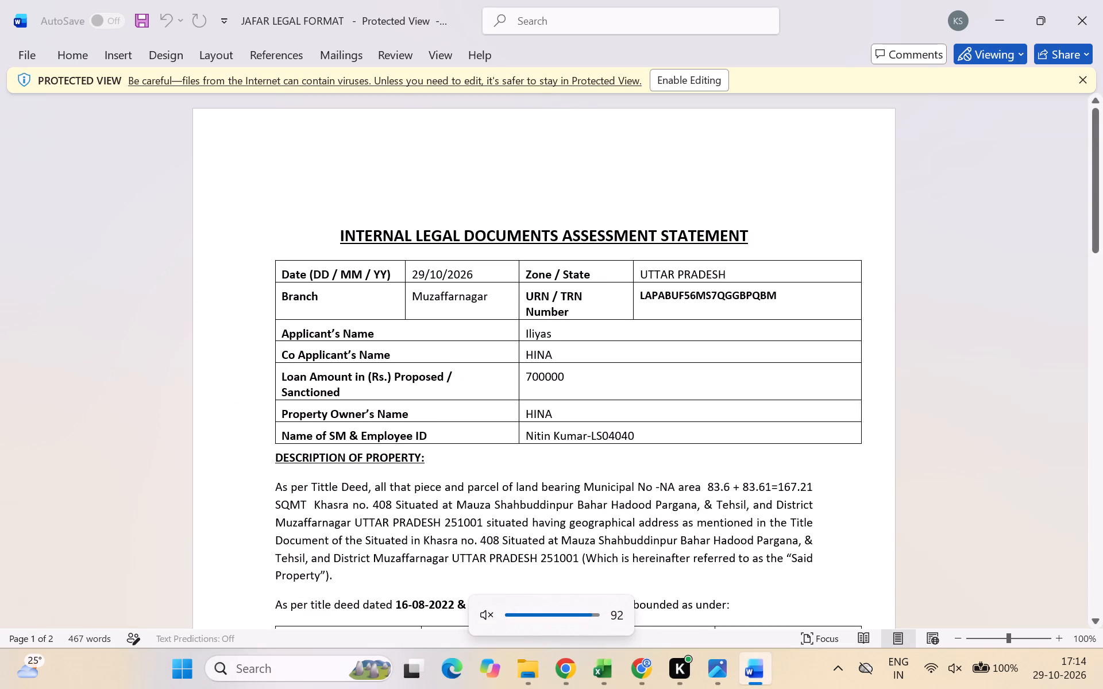
left_click(691, 84)
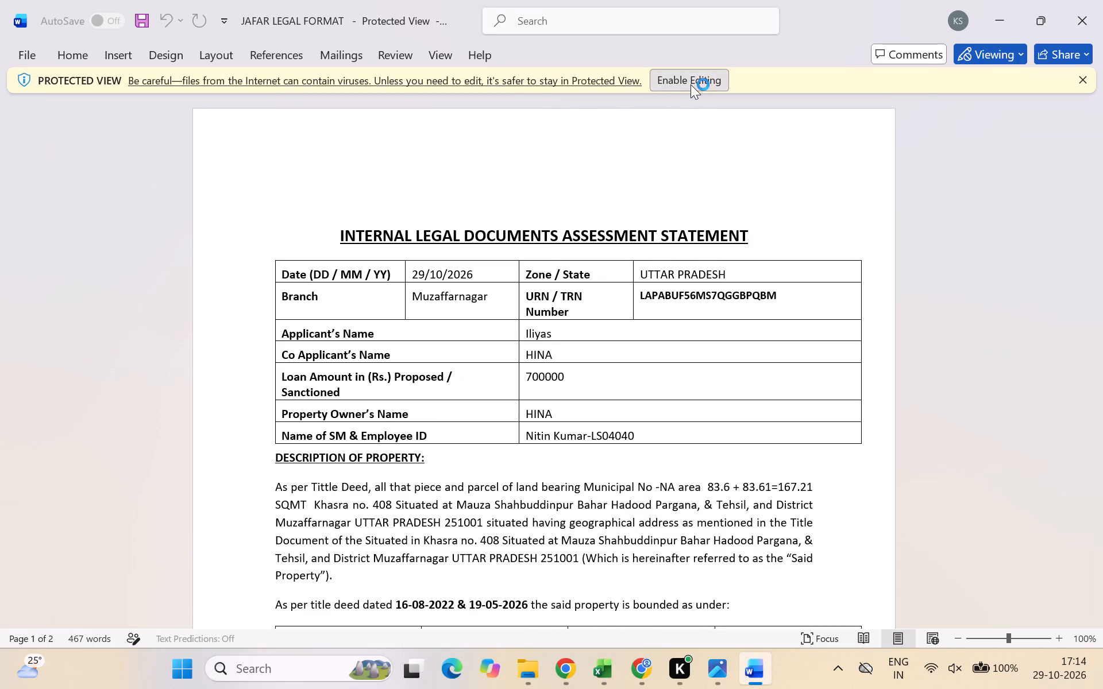
Print JAFAR LEGAL FORMAT with Microsoft Print to PDF, save it as Legal sheet in the Oct 26 Iliyas folder, and close the document.
key("ctrl+p")
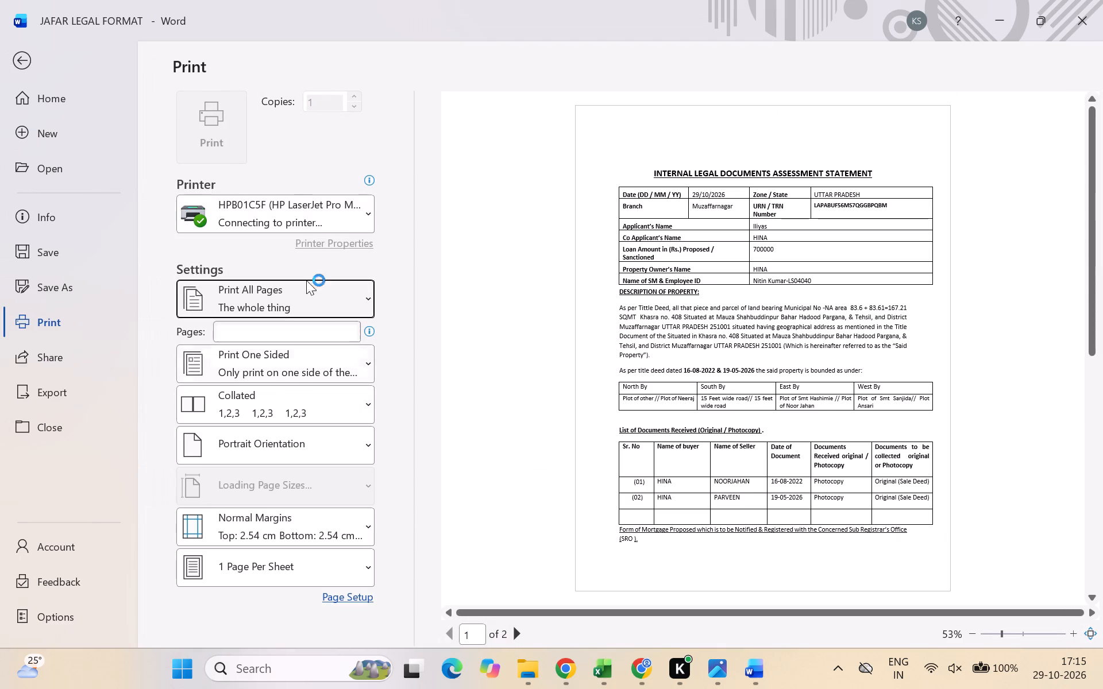
left_click(302, 227)
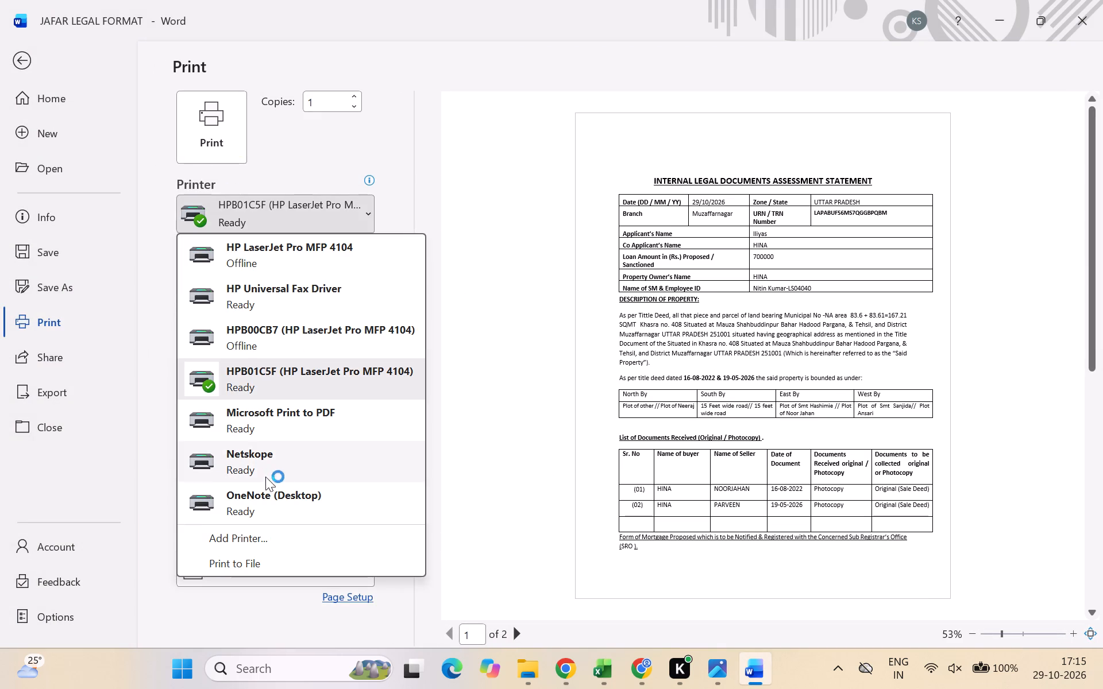
left_click(334, 431)
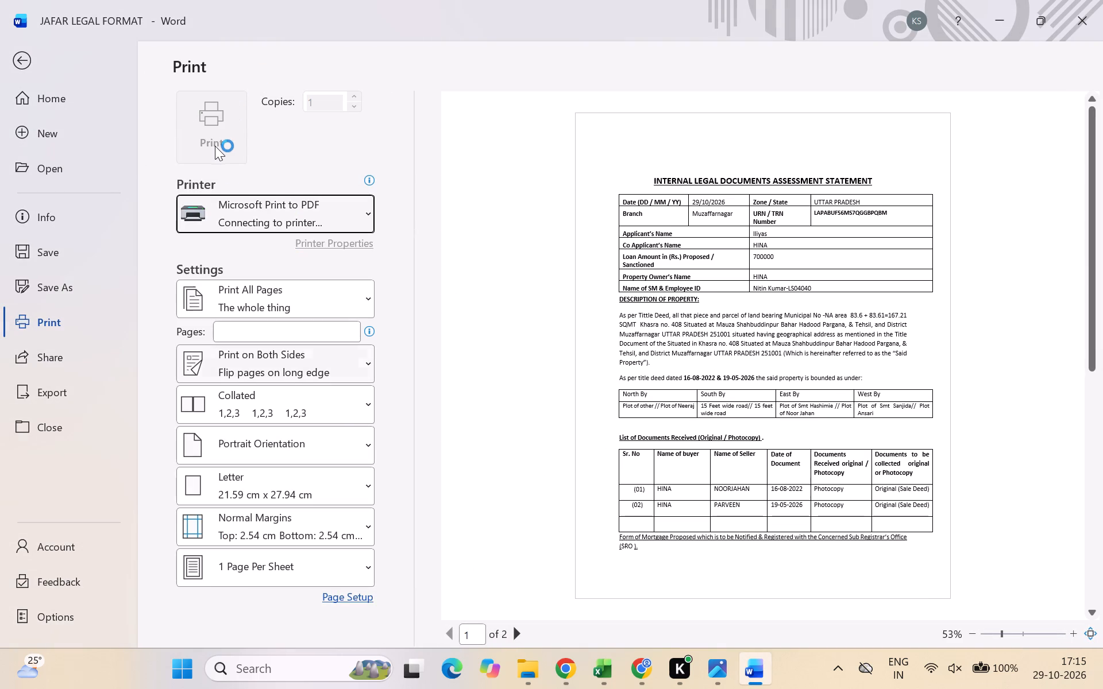
left_click(215, 145)
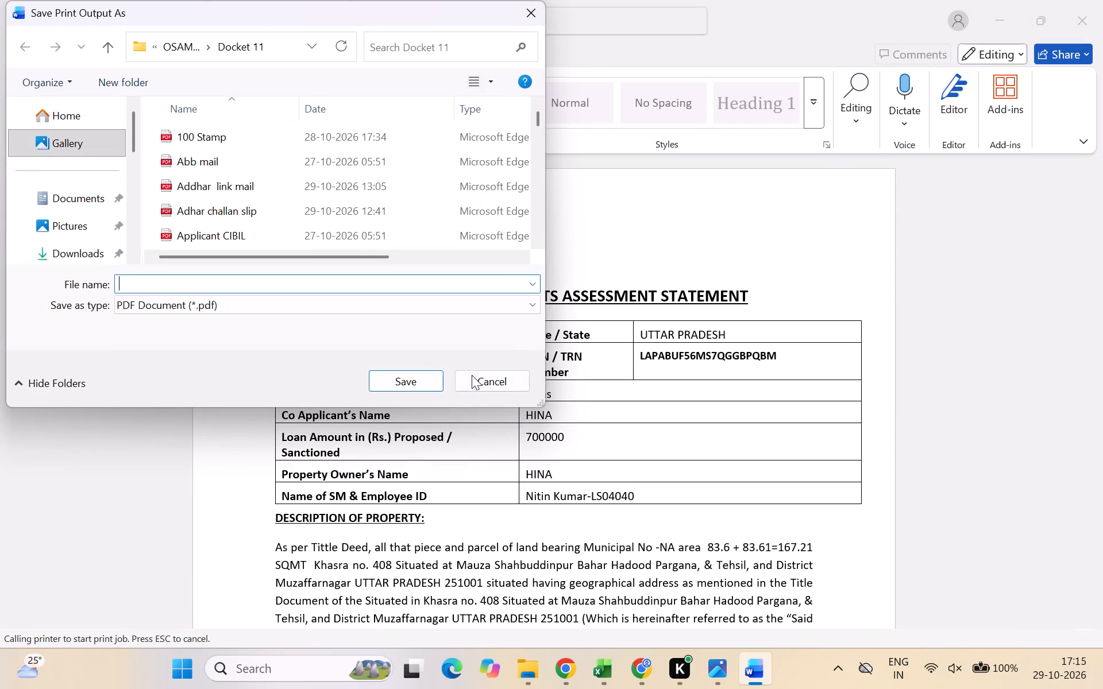
type("egal sheet")
left_click(113, 50)
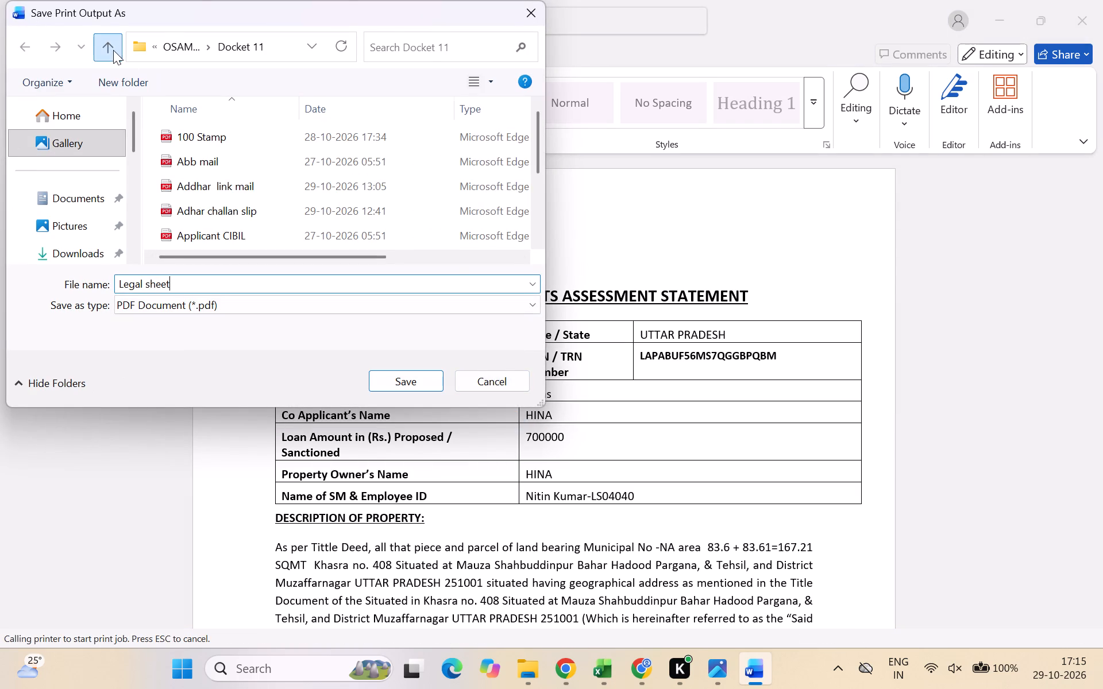
left_click(112, 45)
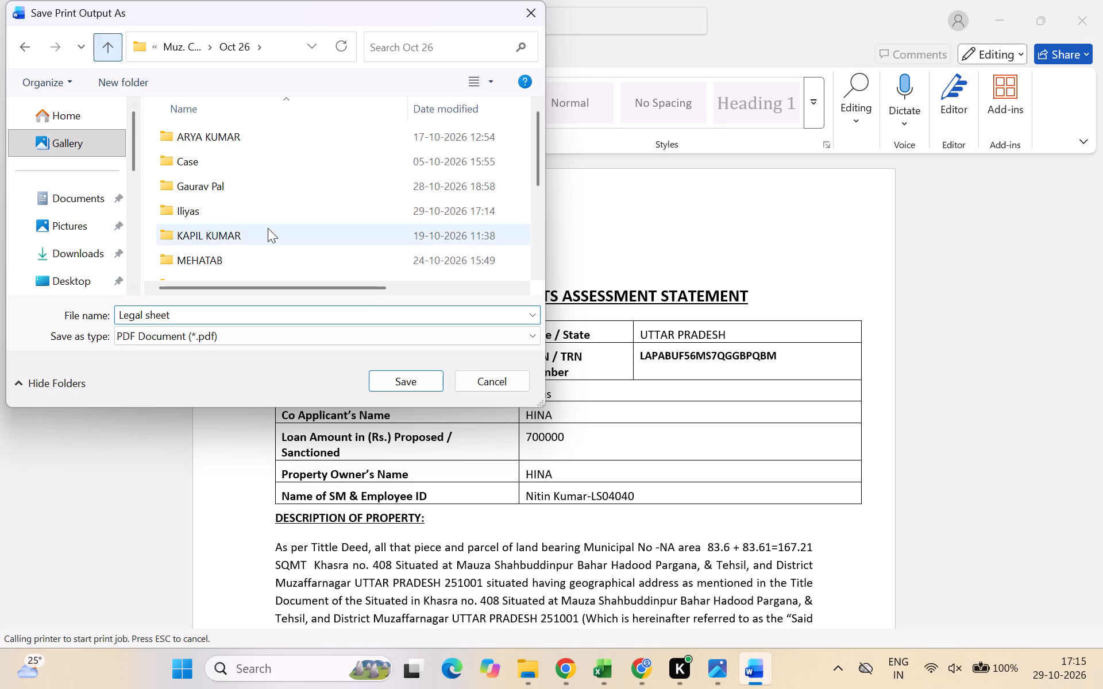
double_click(237, 220)
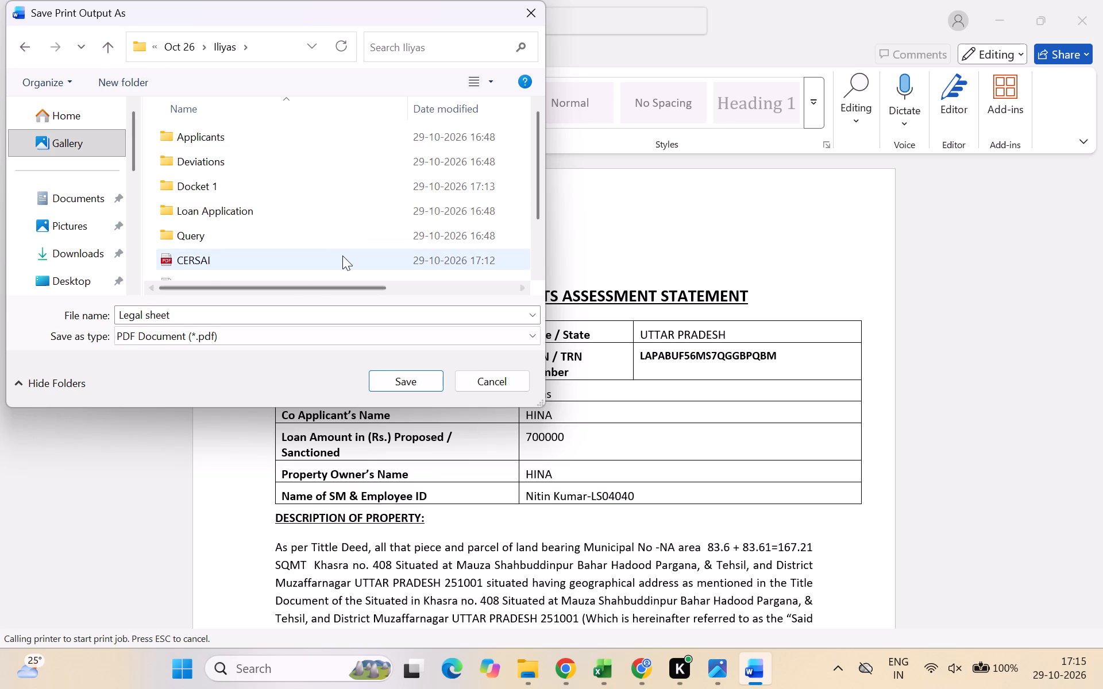
scroll(342, 256, "down", 5)
left_click(422, 384)
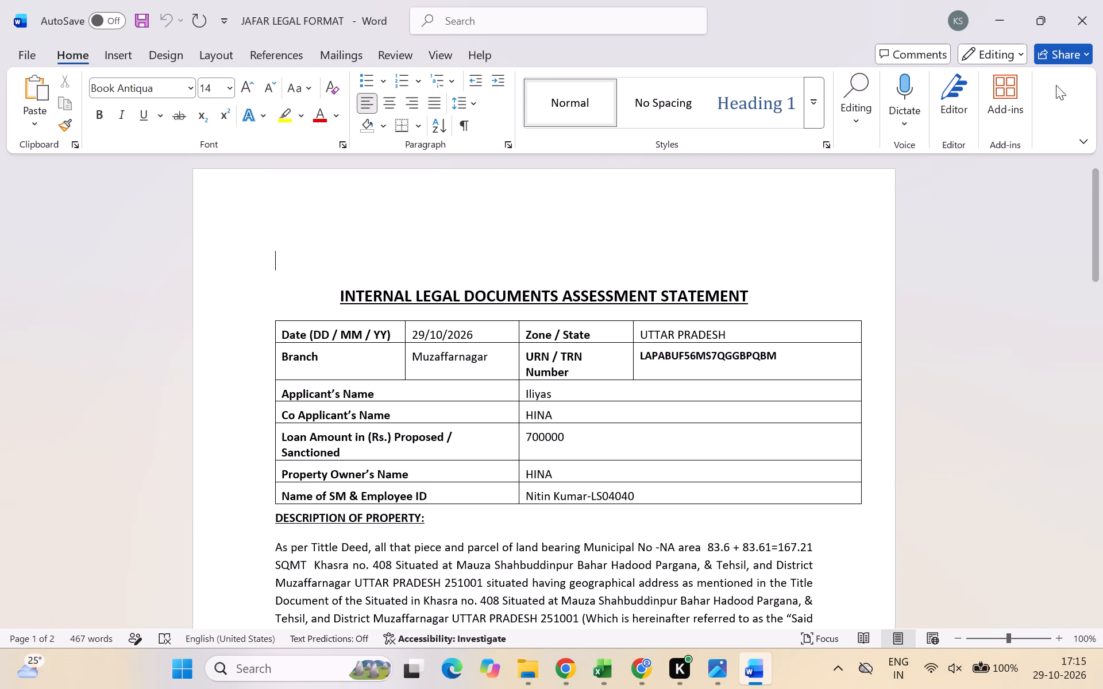
left_click(1090, 10)
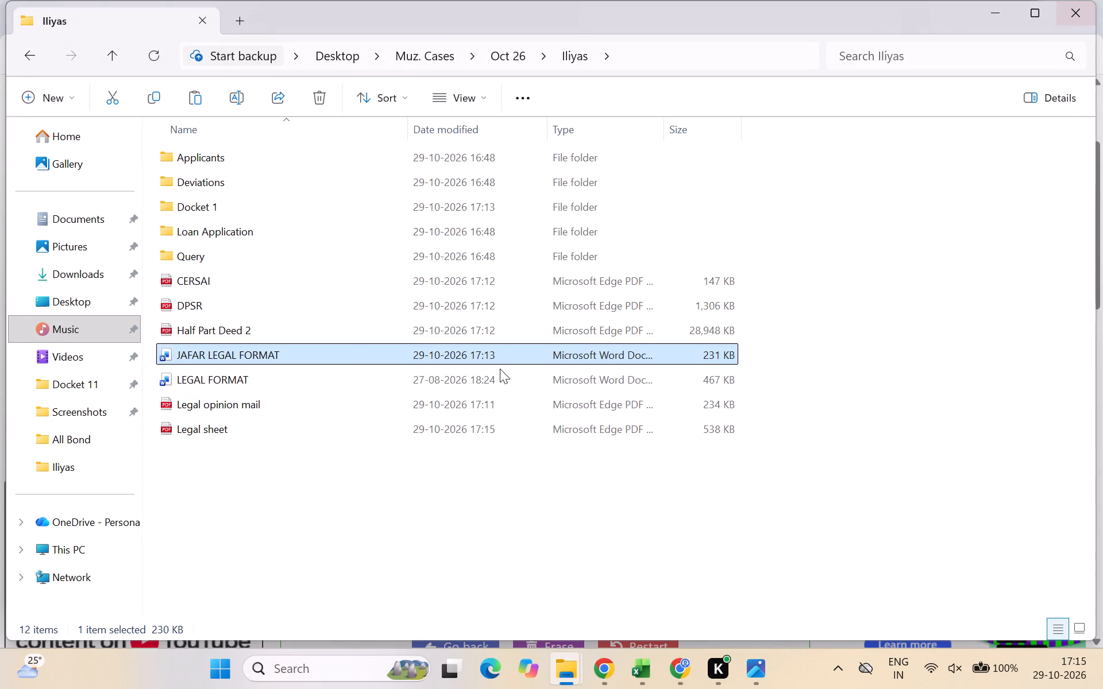
Delete the LEGAL FORMAT Word document from the Iliyas folder.
left_click(269, 377)
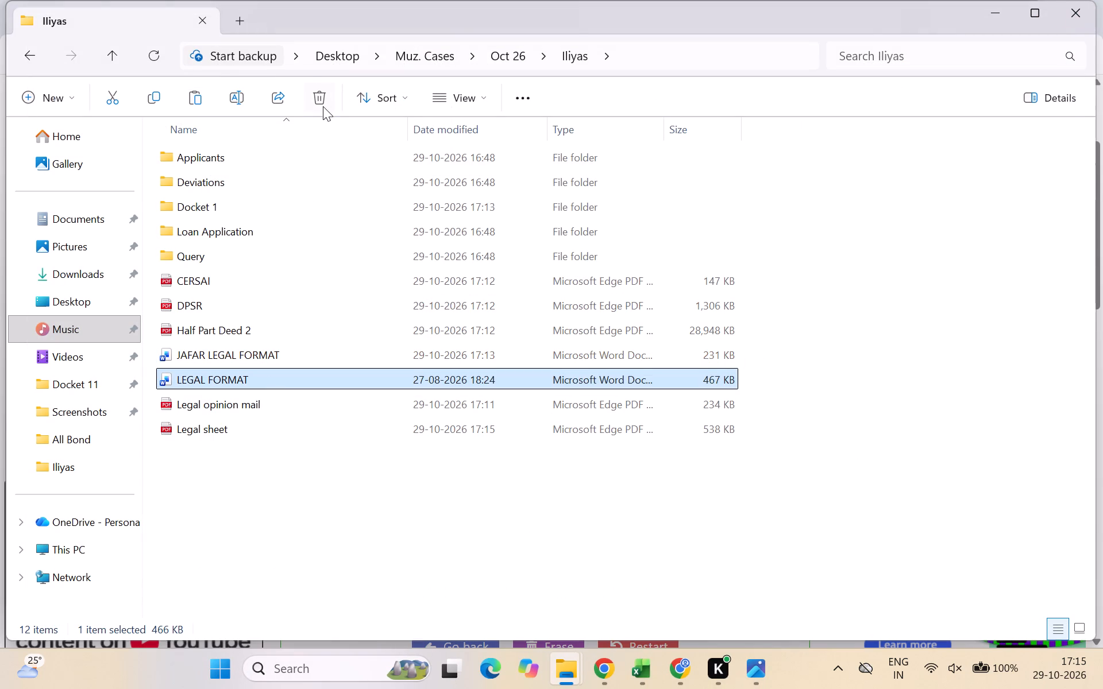
left_click(323, 105)
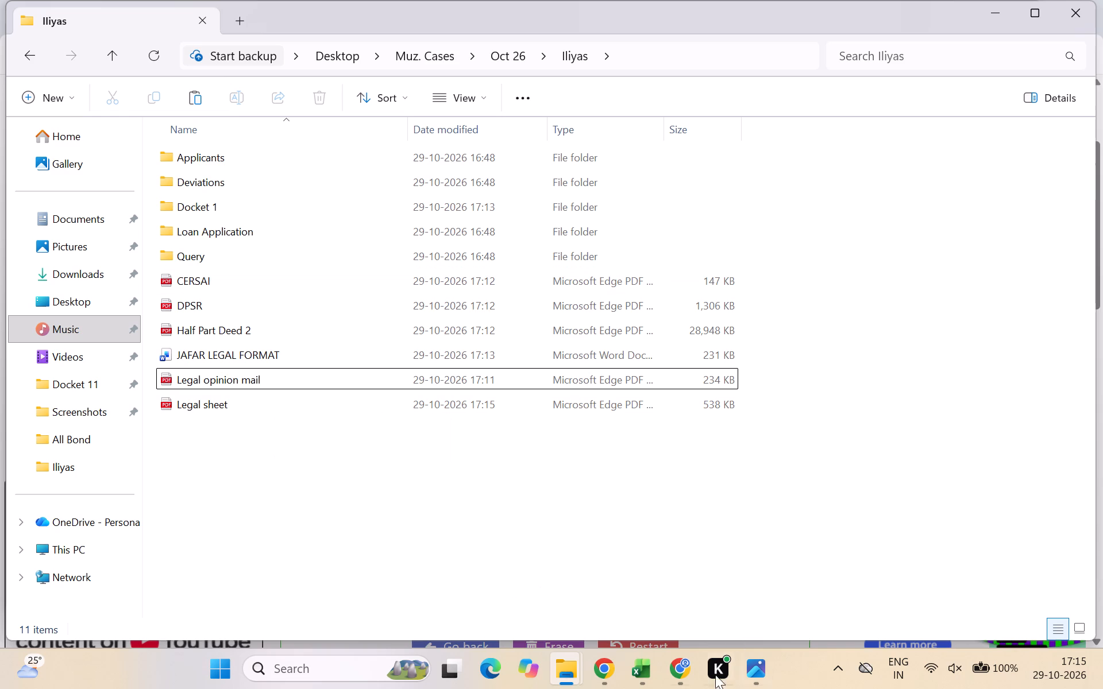
Switch to Chrome and add Legal opinion mail and Legal sheet from the Iliyas folder to the PDF24 merge.
left_click(601, 672)
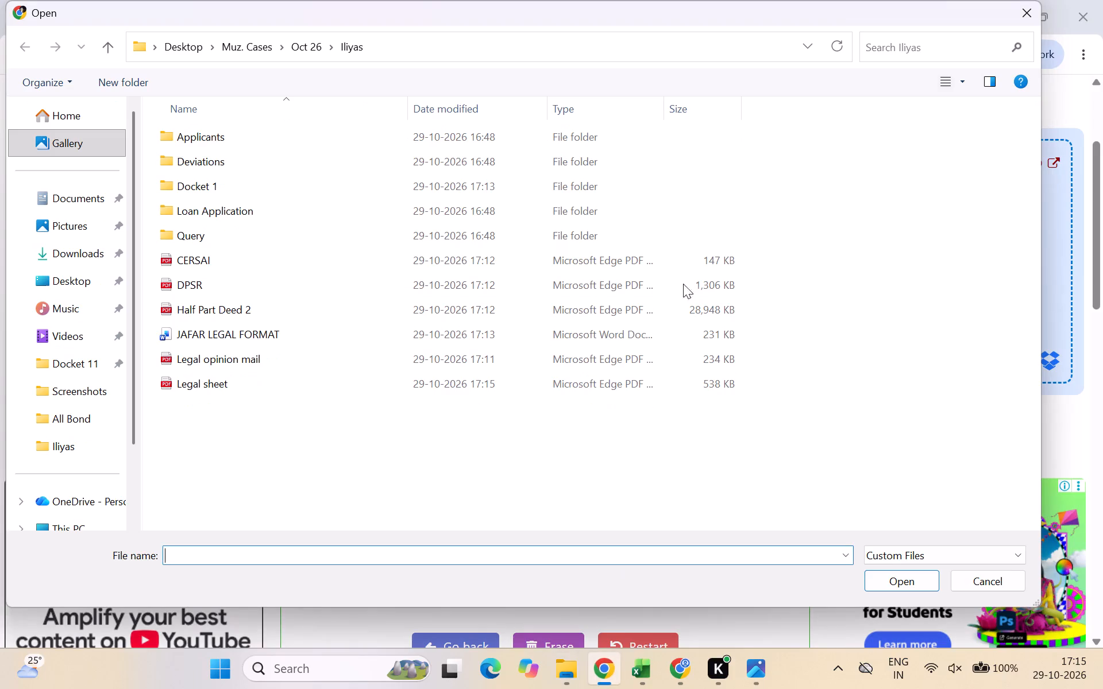
left_click(222, 386, "ctrl")
left_click(245, 357, "ctrl")
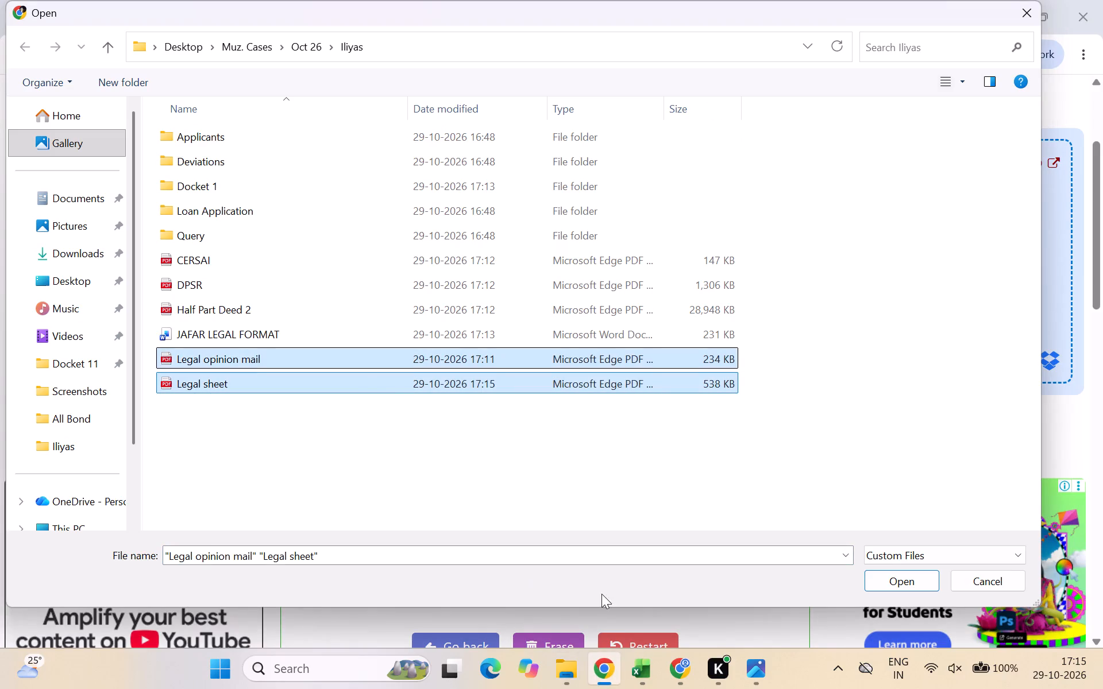
left_click(896, 580)
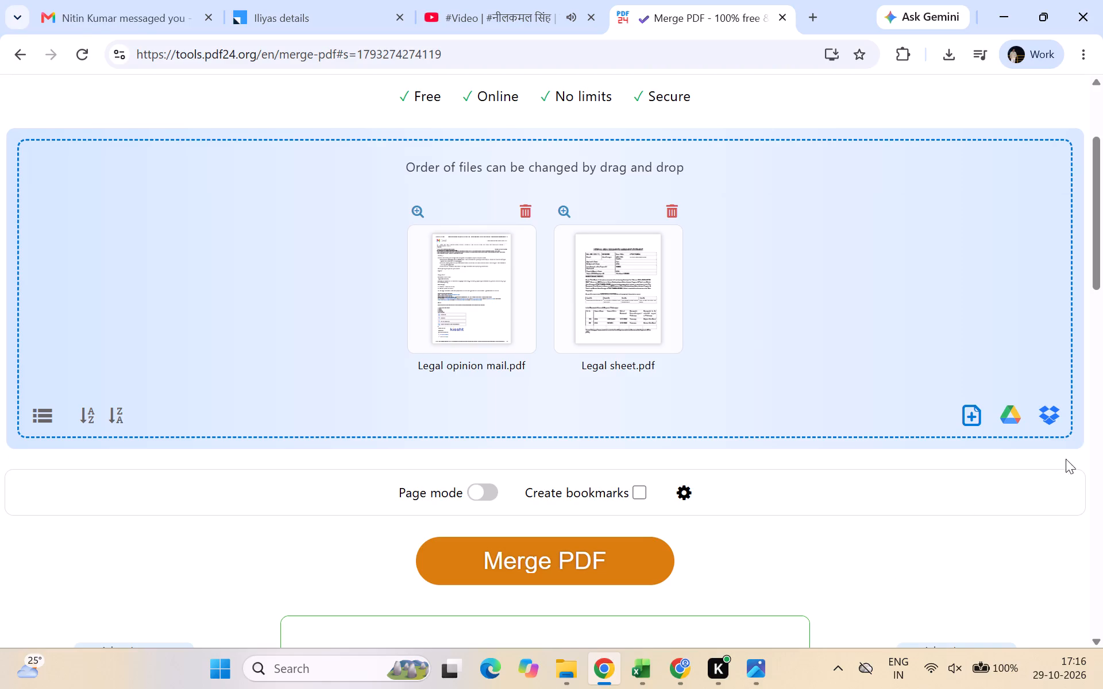
Merge Legal opinion mail and Legal sheet into a single PDF and download the merged file.
left_click(638, 574)
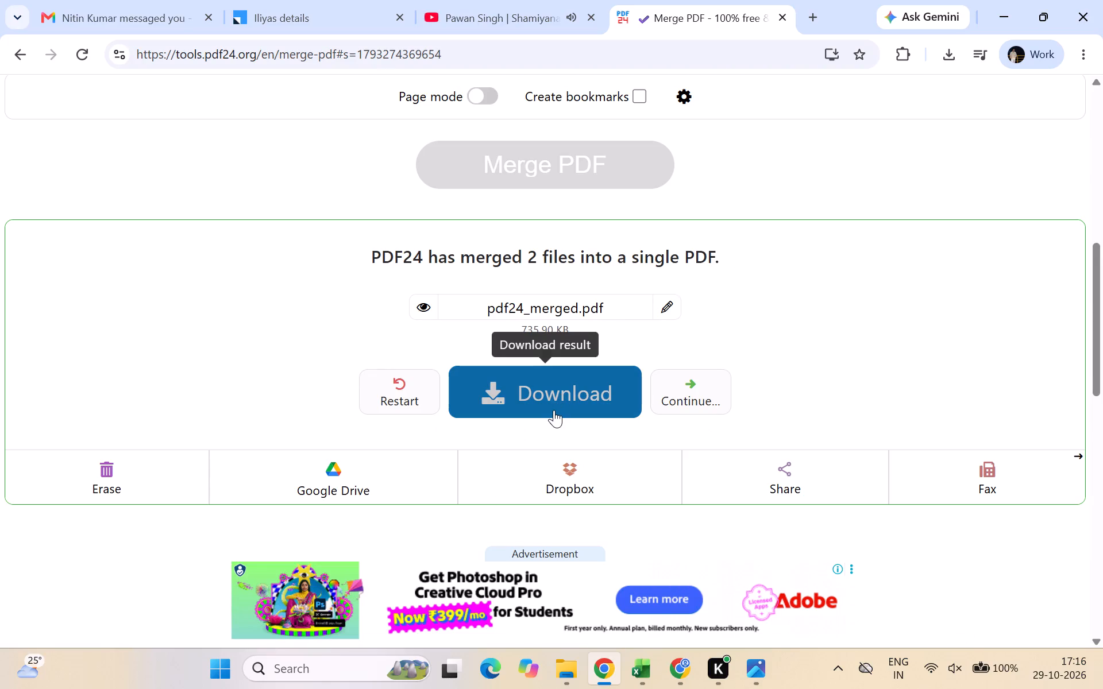
left_click(569, 401)
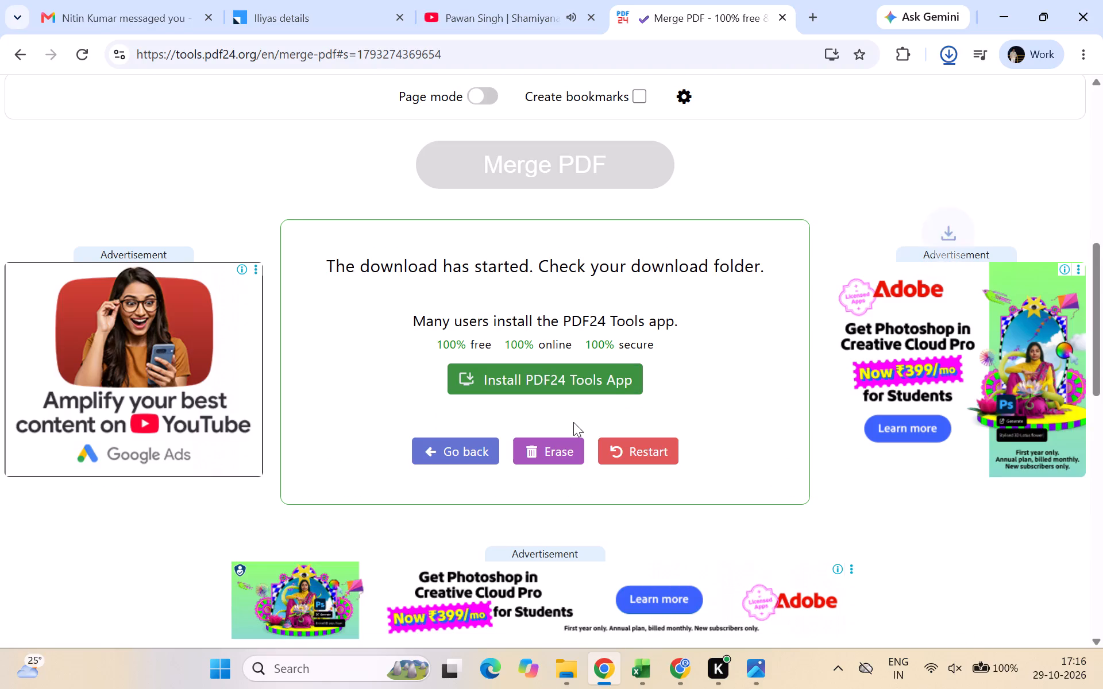
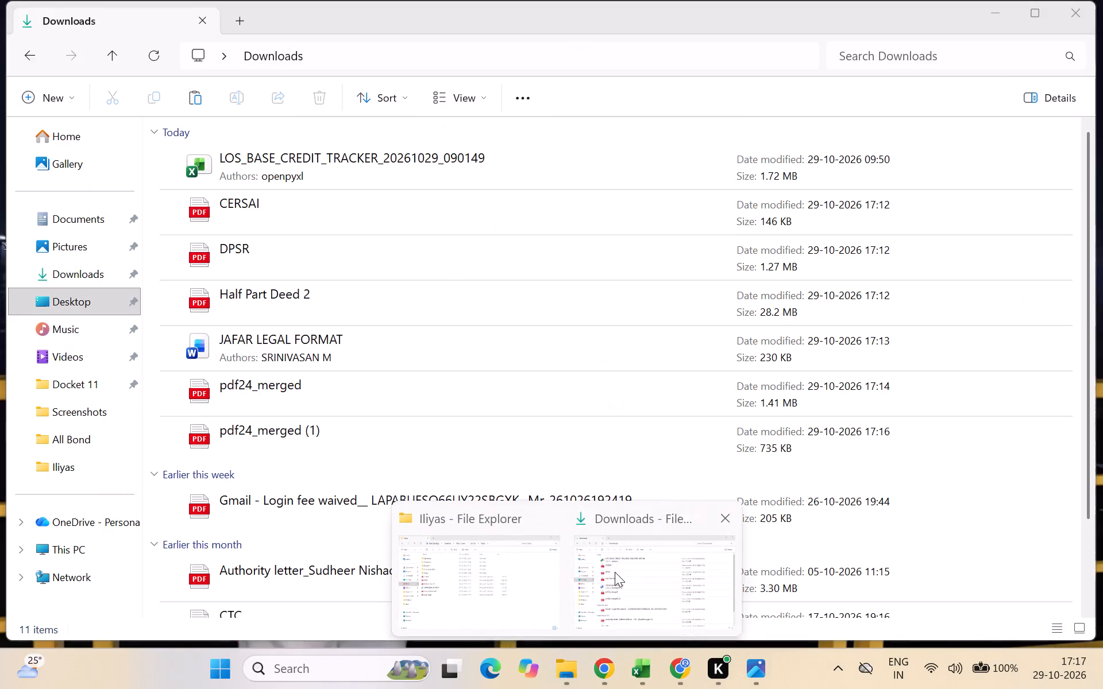
Copy pdf24_merged and pdf24_merged (1) from Downloads into the Docket 1 folder inside the Iliyas folder.
left_click(308, 408)
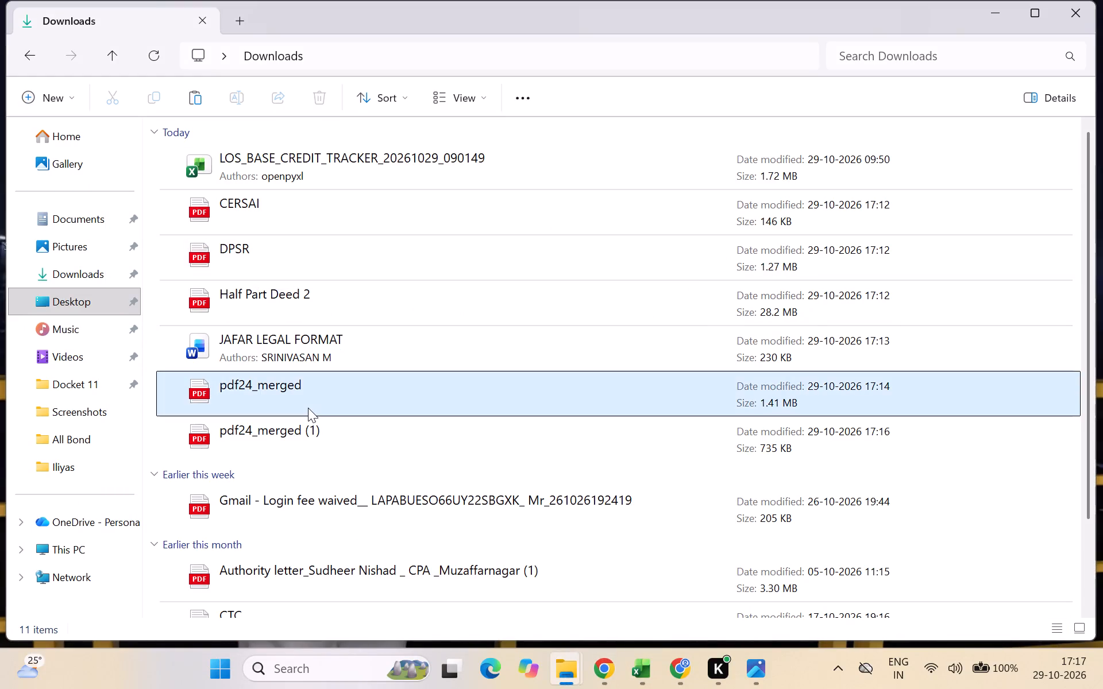
key("ctrl+shift+Down")
key("ctrl+c")
key("ctrl+c")
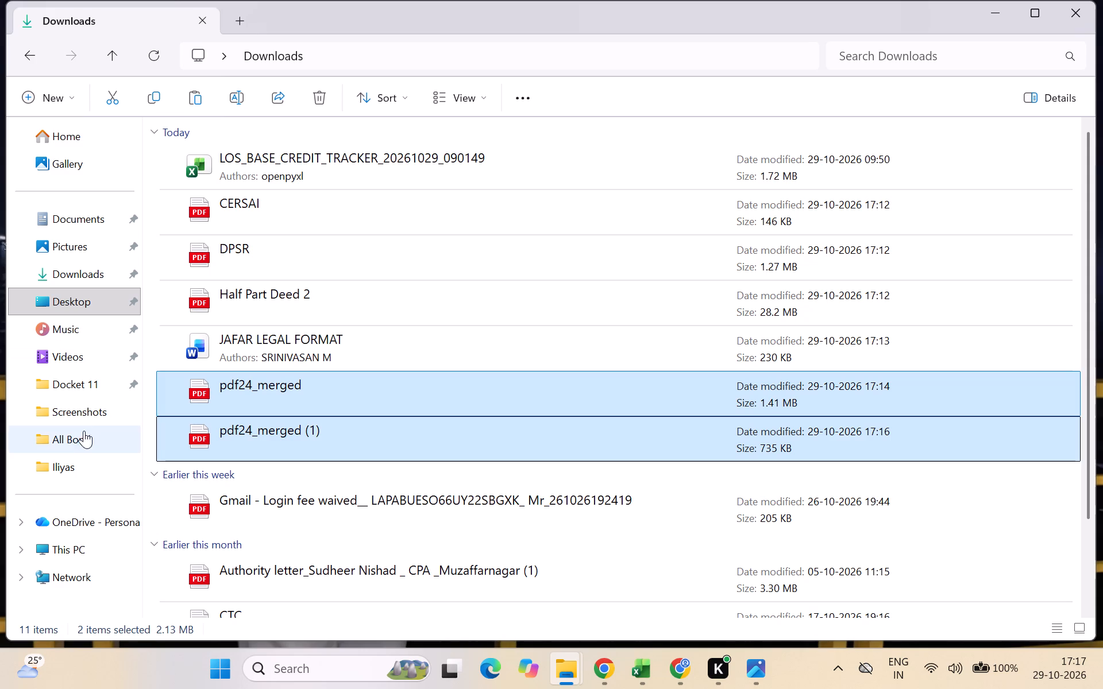
double_click(79, 460)
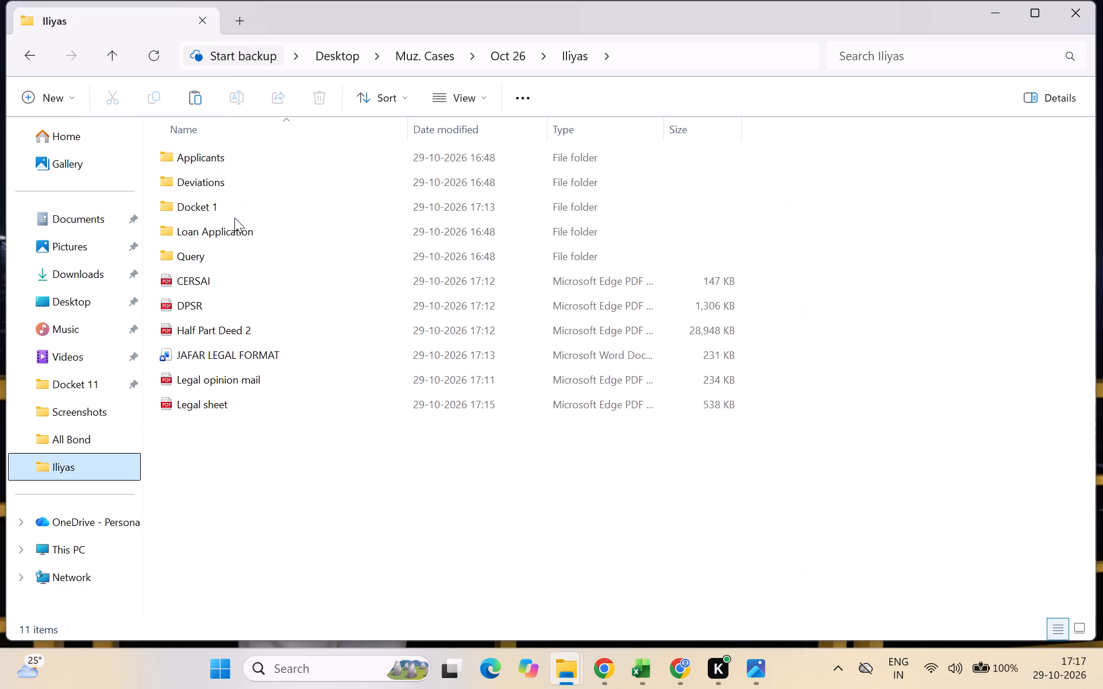
double_click(223, 207)
key("ctrl+v")
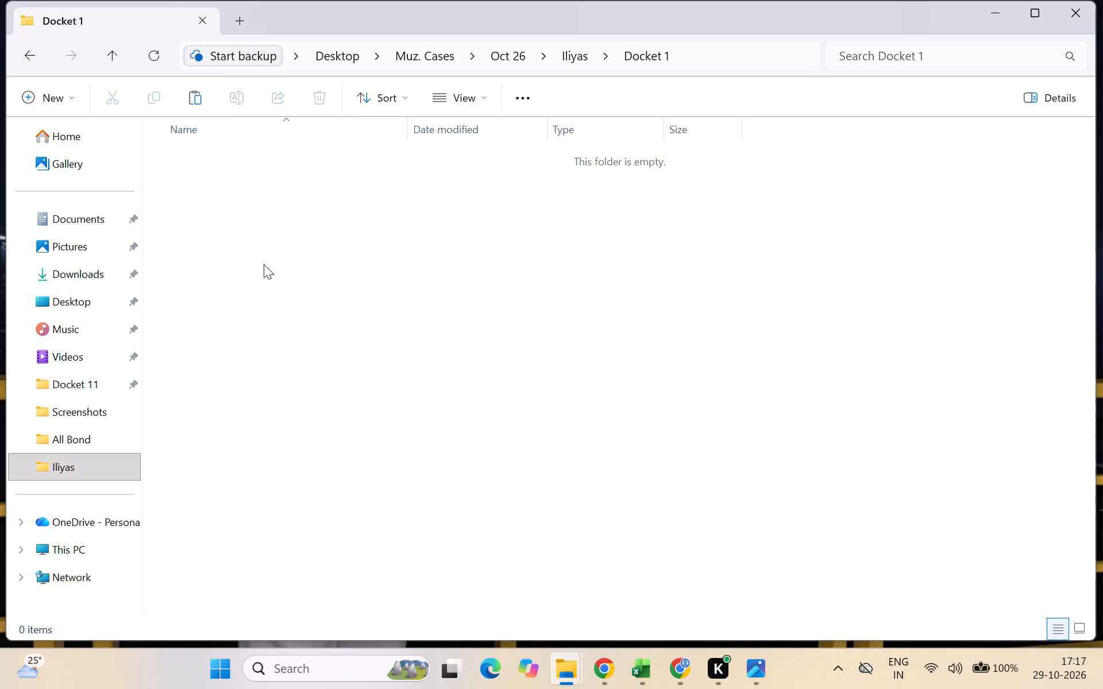
left_click(247, 198)
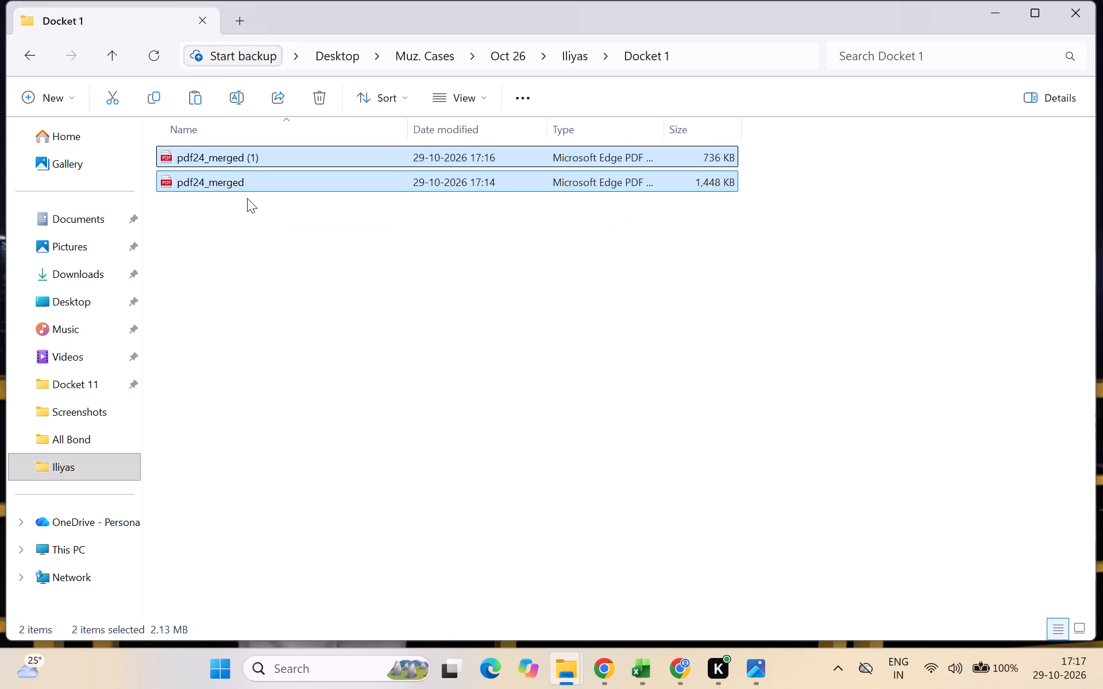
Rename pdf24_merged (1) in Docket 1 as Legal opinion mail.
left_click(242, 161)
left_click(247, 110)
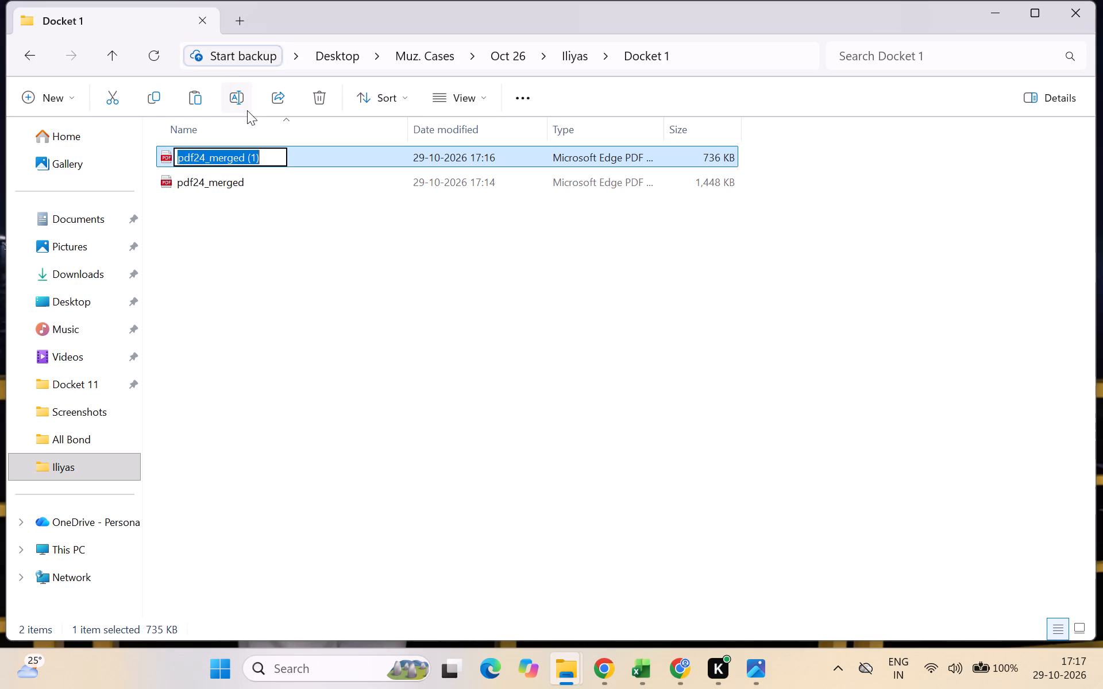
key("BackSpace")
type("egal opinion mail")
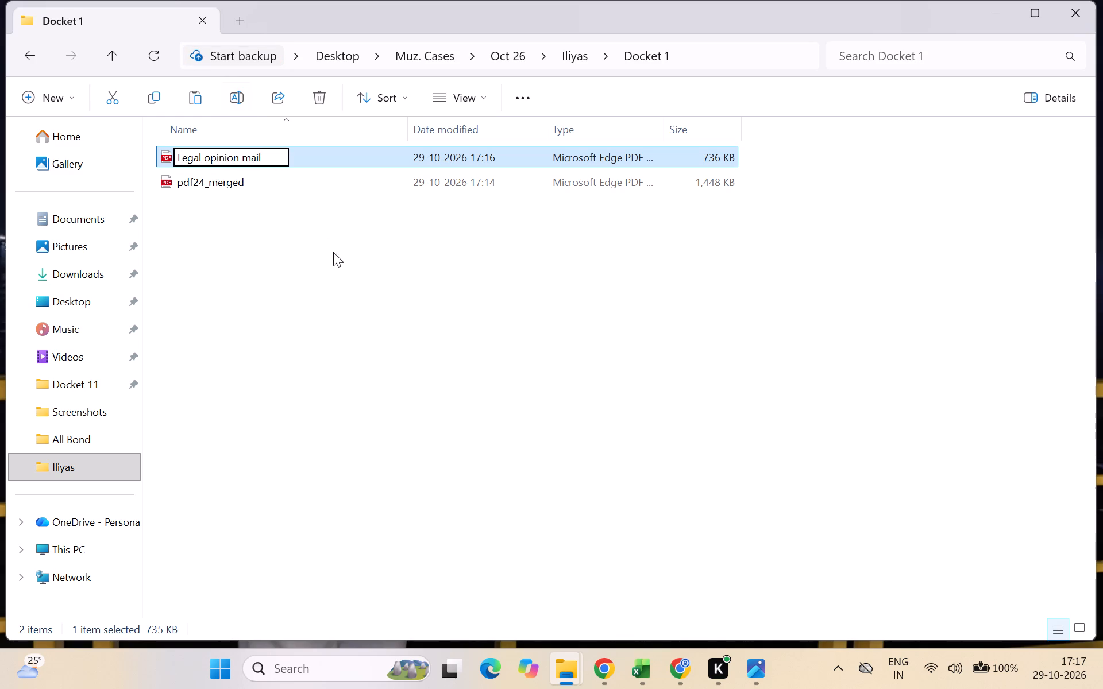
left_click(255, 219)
Open pdf24_merged in Docket 1 to check its content, close it, and rename the file as CERSAI &DPSR.
double_click(269, 187)
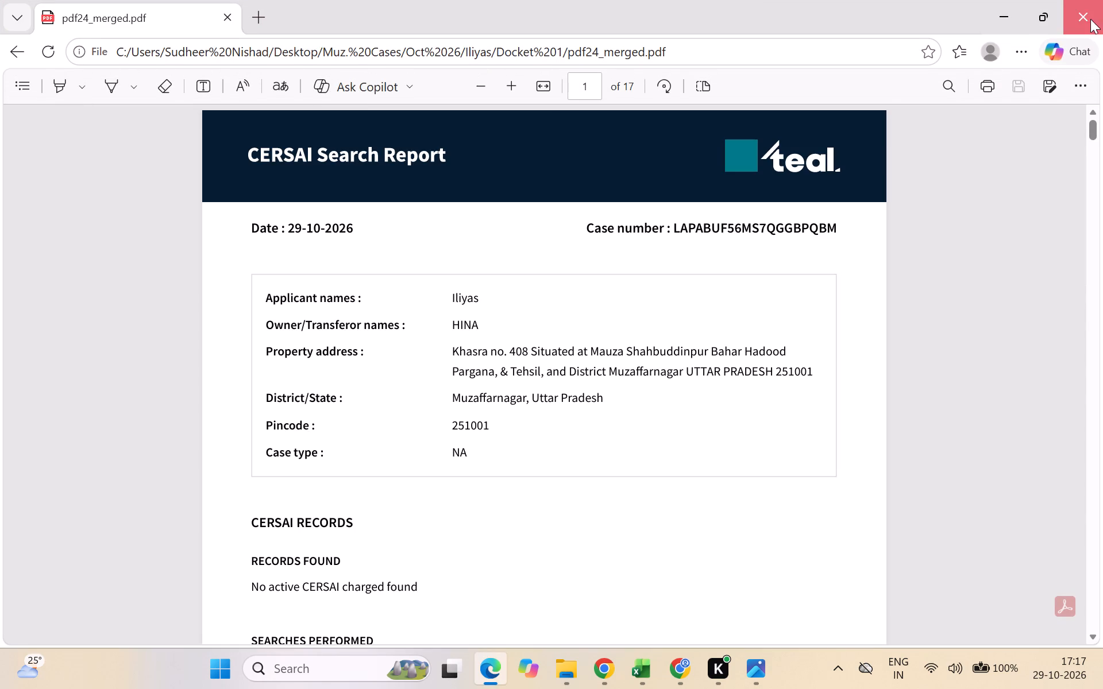
left_click(1090, 19)
left_click(245, 98)
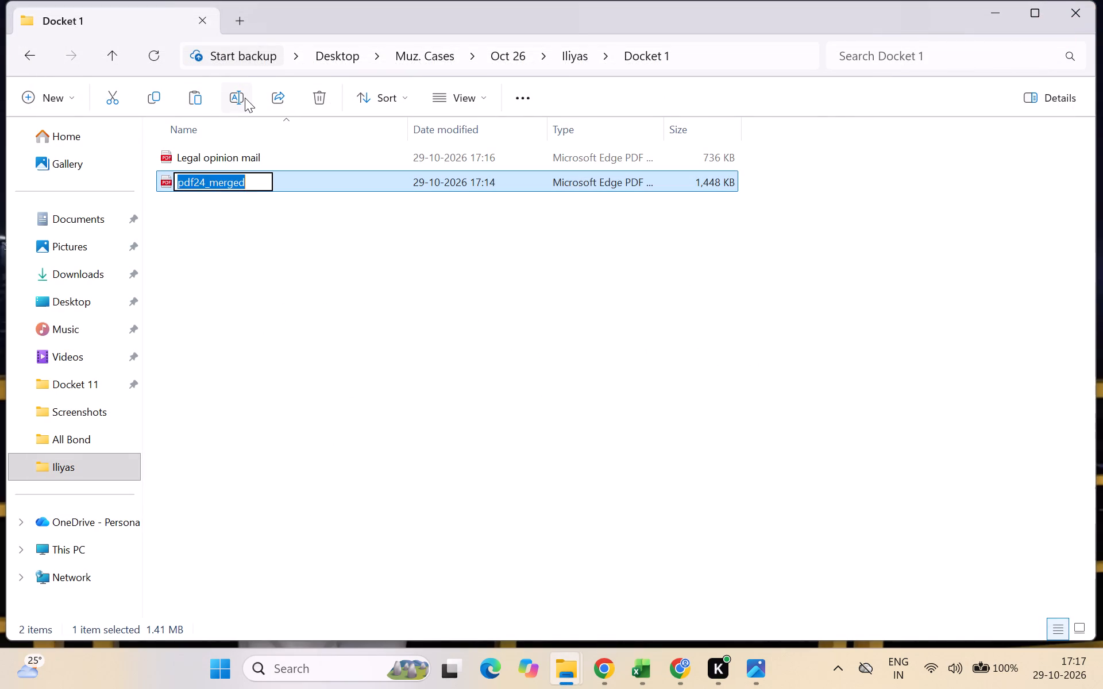
type("CERSAI")
key("space")
type("&DPSR")
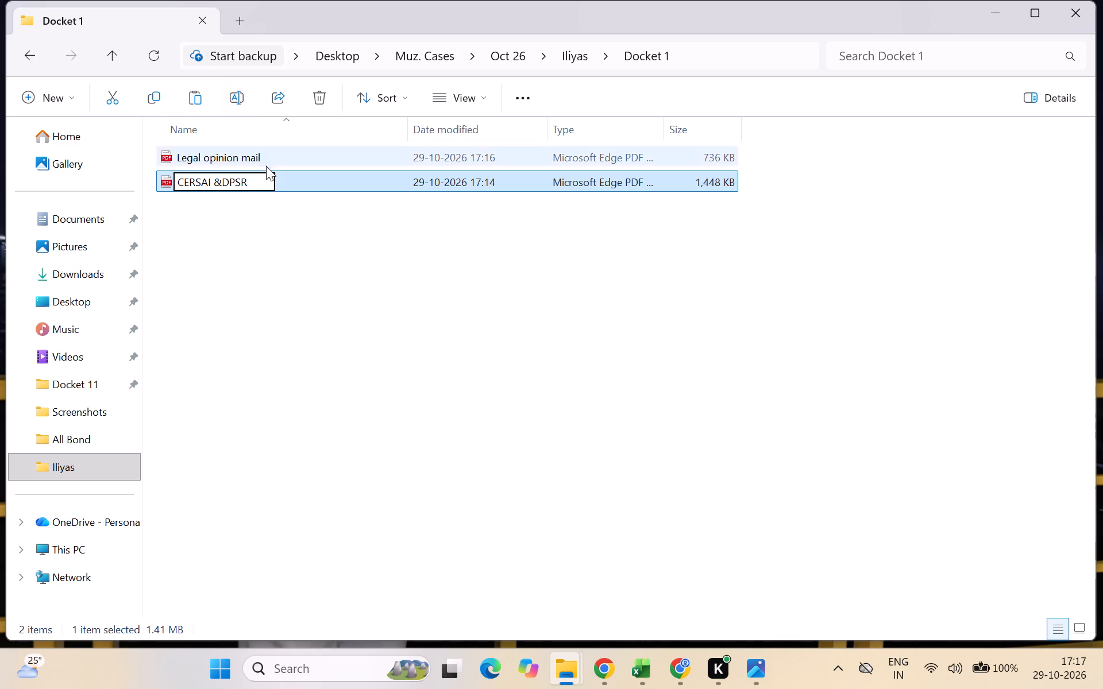
left_click(288, 157)
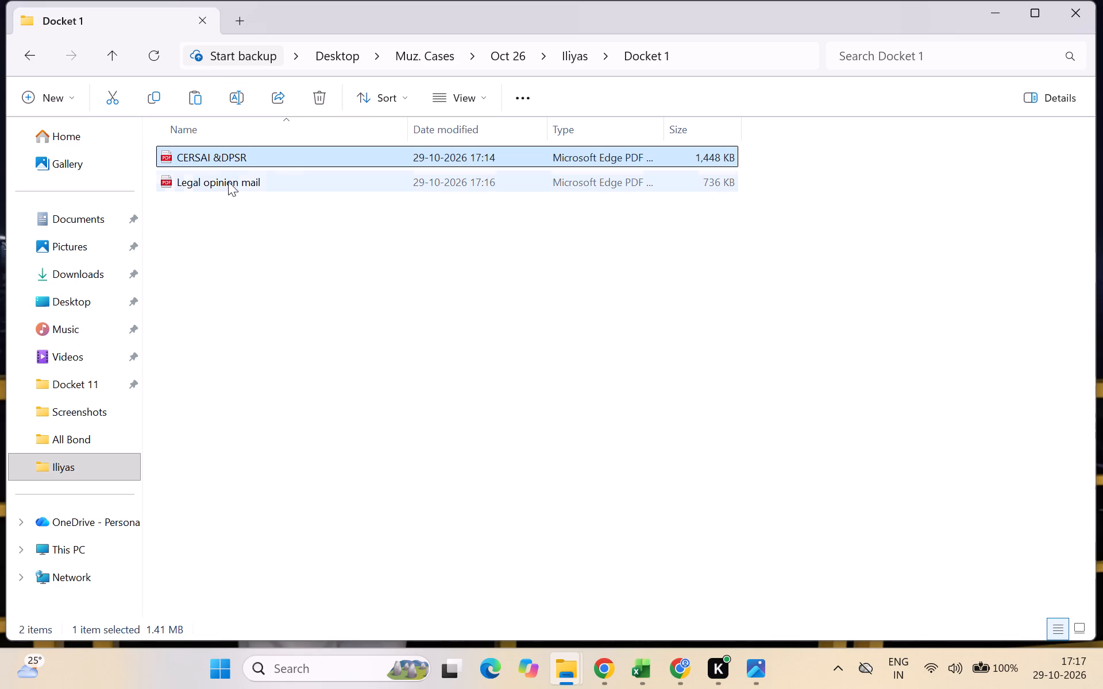
left_click(237, 100)
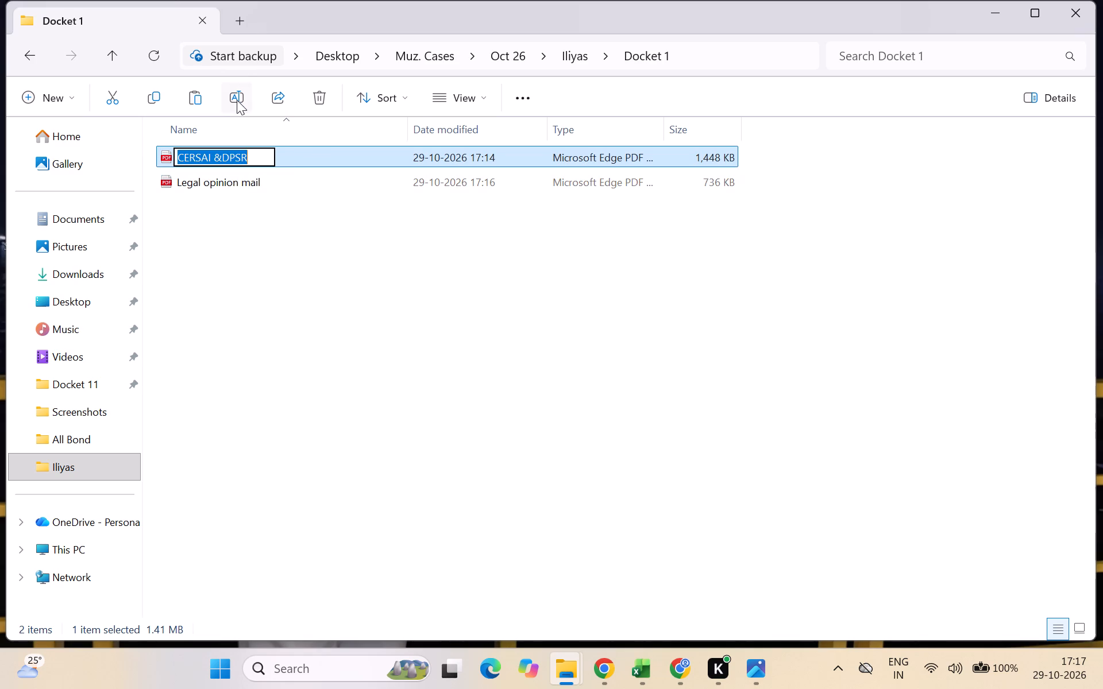
Rename the Legal opinion mail PDF in Docket 1 as Legal opinion mail 7 legal sheet.
left_click(279, 181)
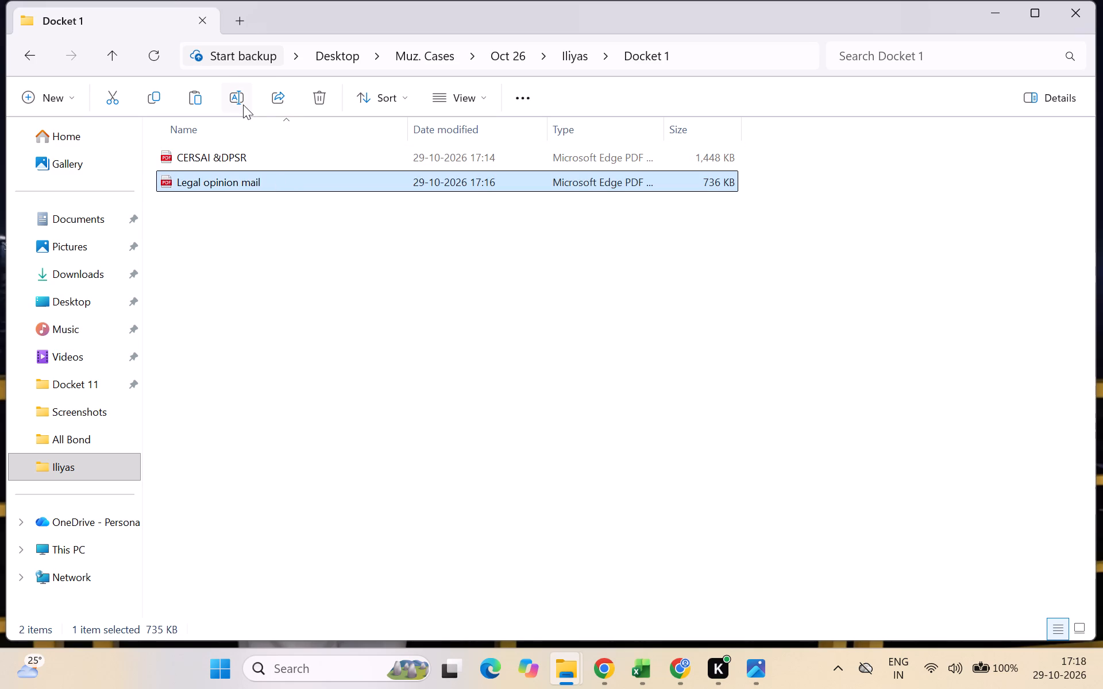
left_click(242, 103)
key("space")
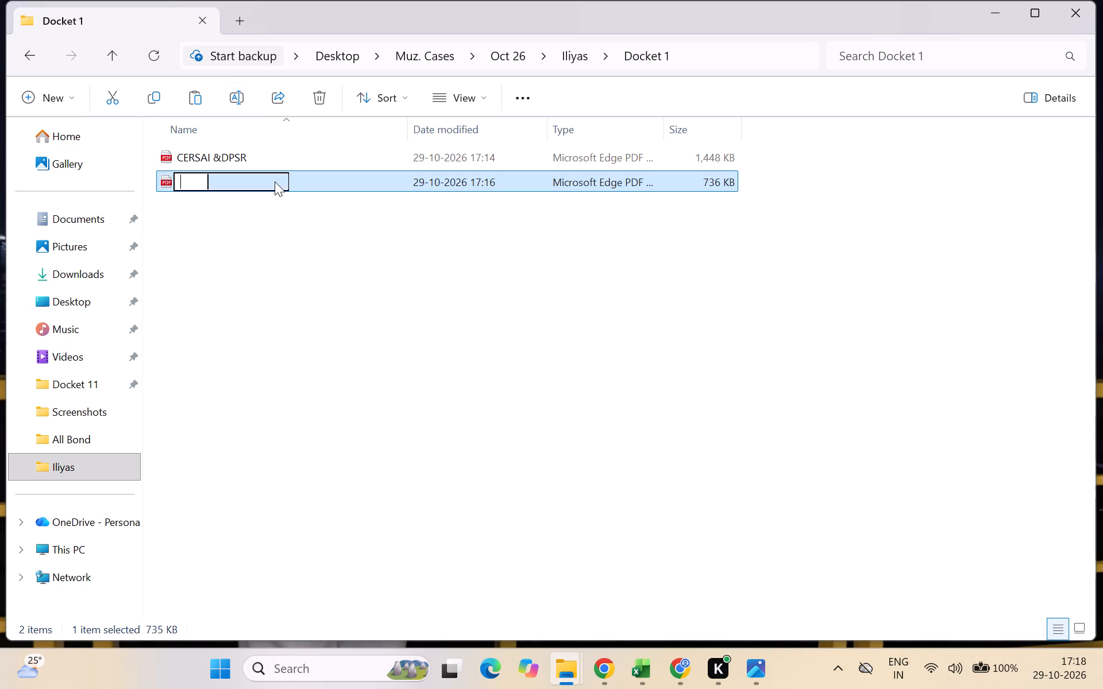
key("ctrl+z")
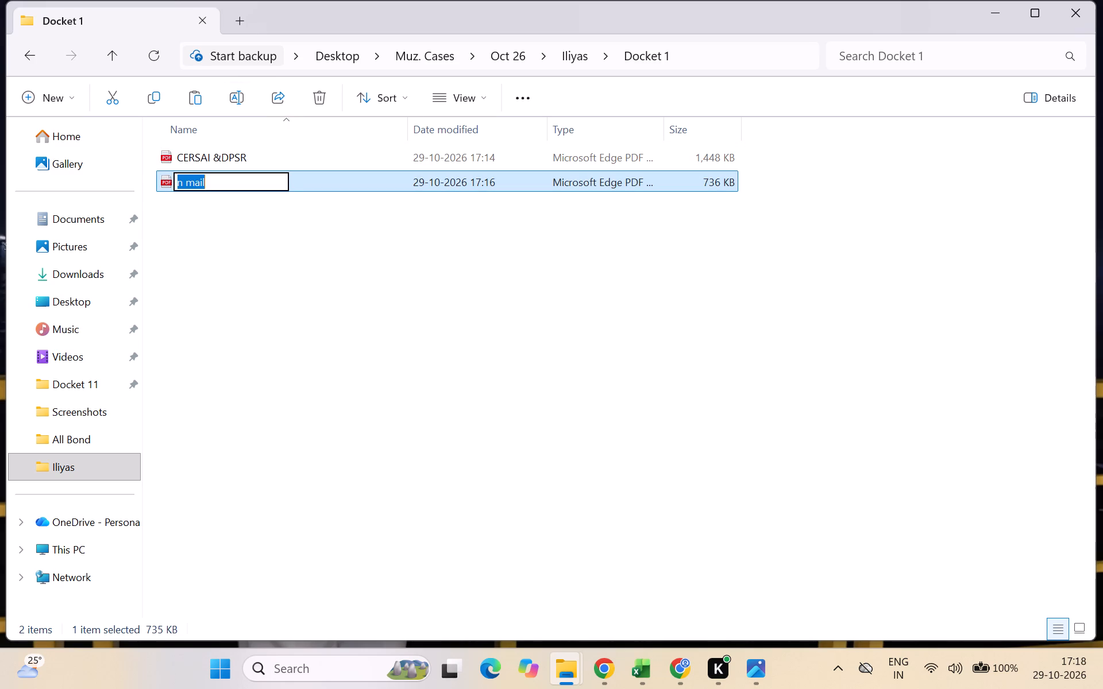
key("BackSpace")
key("BackSpace")
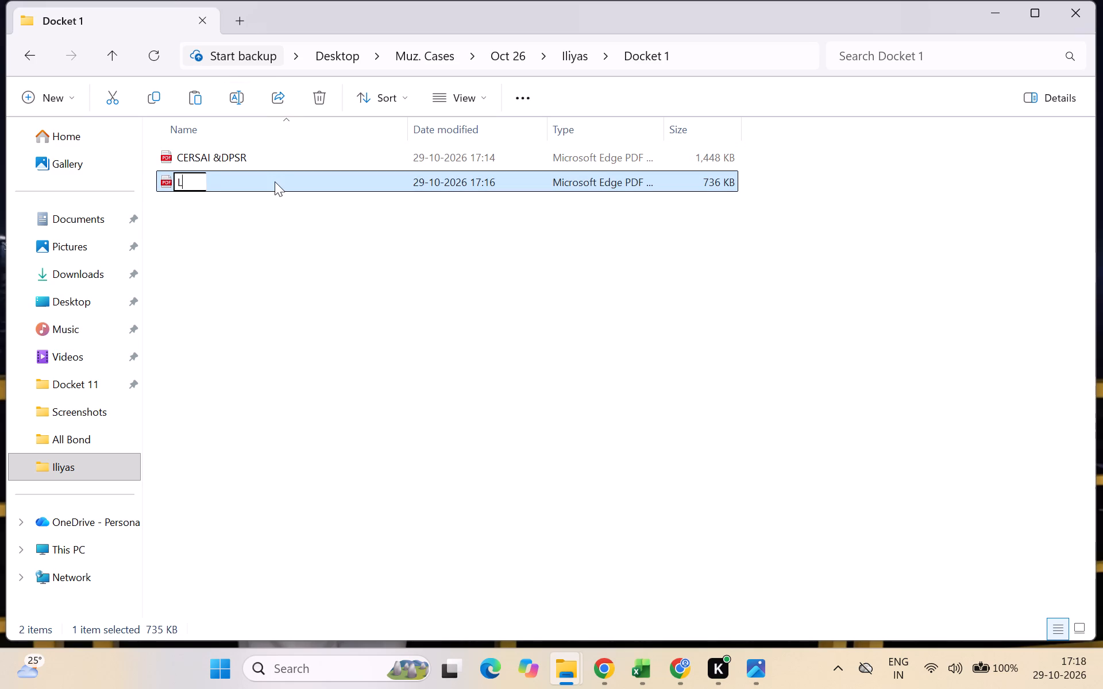
type("egal opinion mail 7 legal sheet")
left_click(286, 354)
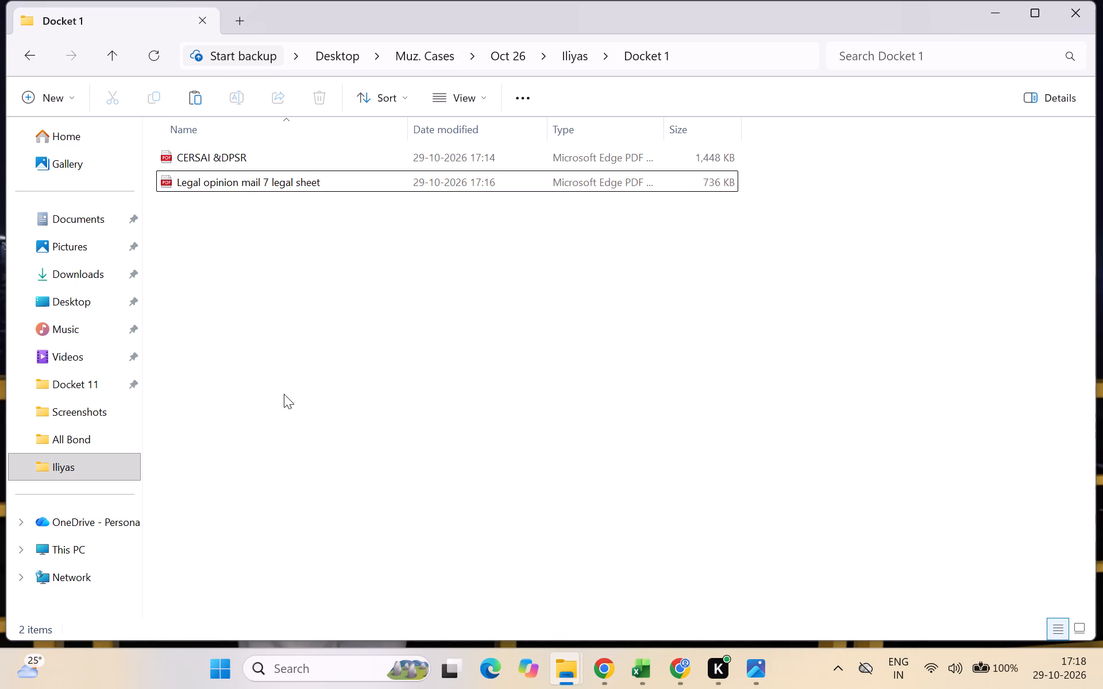
Copy the ILYAS PVR workbook from the Credit File Upload archive in the Query folder into the Docket 1 folder.
left_click(114, 67)
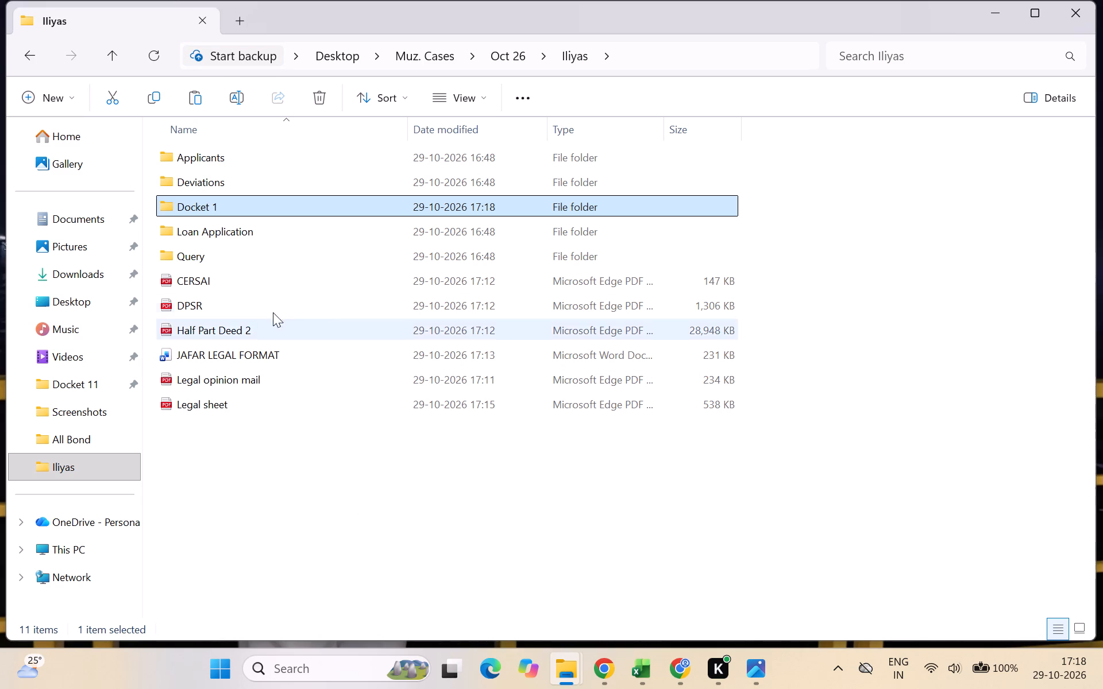
double_click(222, 257)
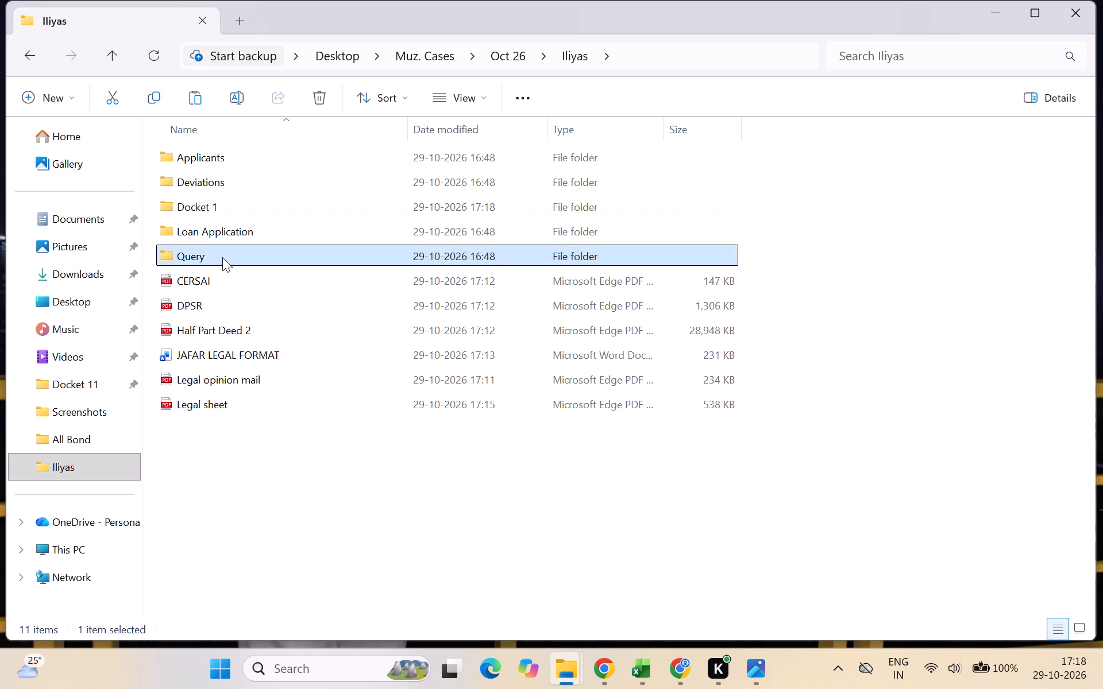
left_click(256, 157)
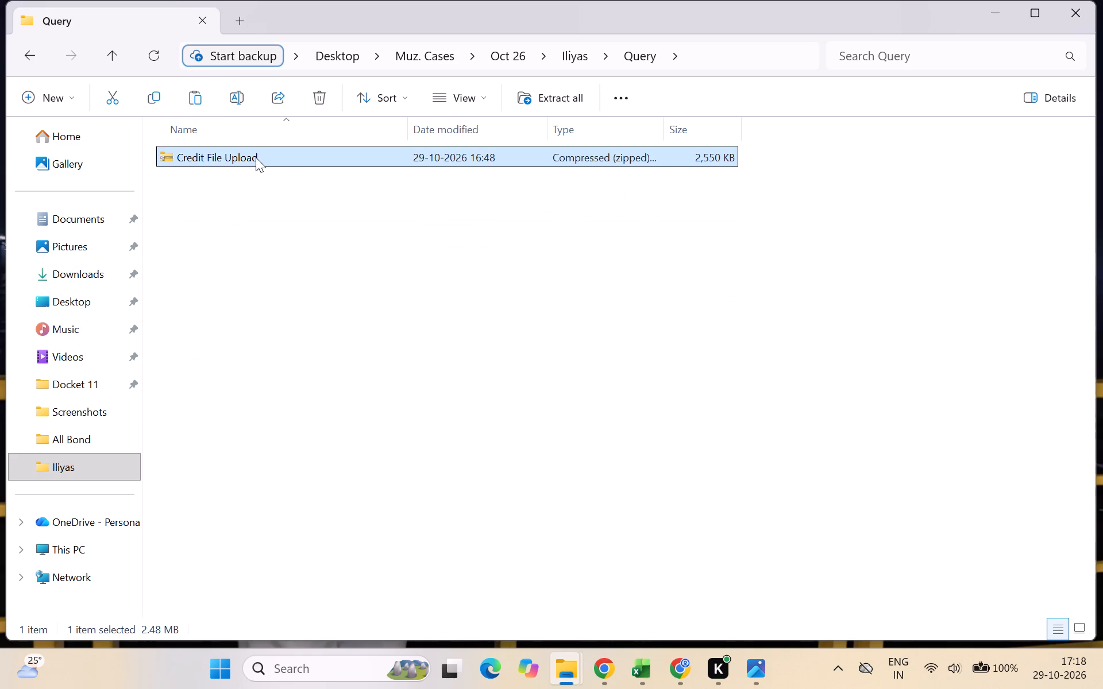
double_click(291, 157)
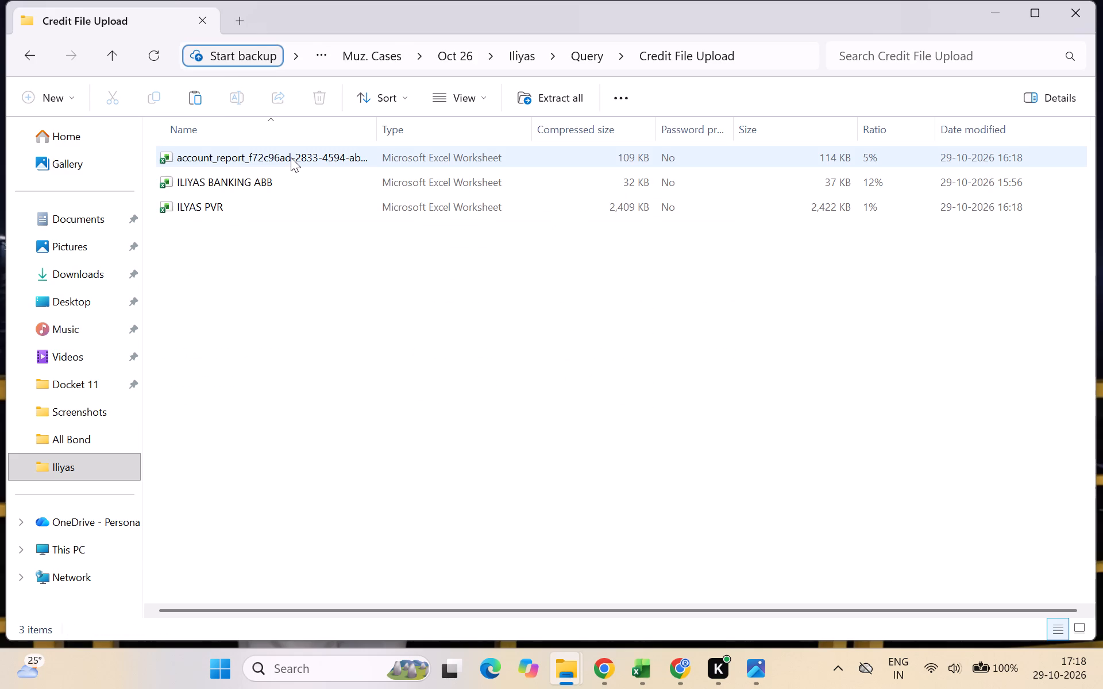
left_click(272, 204)
key("ctrl+c")
key("ctrl+c")
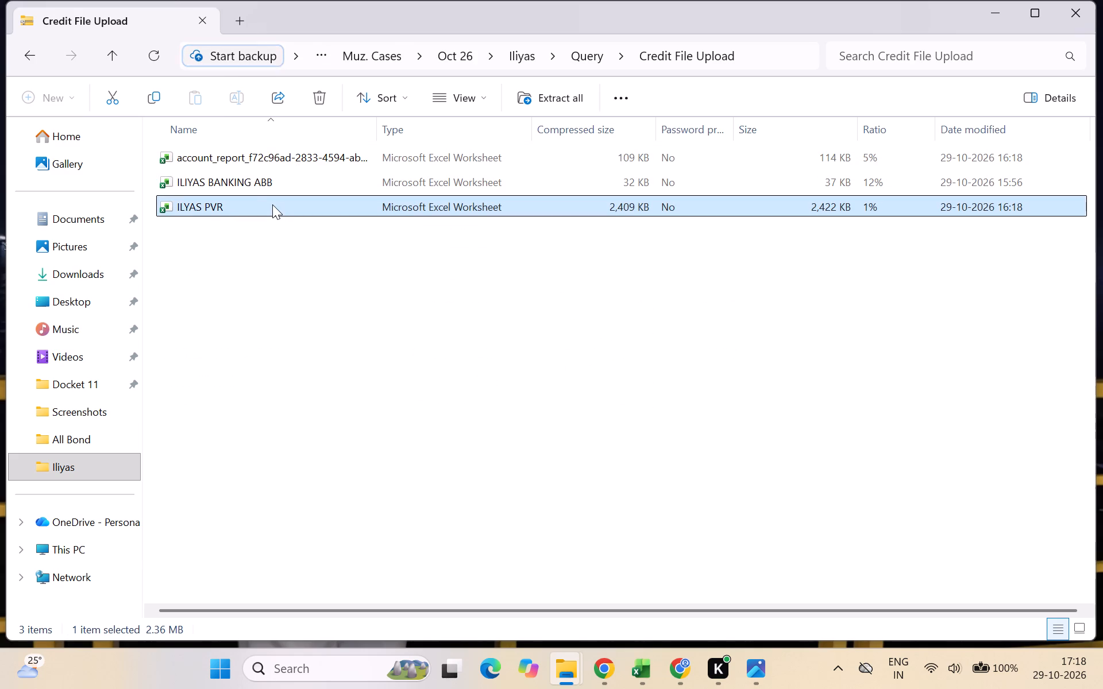
left_click(272, 204)
left_click(114, 56)
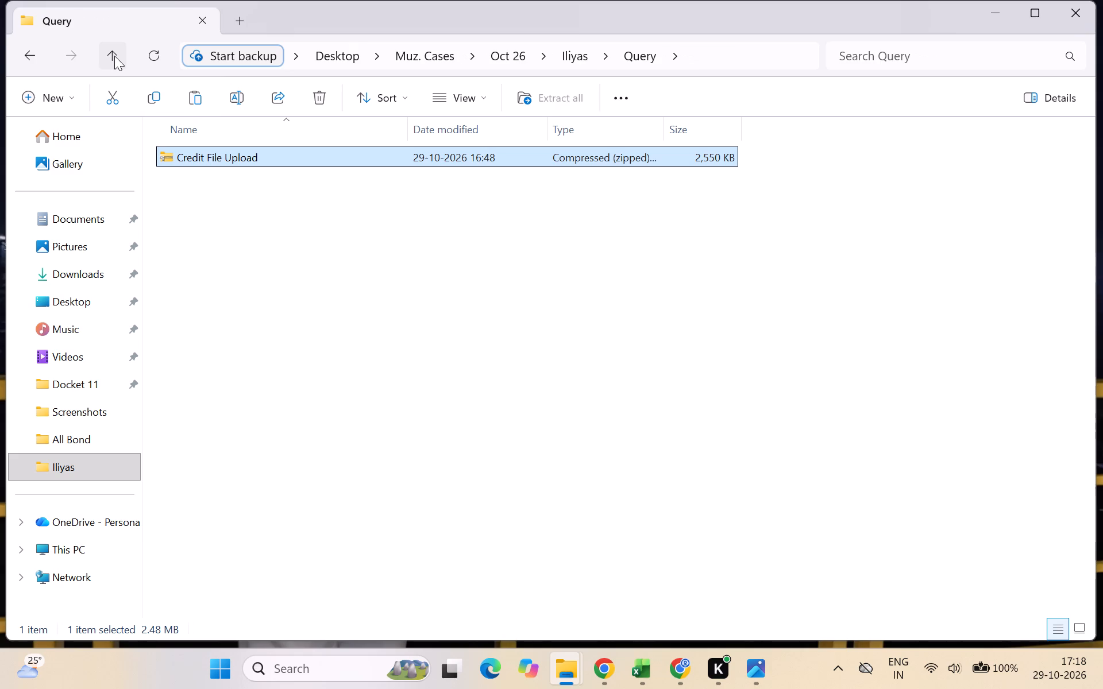
left_click(114, 56)
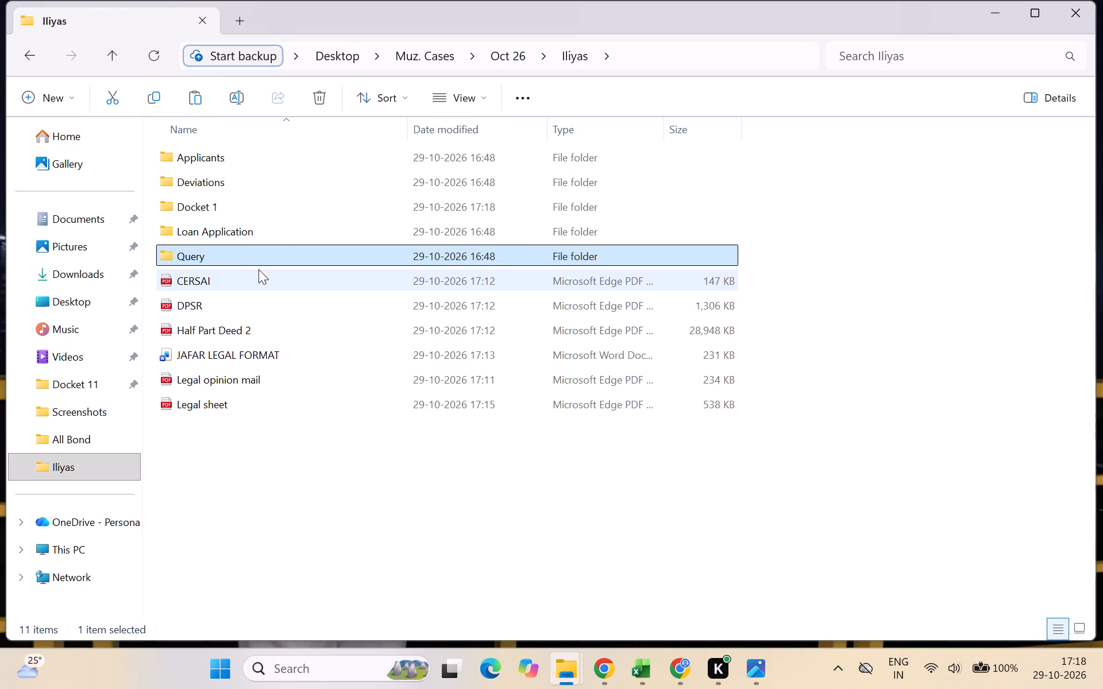
left_click(288, 224)
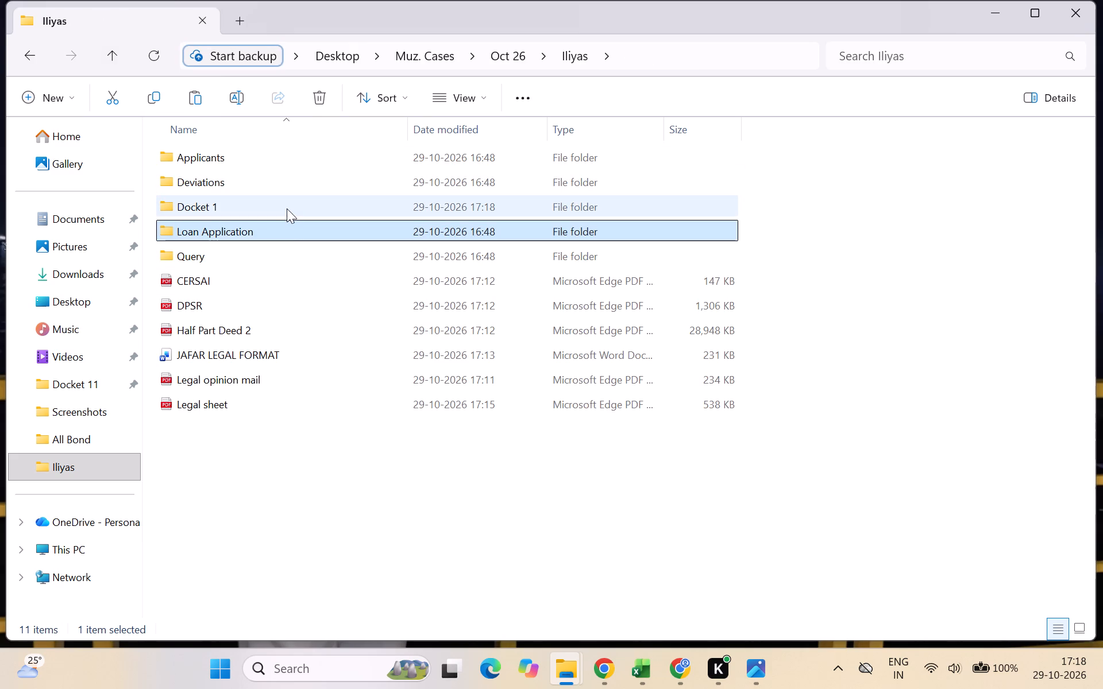
left_click(287, 208)
double_click(287, 208)
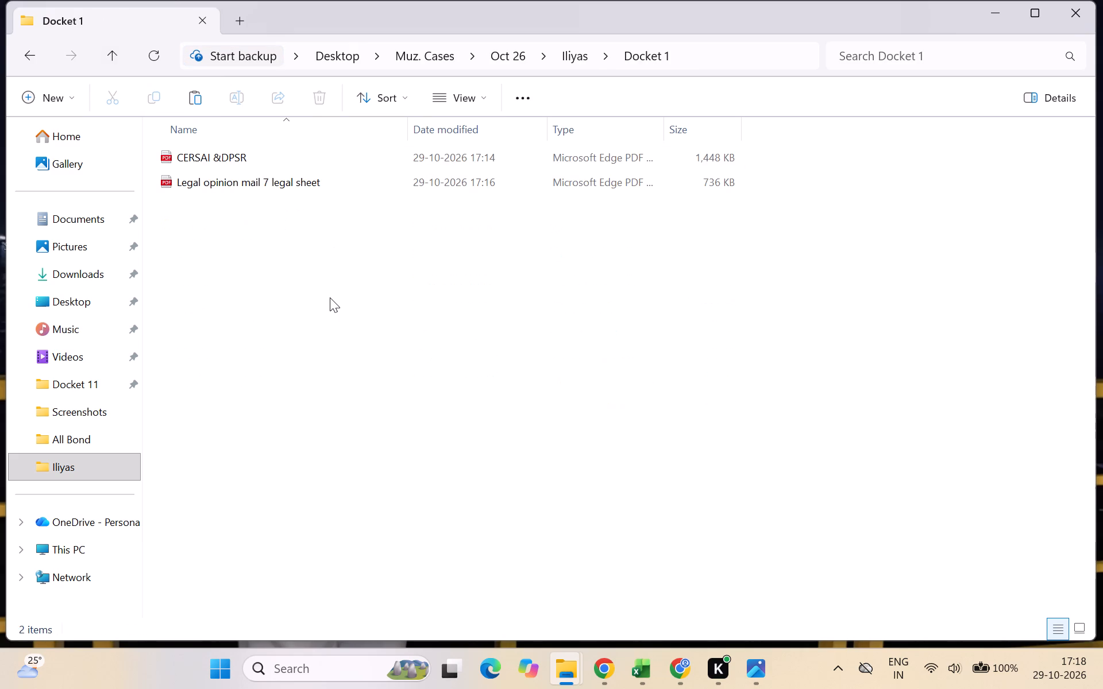
key("ctrl+v")
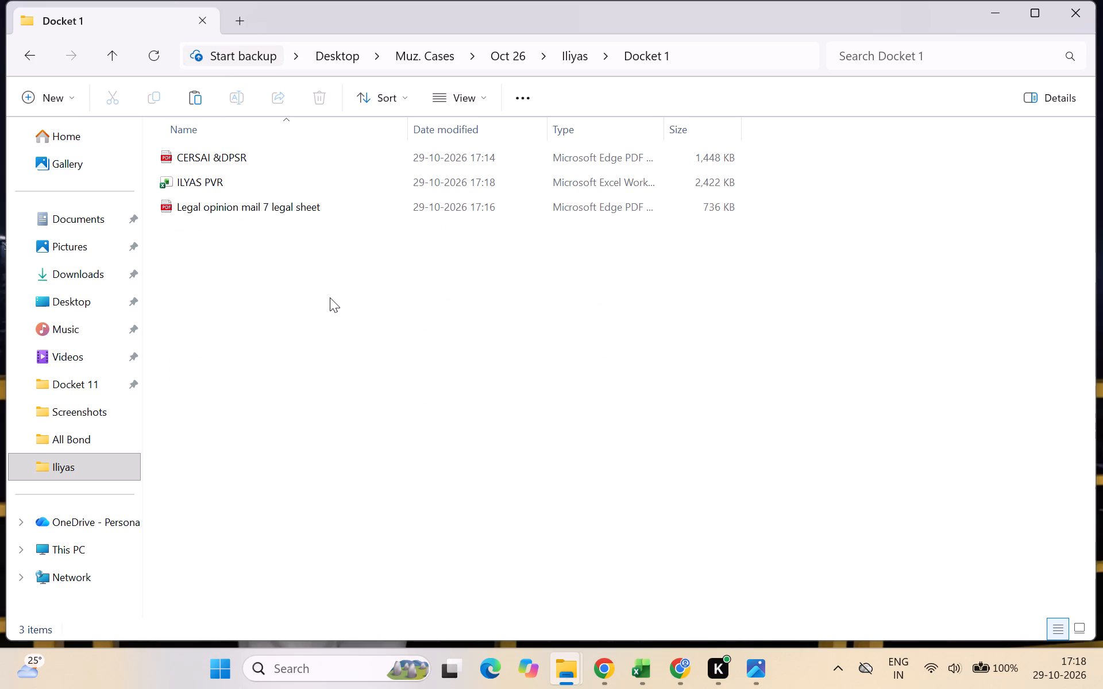
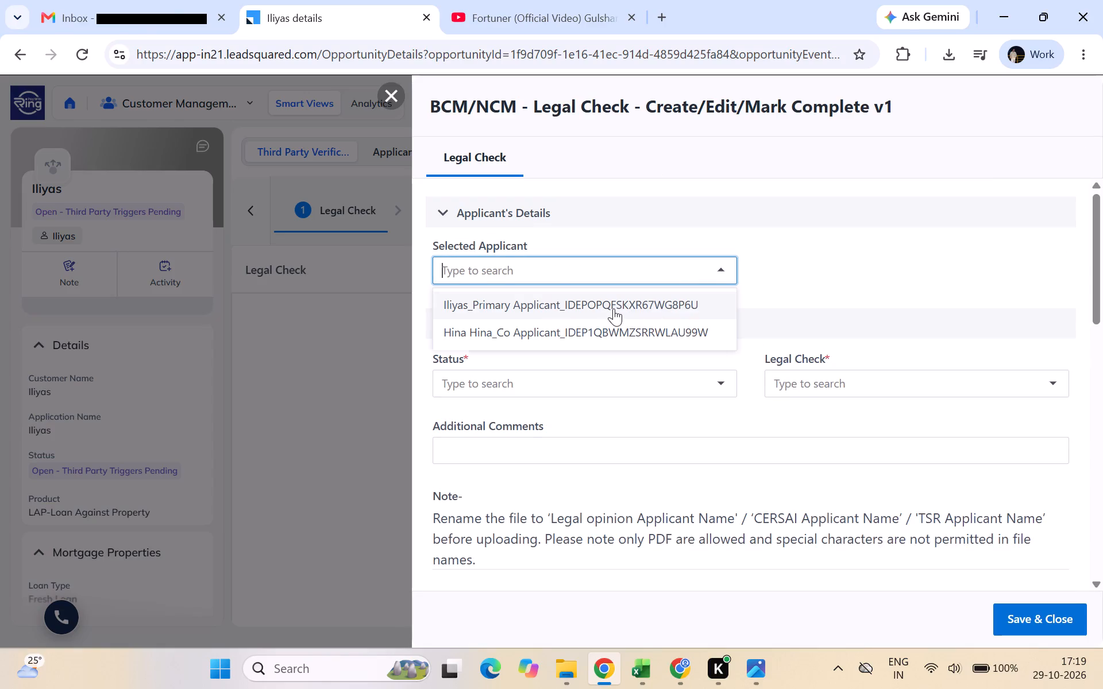
Select the primary applicant in the Legal Check form and set the check's status to Completed.
scroll(669, 342, "down", 1)
left_click(682, 263)
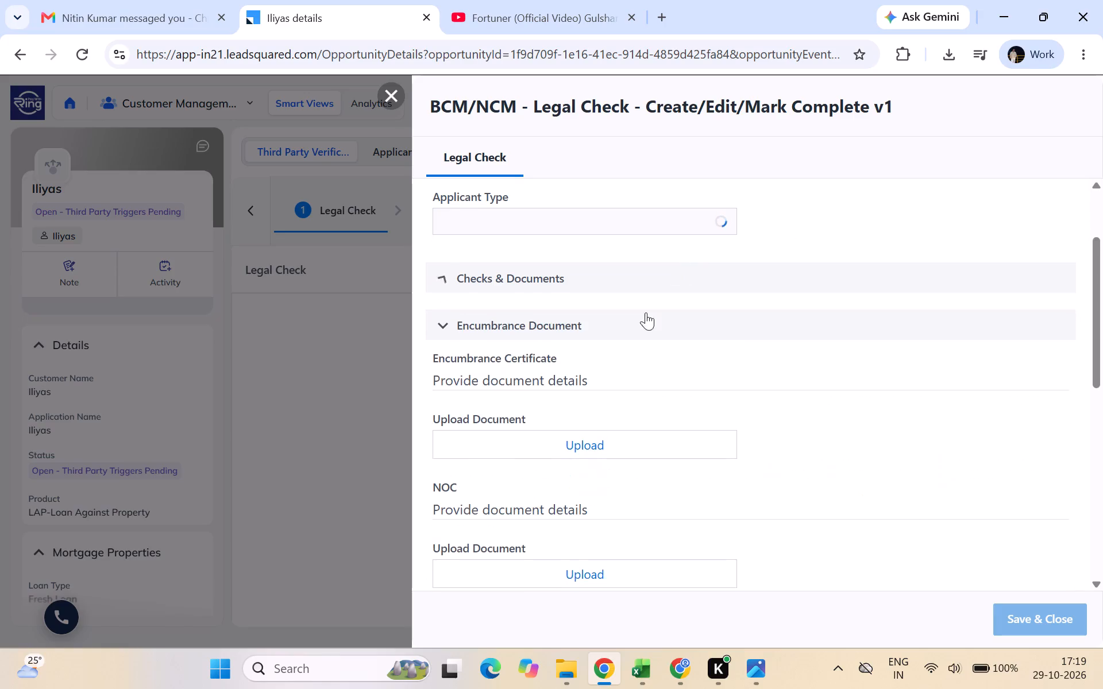
scroll(707, 343, "up", 1)
left_click(613, 388)
scroll(672, 388, "down", 1)
left_click(692, 335)
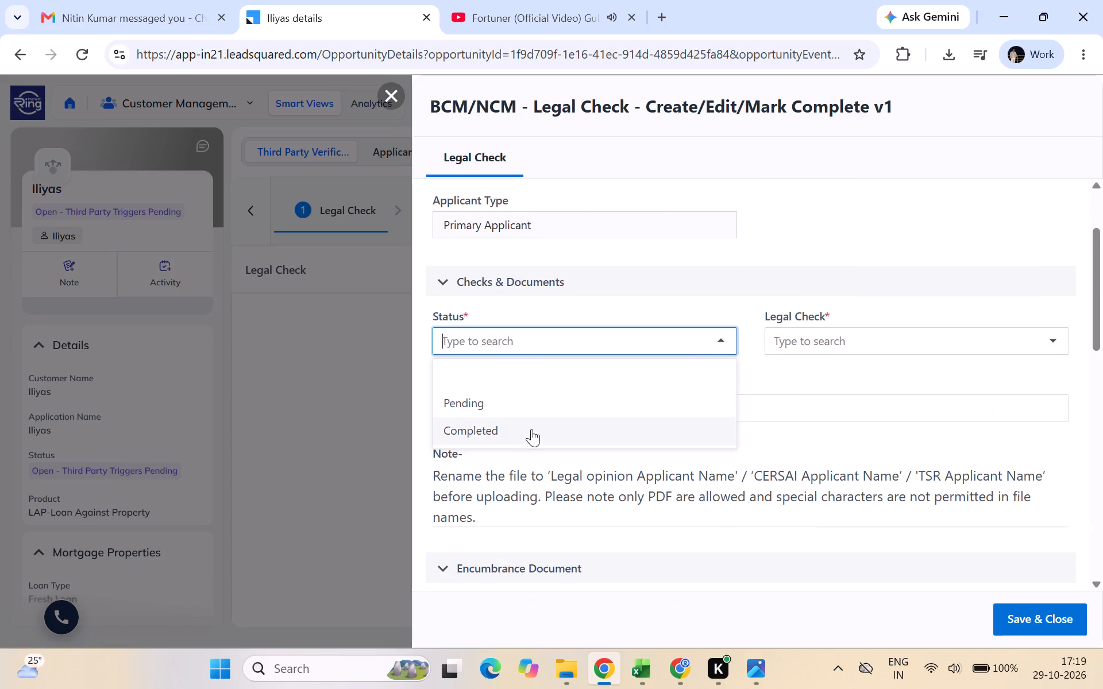
left_click(533, 428)
Set the legal check to CERSAI & Legal Opinion, with both the CERSAI status and the legal opinion as Positive.
left_click_drag(809, 332, 798, 436)
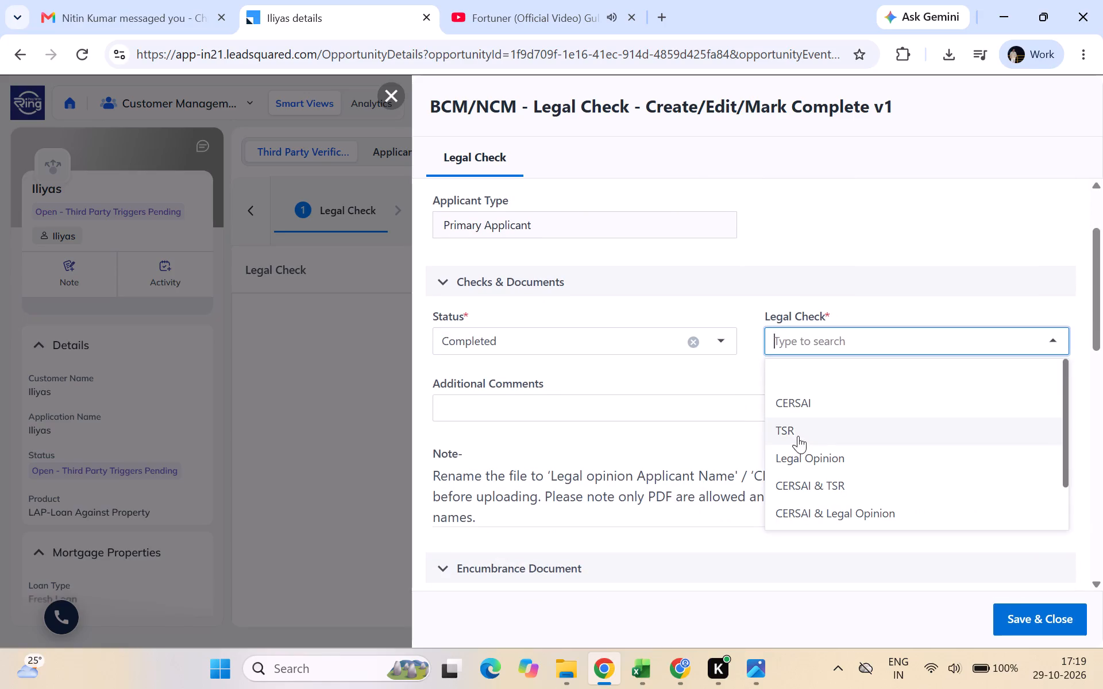
left_click_drag(798, 436, 815, 402)
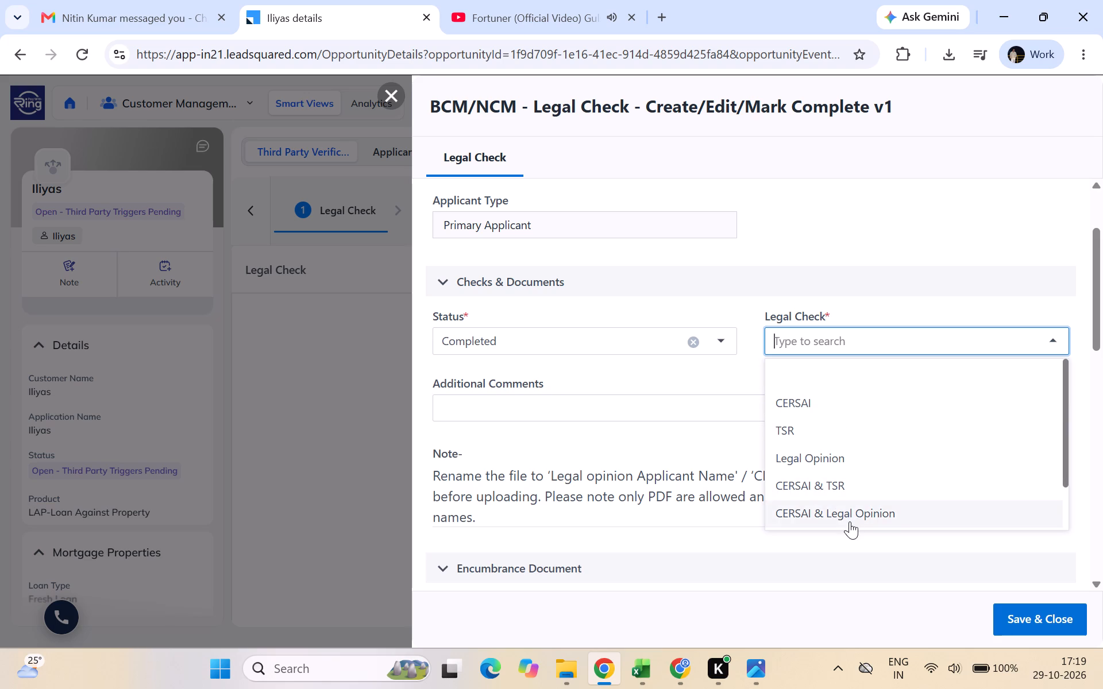
left_click(850, 521)
scroll(869, 456, "down", 1)
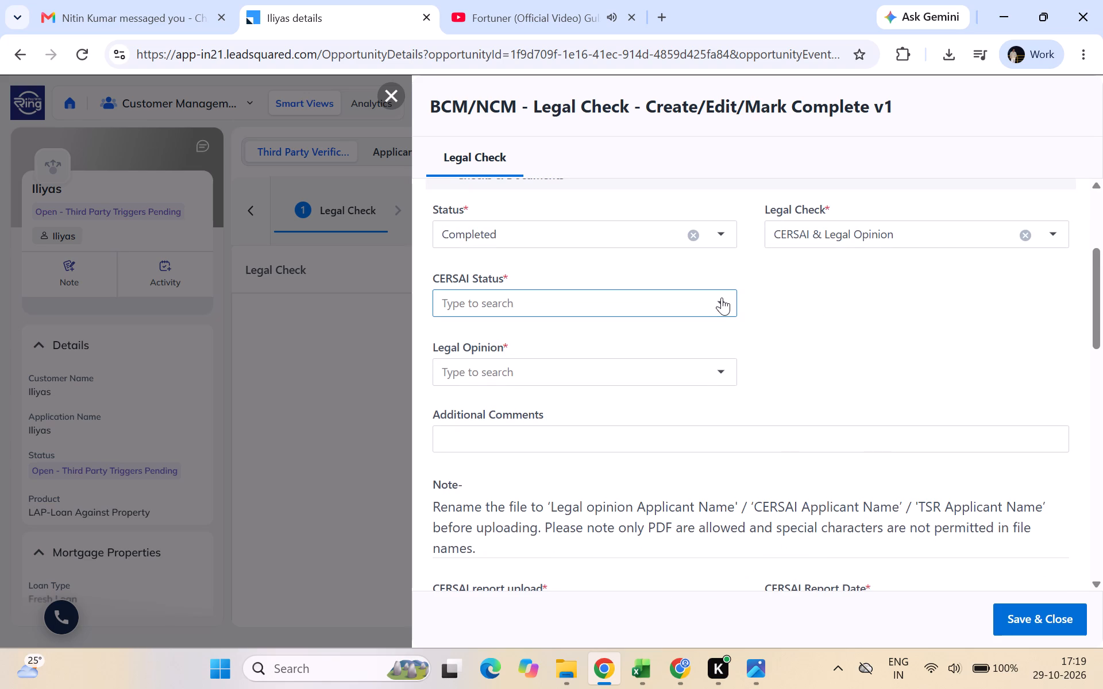
left_click(722, 297)
left_click(595, 367)
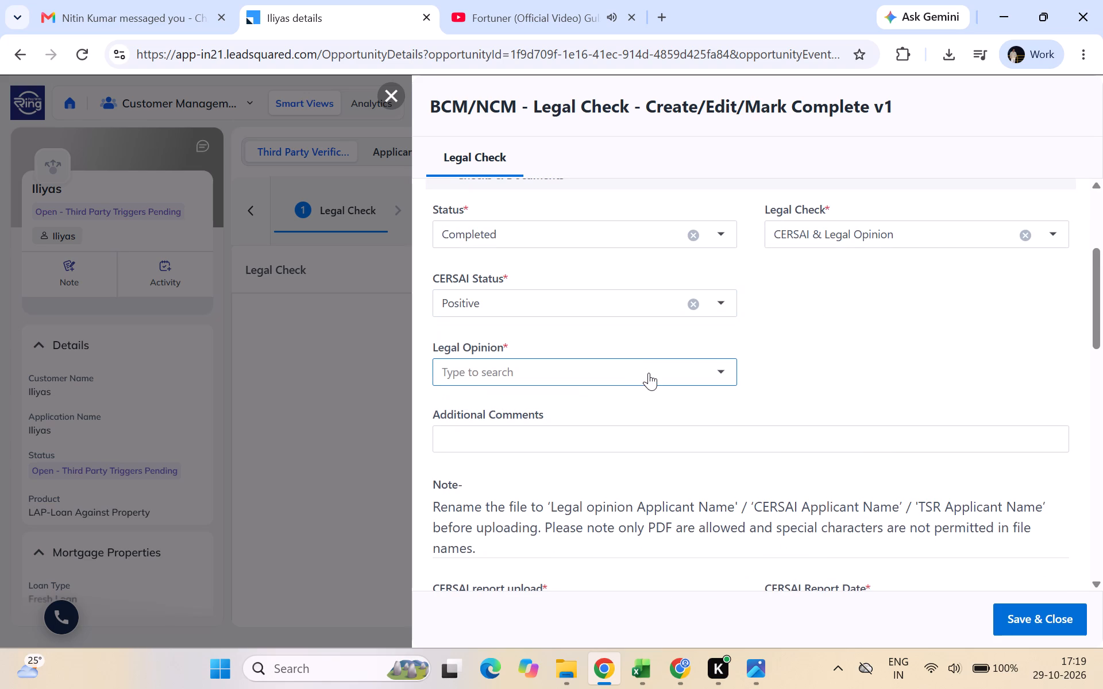
left_click(649, 373)
left_click(526, 425)
Enter Positive as the additional comment for the legal check.
scroll(709, 384, "down", 1)
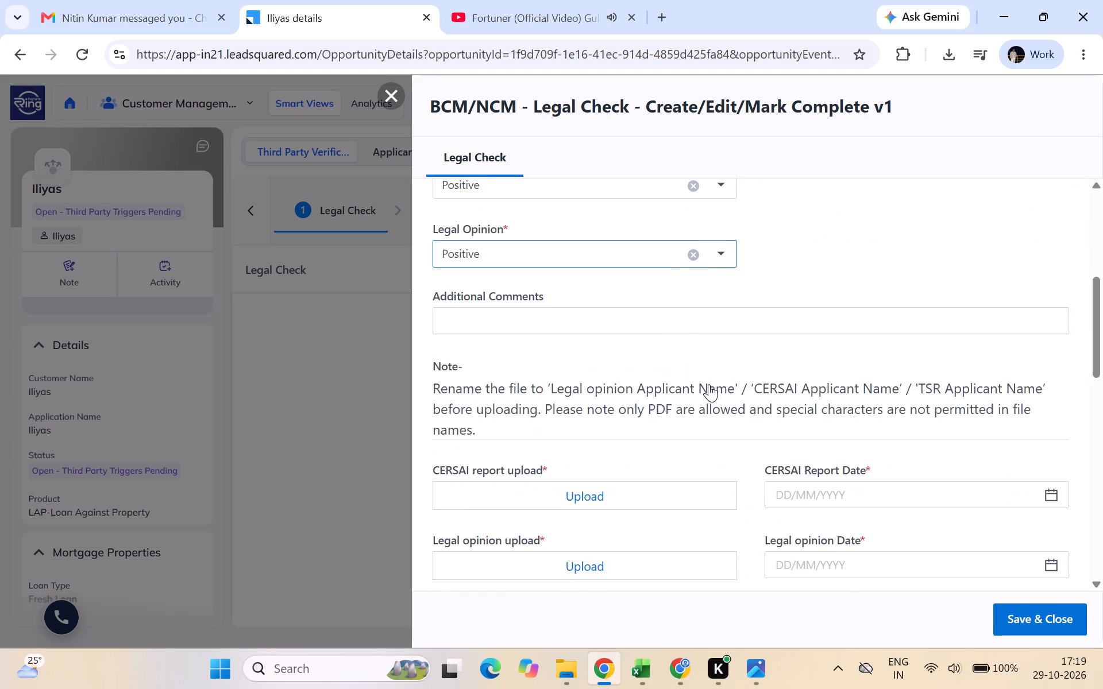
left_click(658, 319)
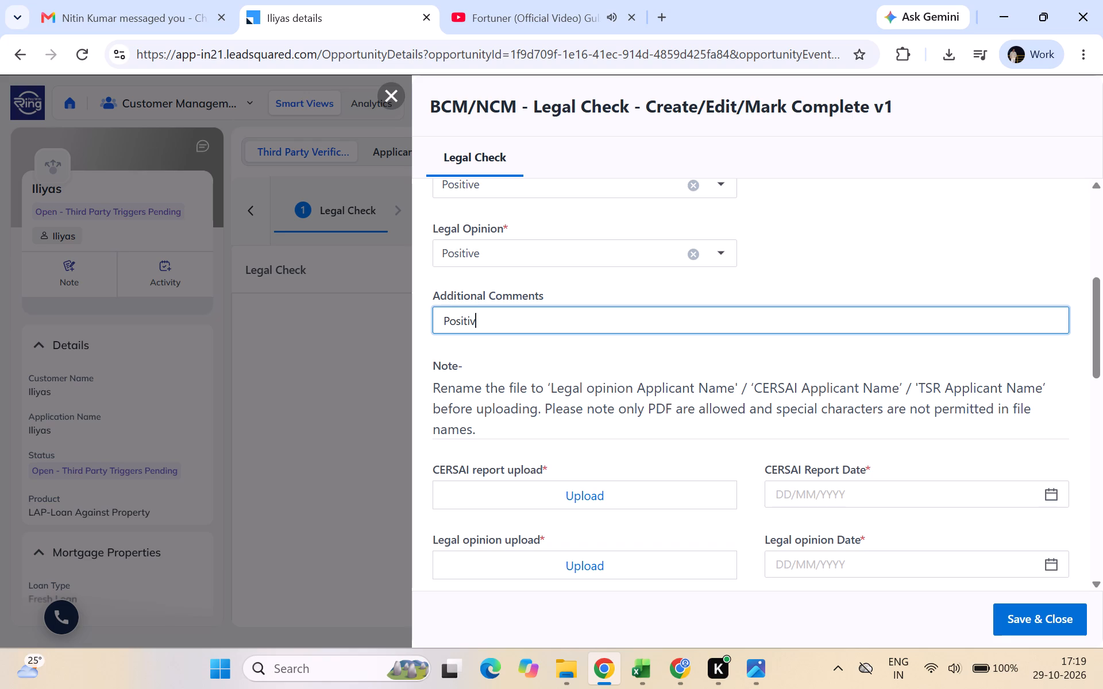
key("BackSpace")
key("e")
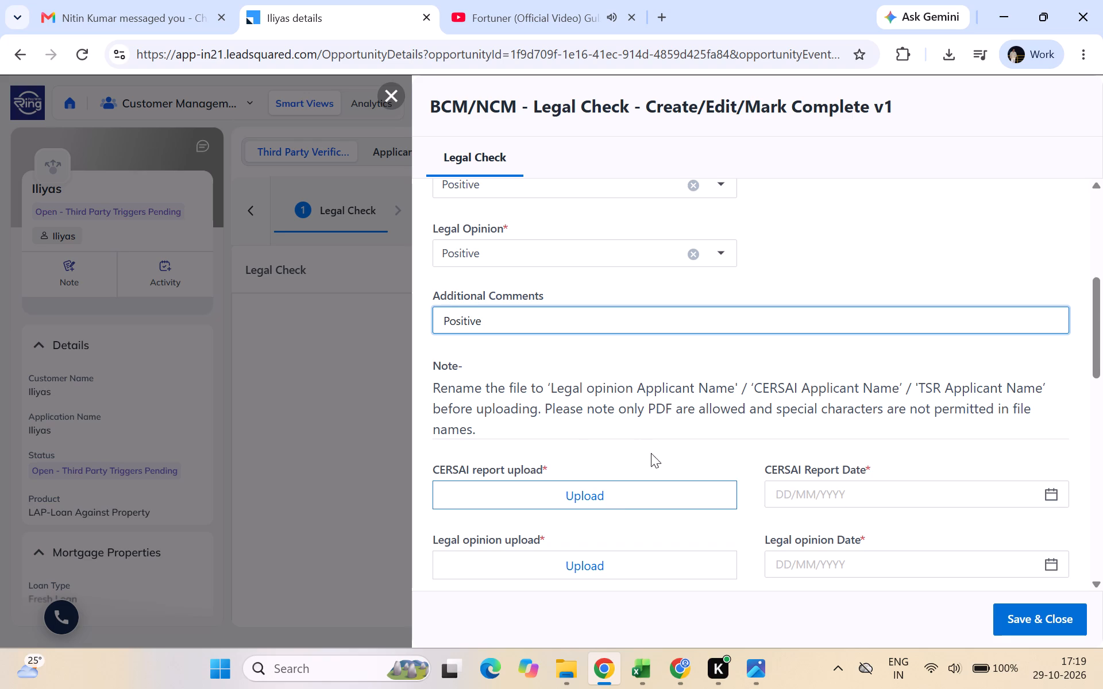
Upload the CERSAI &DPSR PDF from the Docket 1 folder as the CERSAI report.
scroll(679, 416, "down", 1)
left_click(632, 446)
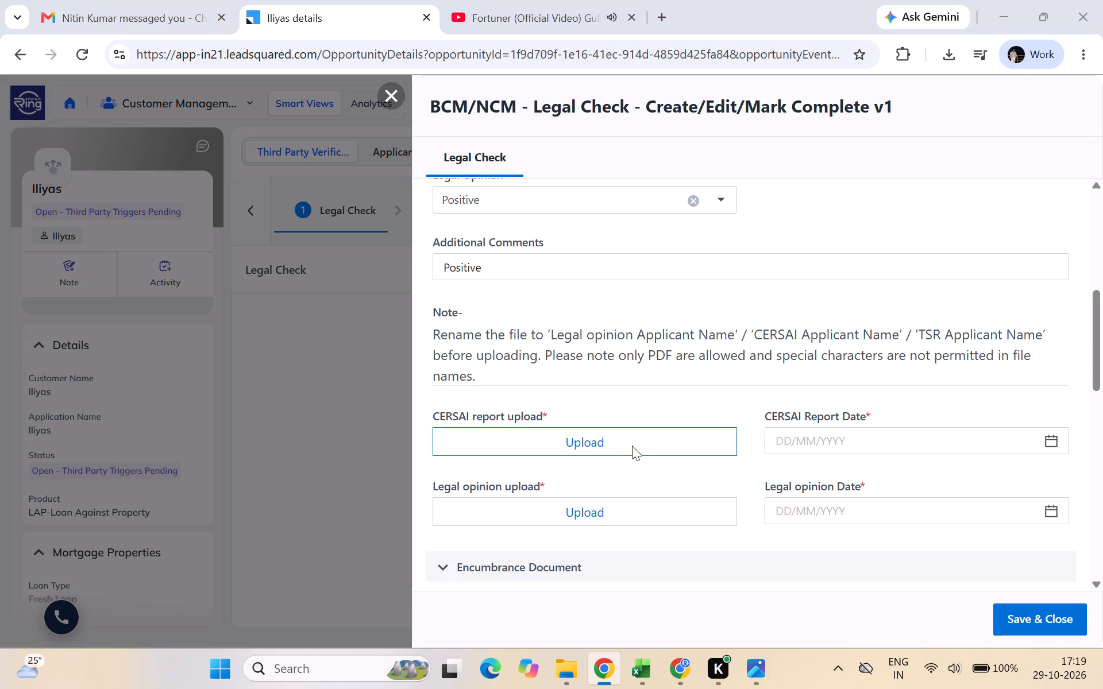
double_click(225, 187)
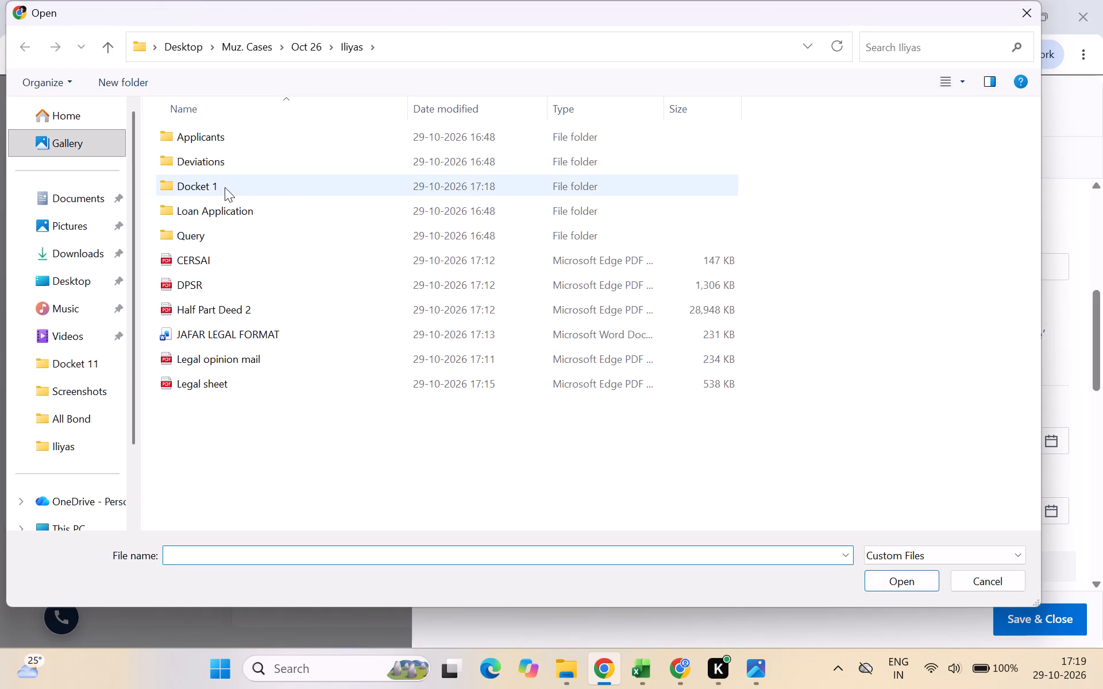
left_click(219, 138)
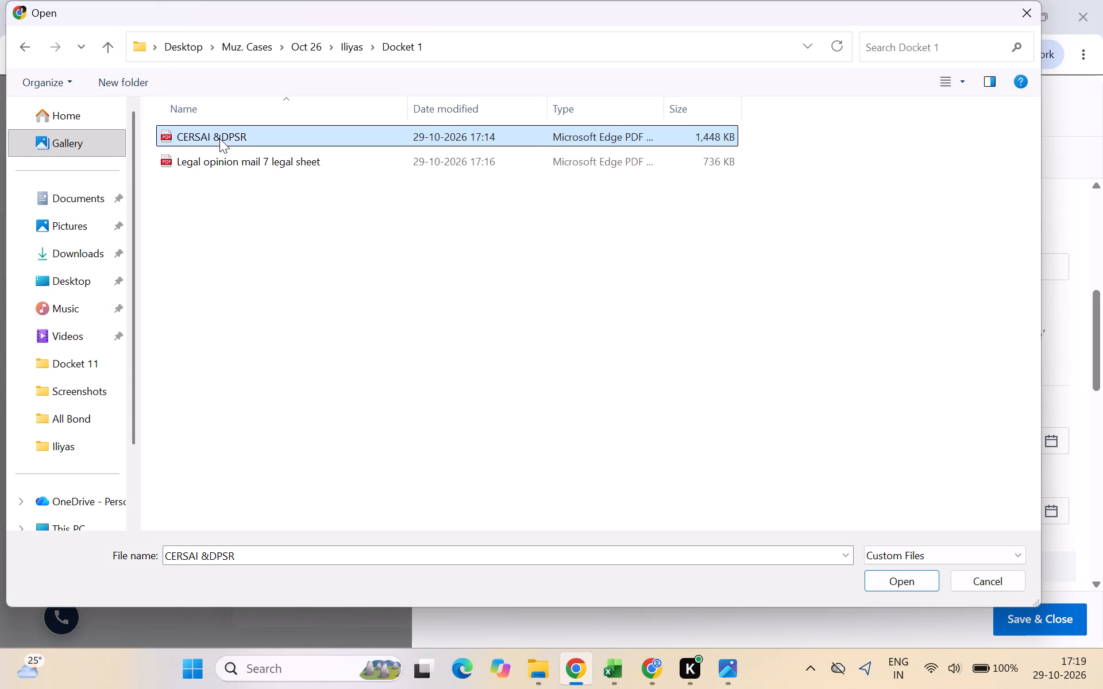
left_click(895, 577)
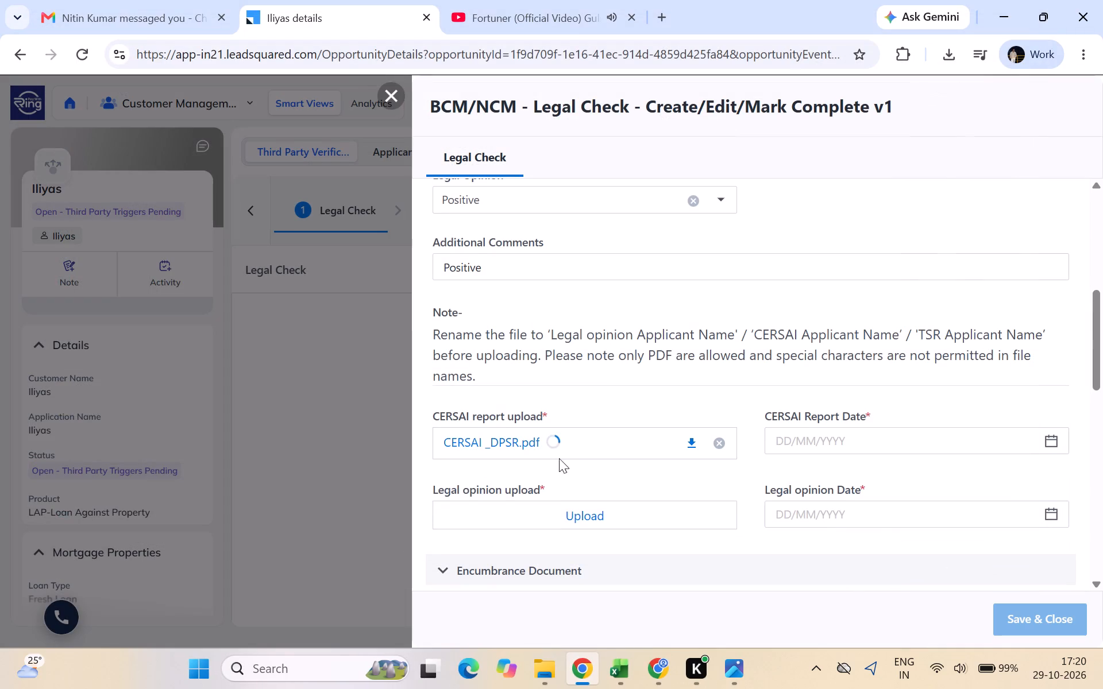
Upload the Legal opinion mail 7 legal sheet PDF from Docket 1 as the legal opinion.
left_click(574, 510)
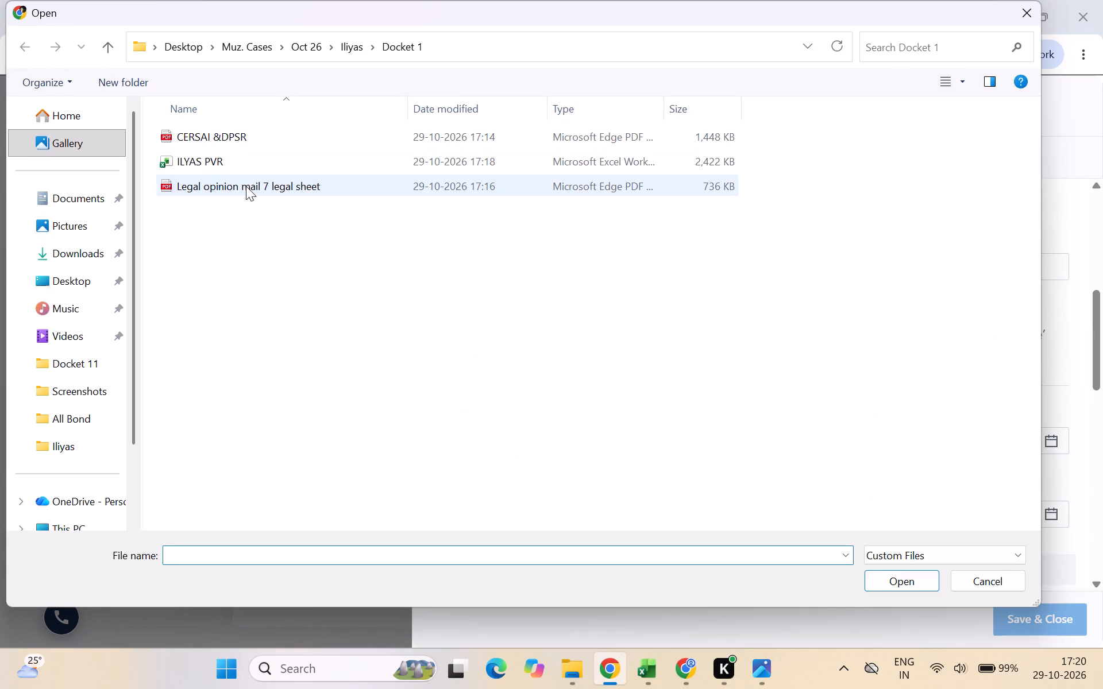
left_click(246, 186)
left_click(900, 580)
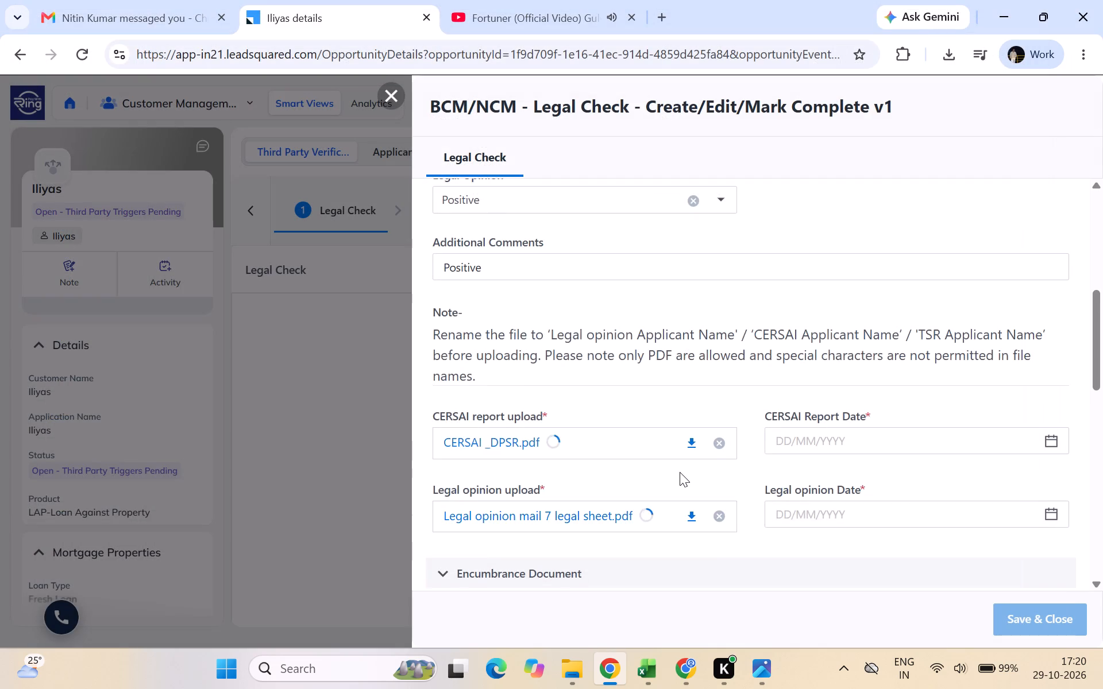
Set both the CERSAI report date and the legal opinion date to 29/10/2026.
scroll(680, 472, "down", 1)
left_click(781, 349)
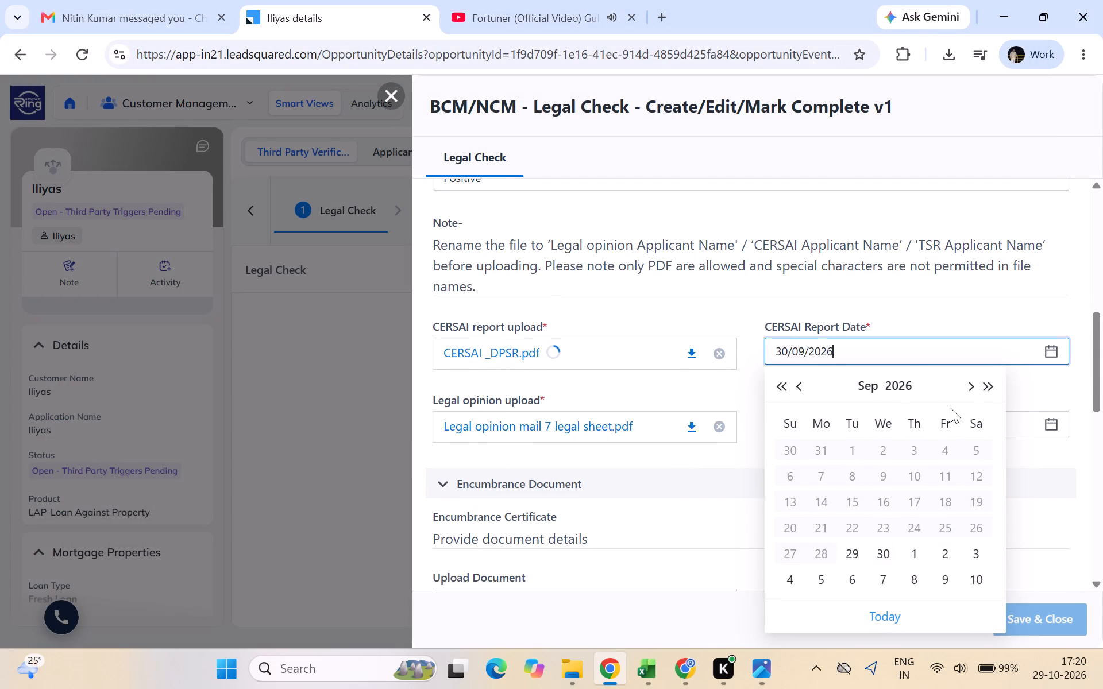
left_click(970, 386)
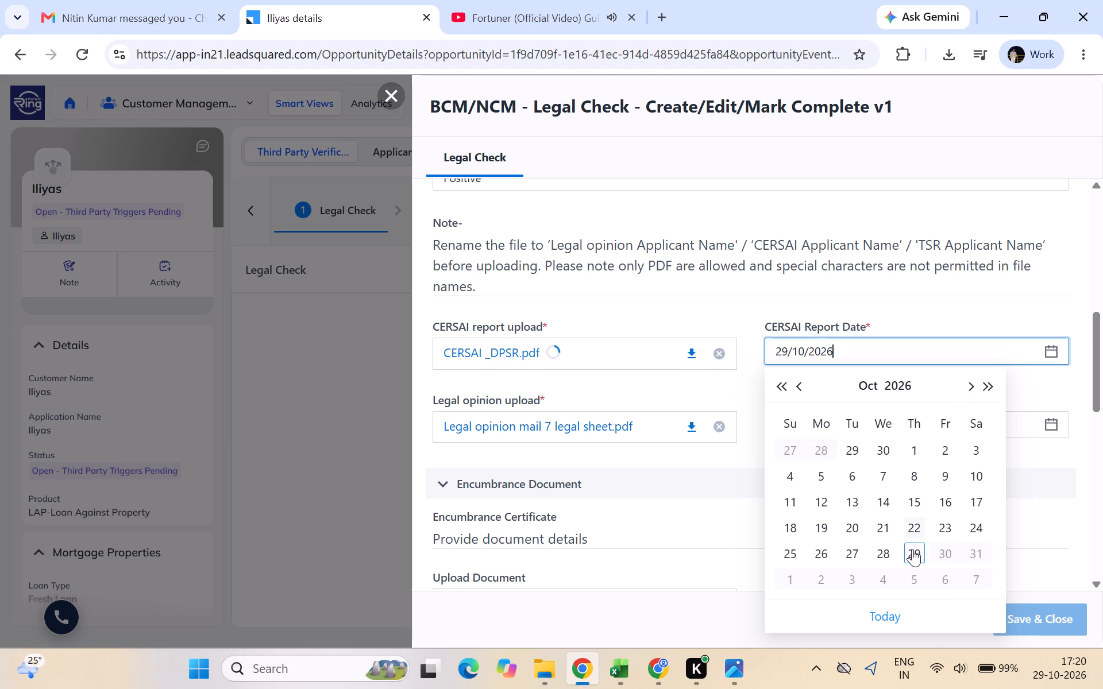
left_click(913, 549)
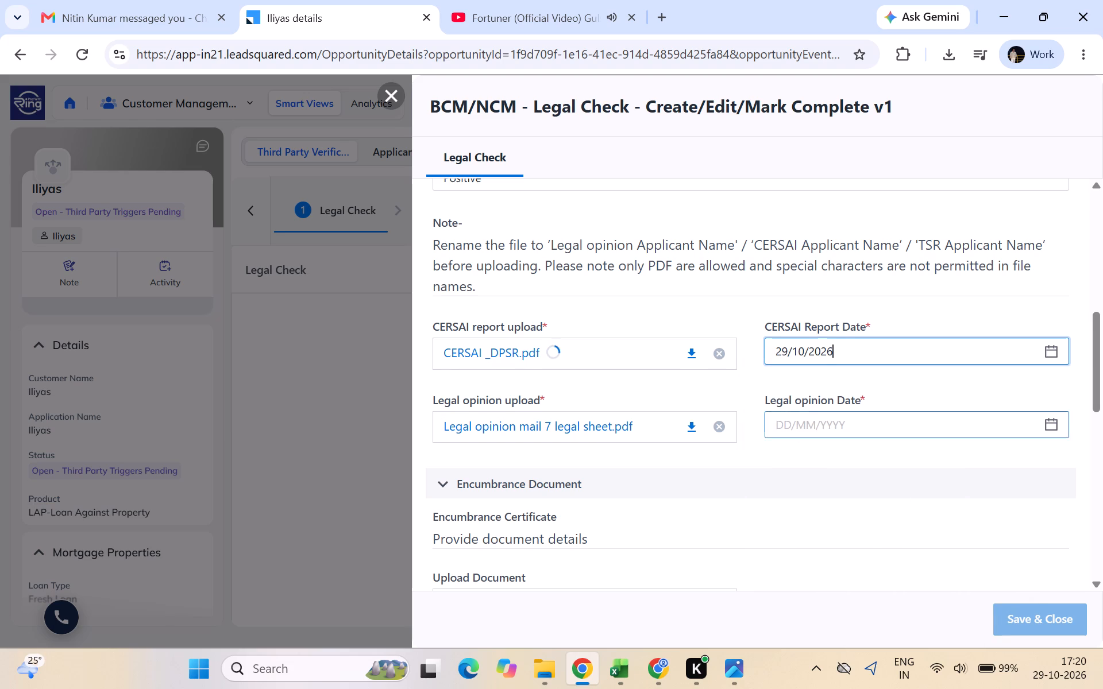
left_click(786, 422)
left_click(855, 327)
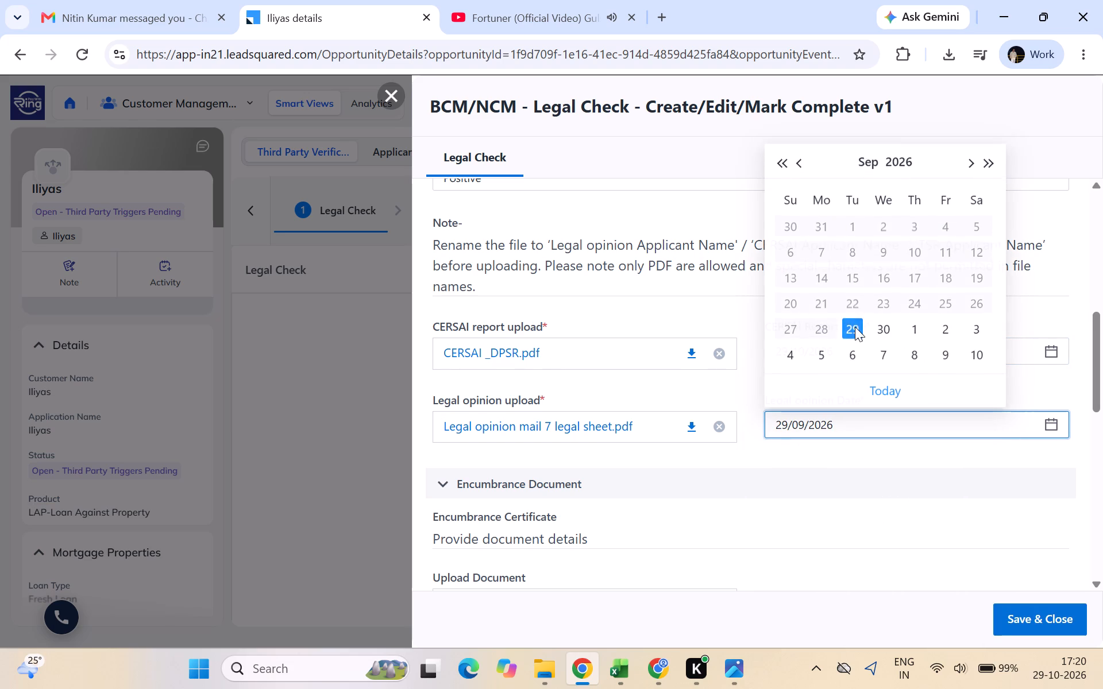
left_click(793, 421)
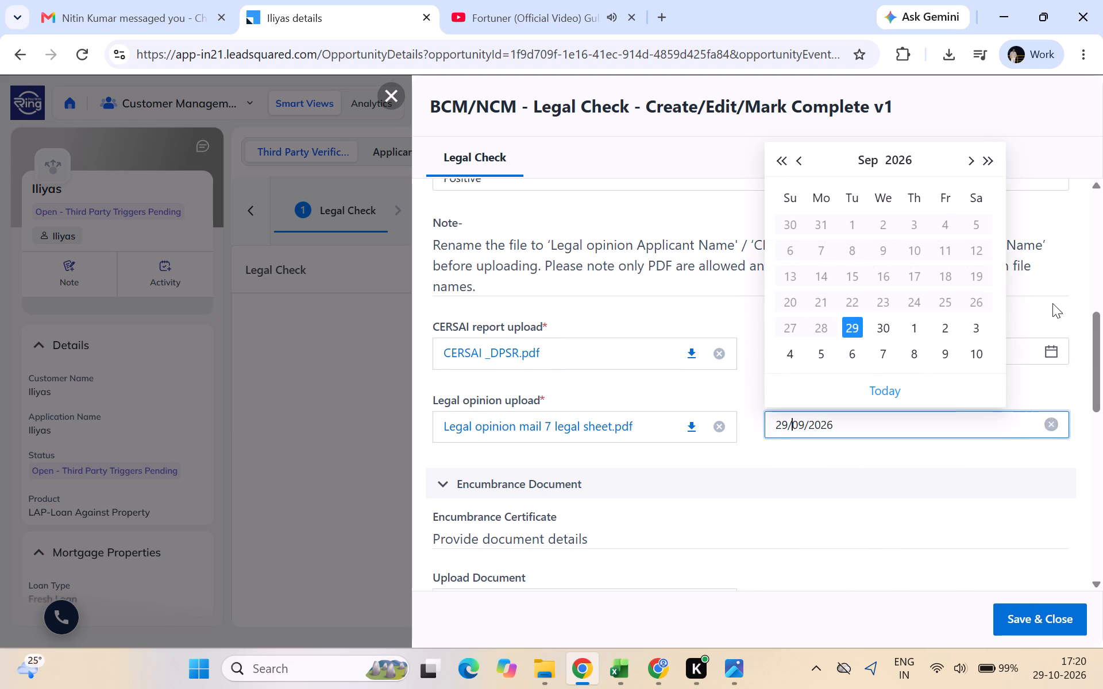
left_click(972, 163)
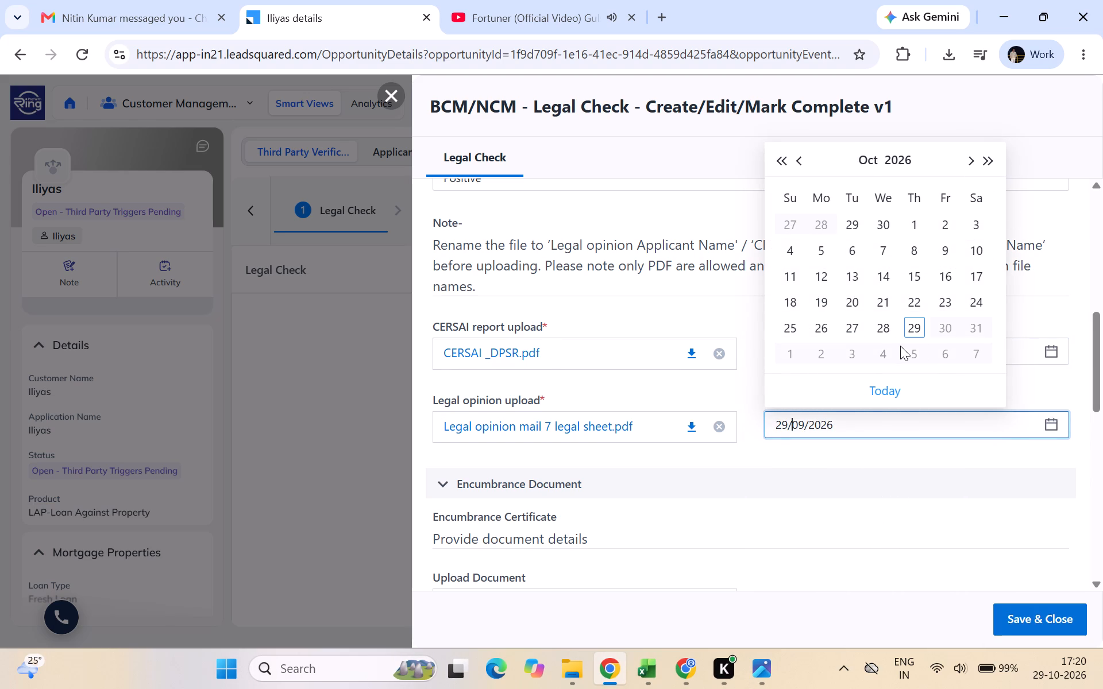
left_click(915, 324)
Upload the CERSAI, DPSR, Half Part Deed 2, Legal opinion mail and Legal sheet PDFs from the Iliyas folder under Encumbrance Certificate.
scroll(765, 459, "down", 1)
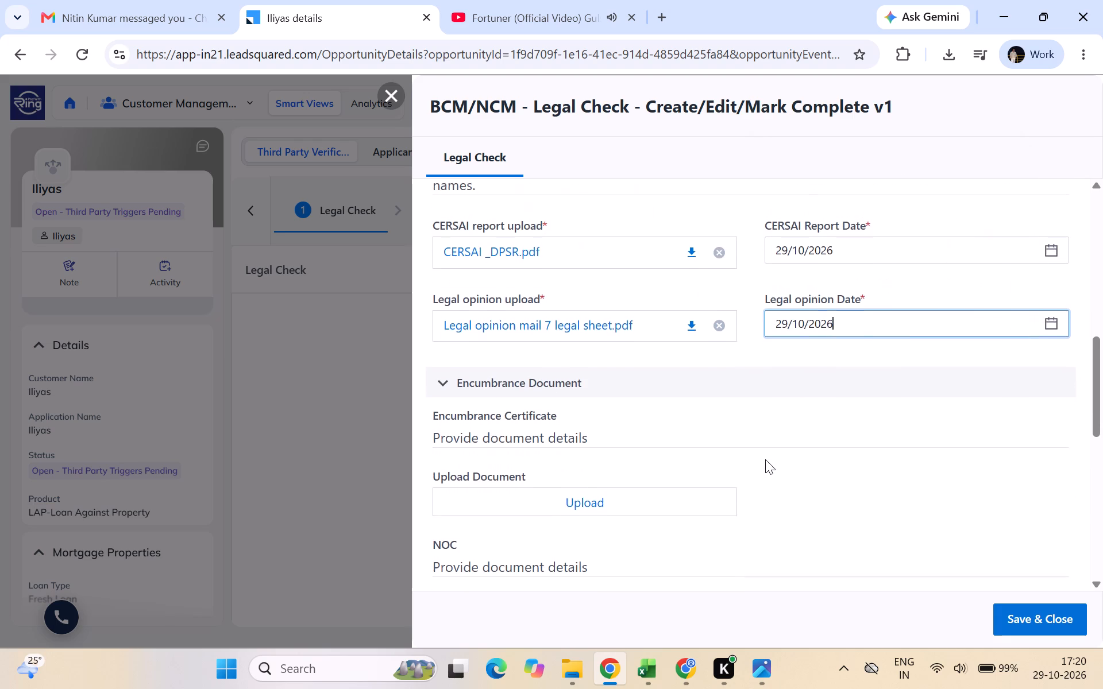
scroll(765, 459, "down", 1)
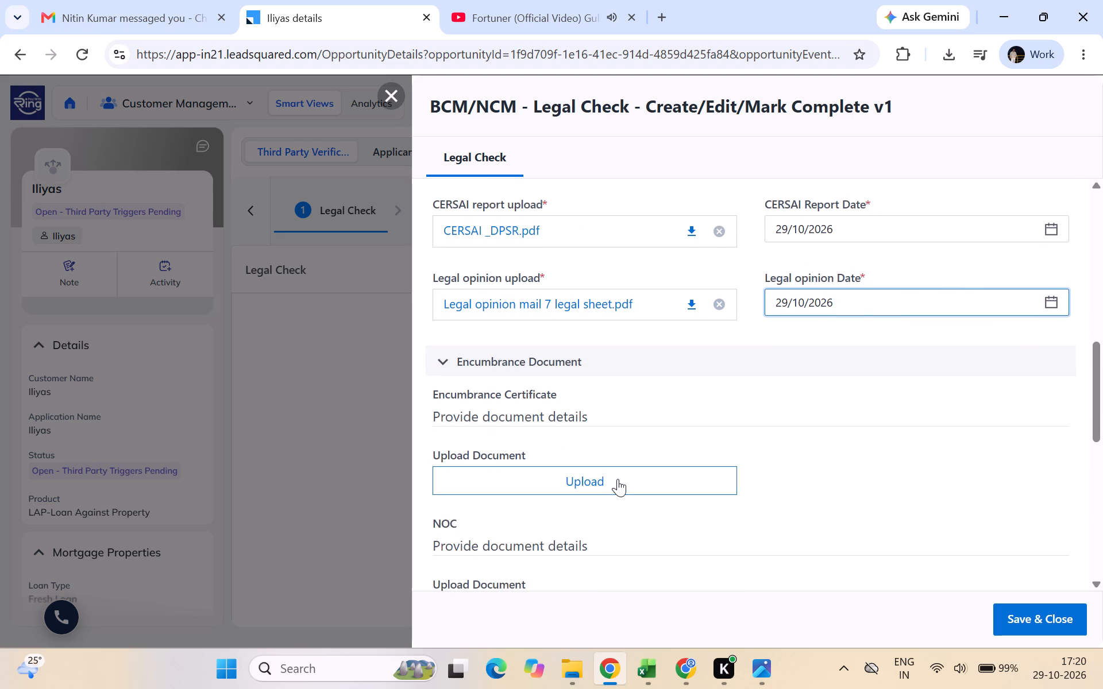
left_click(618, 479)
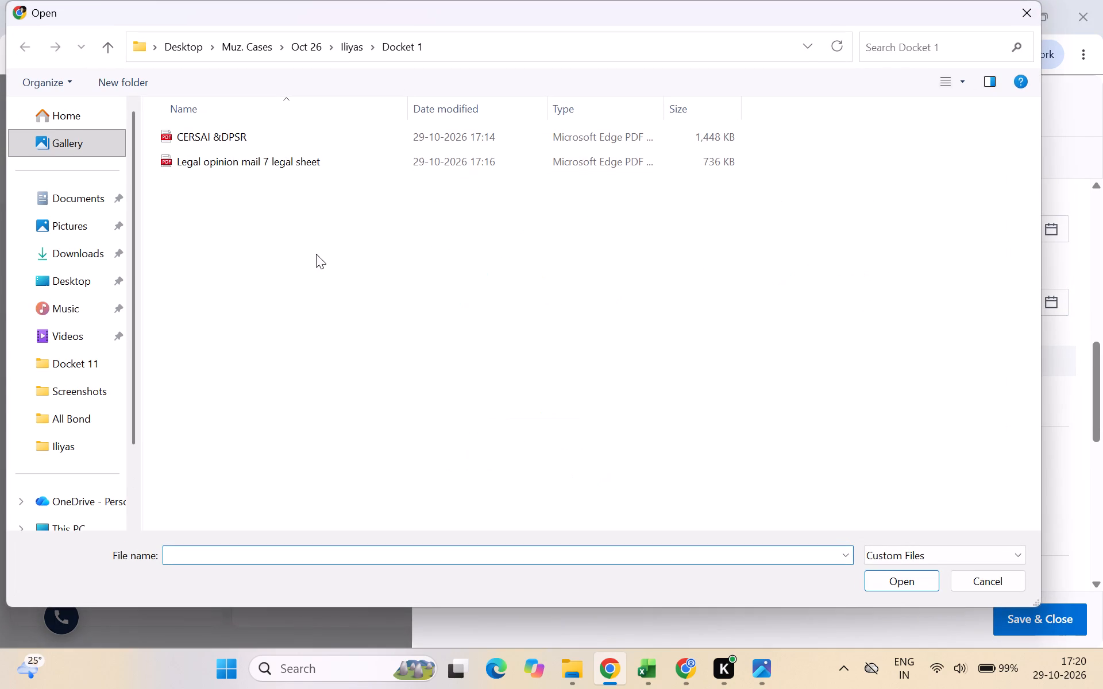
left_click(106, 45)
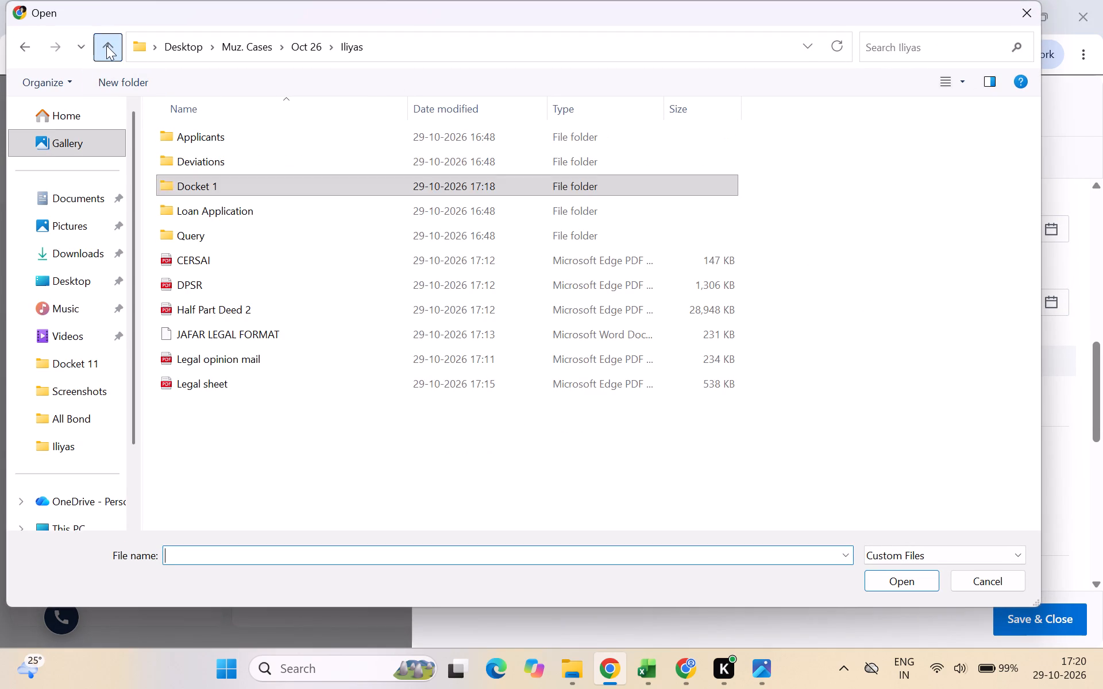
left_click(222, 258)
key("ctrl+shift+Down")
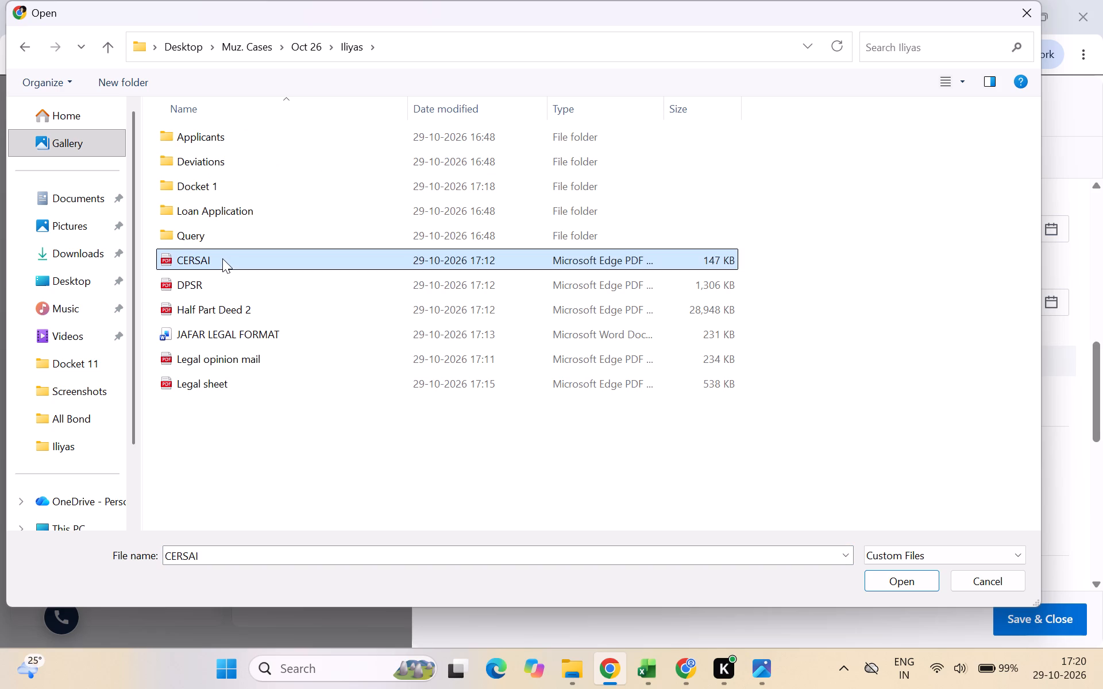
key("ctrl+shift+Down")
key("ctrl+shift+Down")
key("ctrl+shift+Down")
key("ctrl+shift+Down")
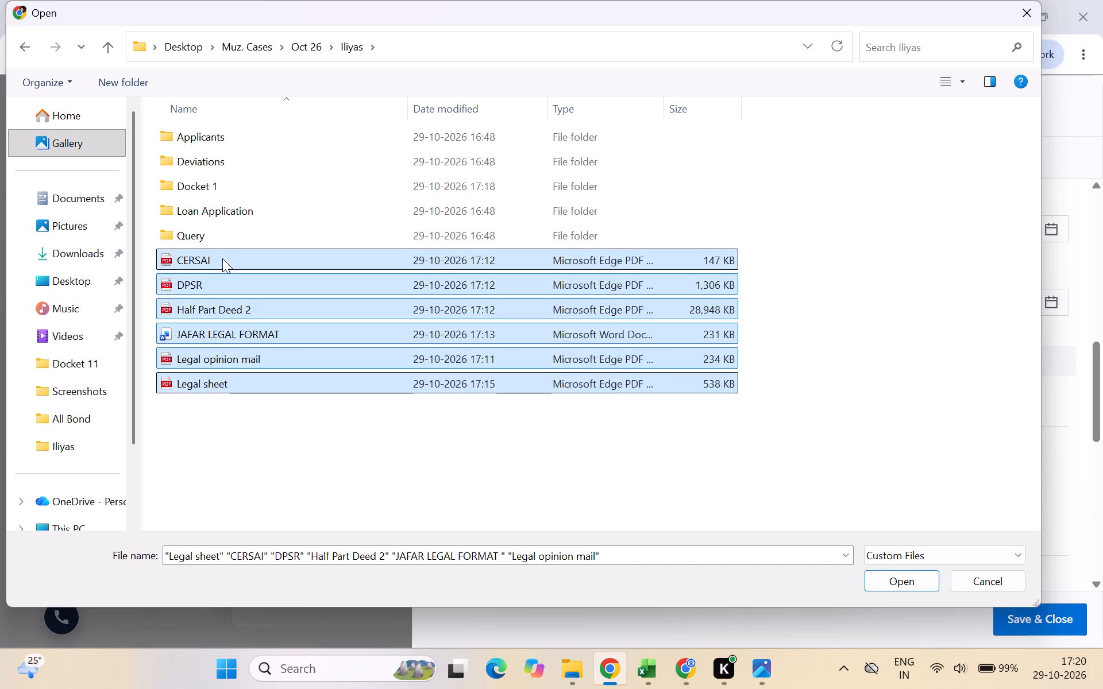
left_click(266, 339, "ctrl")
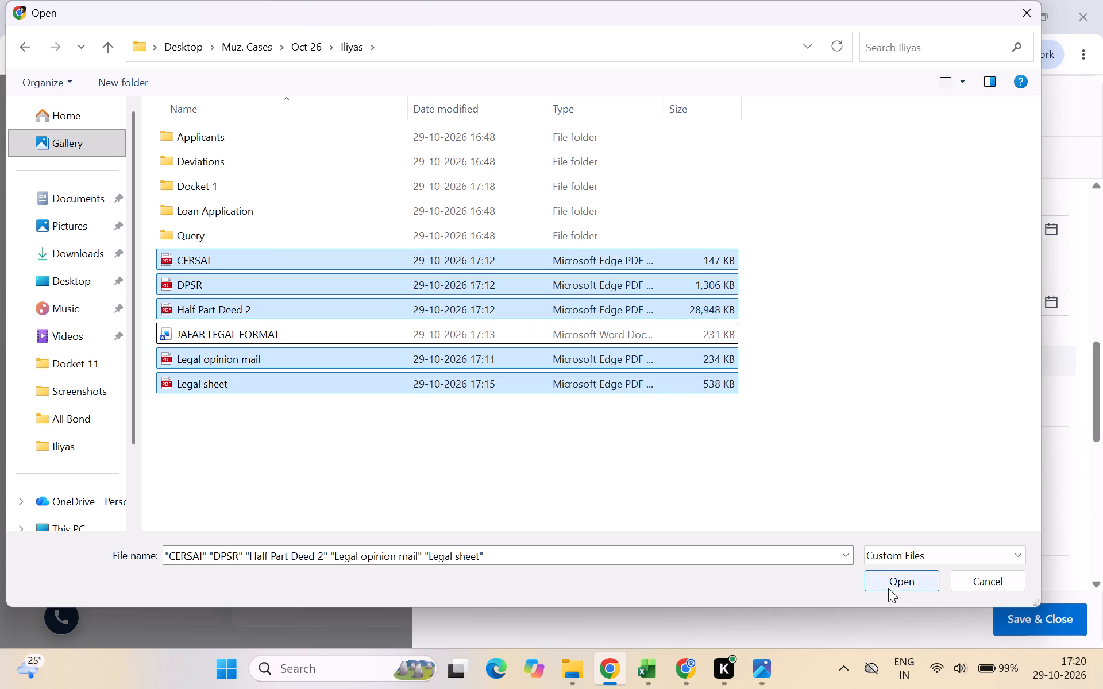
left_click(903, 580)
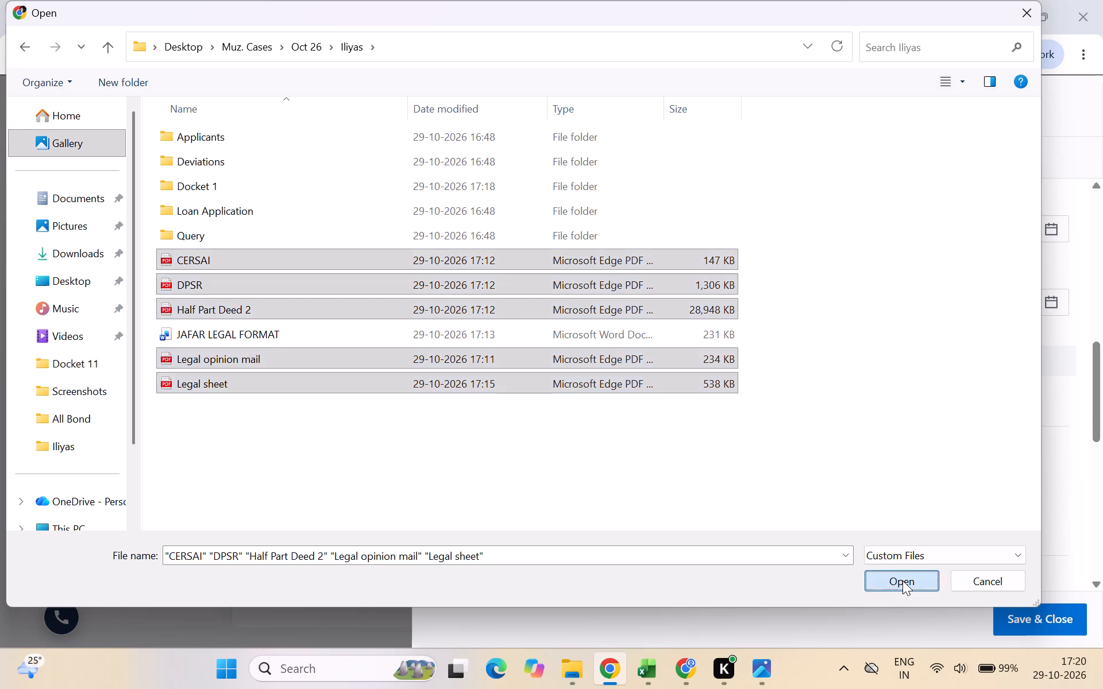
Add the Property Documents - Registered Deed PDF from the Loan Application folder to the Encumbrance Certificate uploads.
left_click(603, 479)
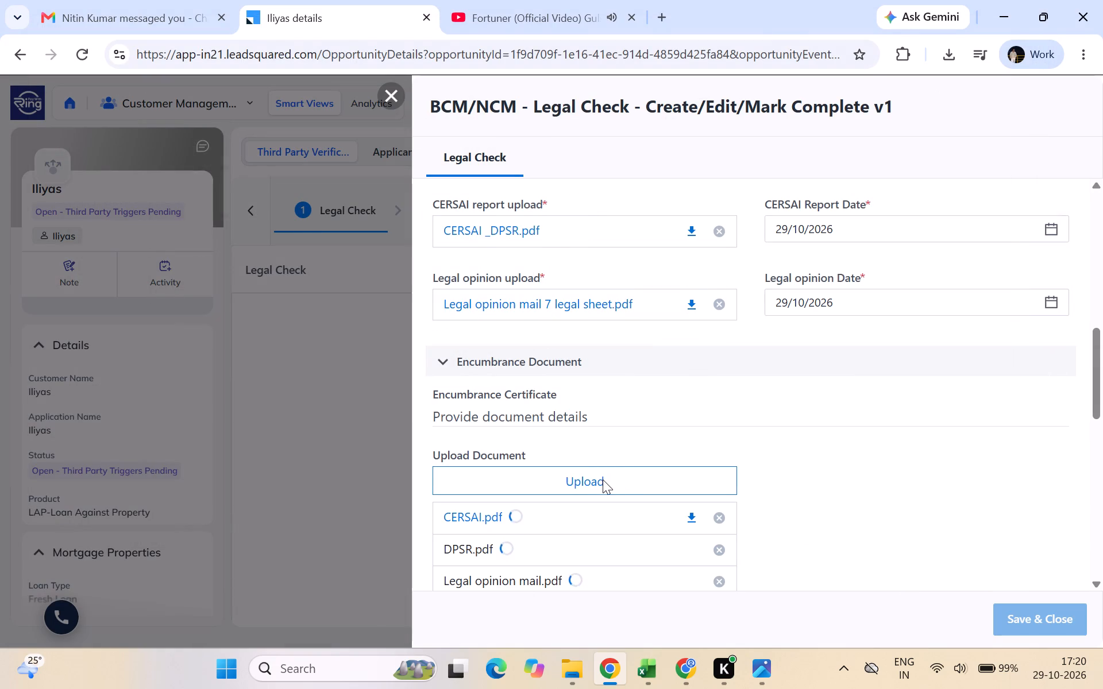
double_click(257, 213)
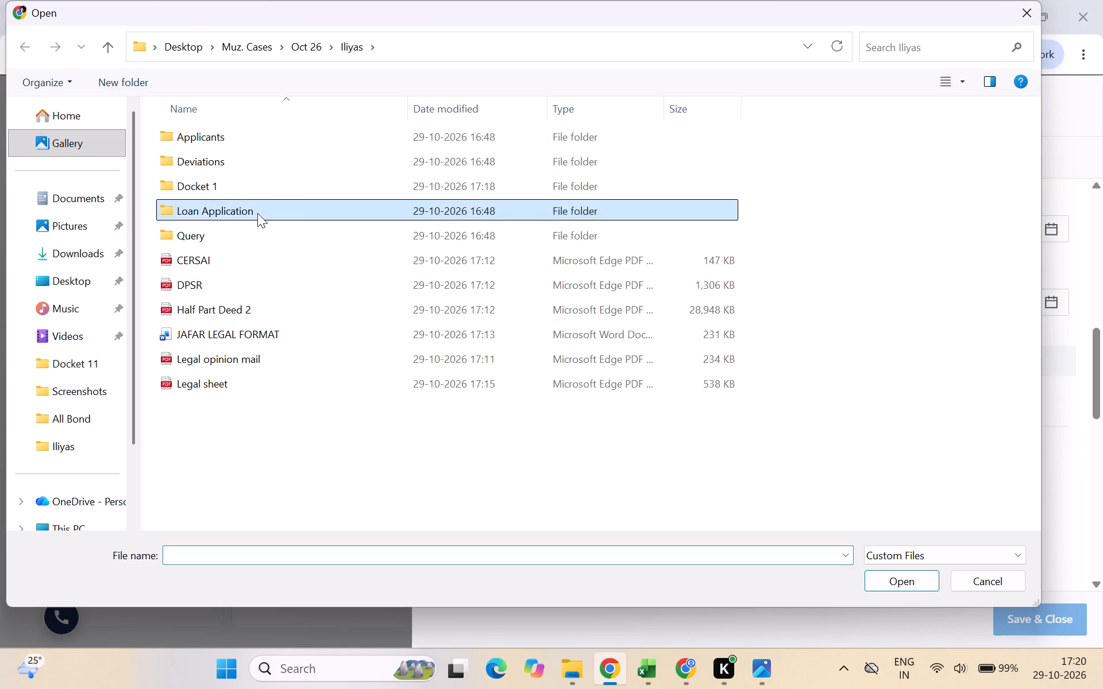
left_click(329, 264)
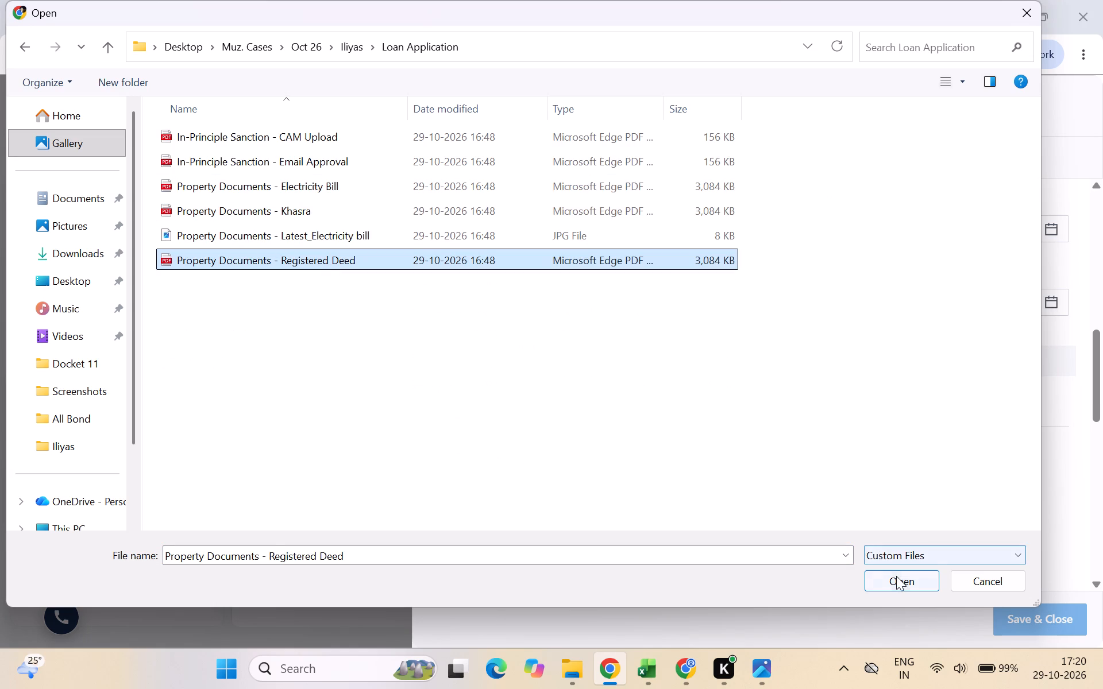
left_click(896, 576)
scroll(624, 423, "down", 3)
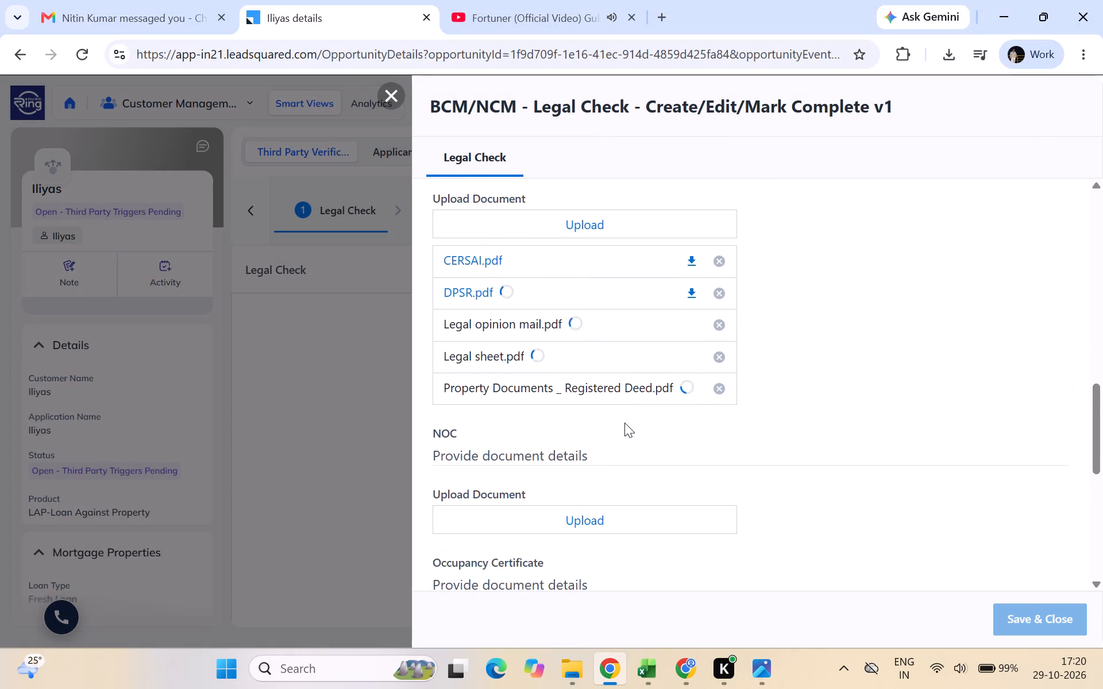
scroll(624, 423, "down", 1)
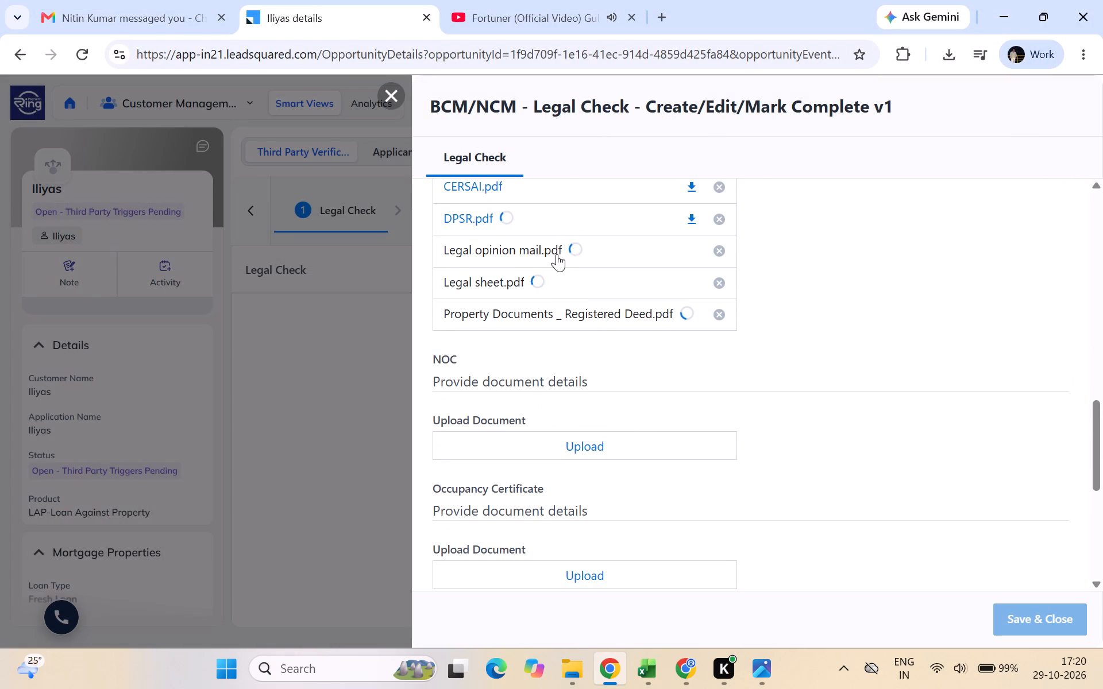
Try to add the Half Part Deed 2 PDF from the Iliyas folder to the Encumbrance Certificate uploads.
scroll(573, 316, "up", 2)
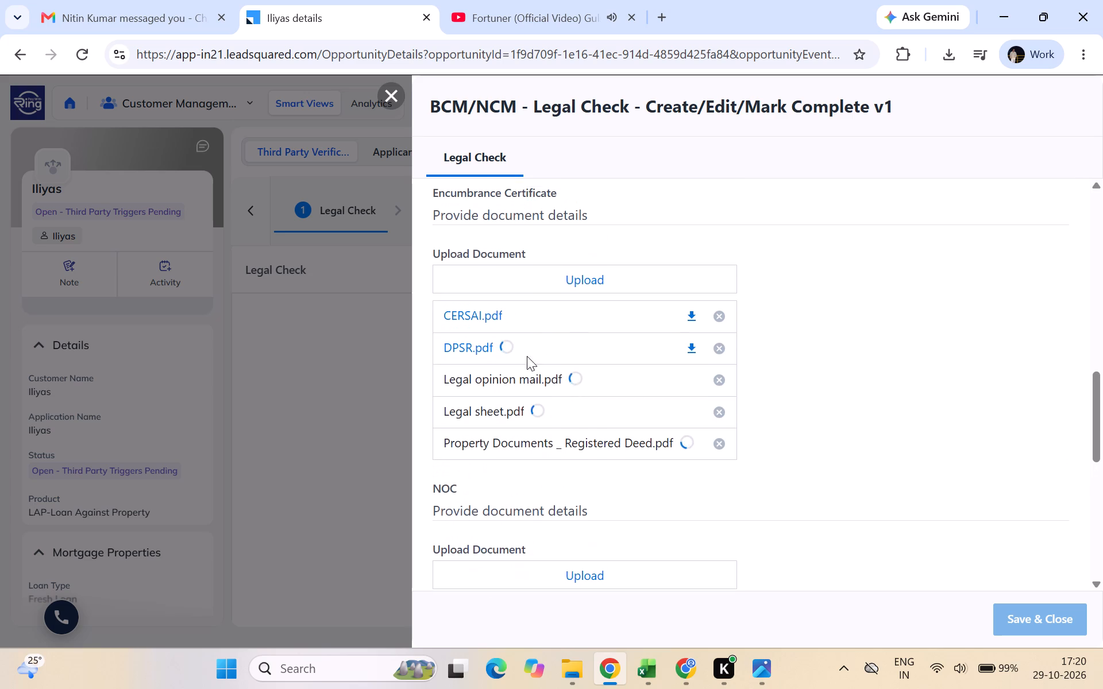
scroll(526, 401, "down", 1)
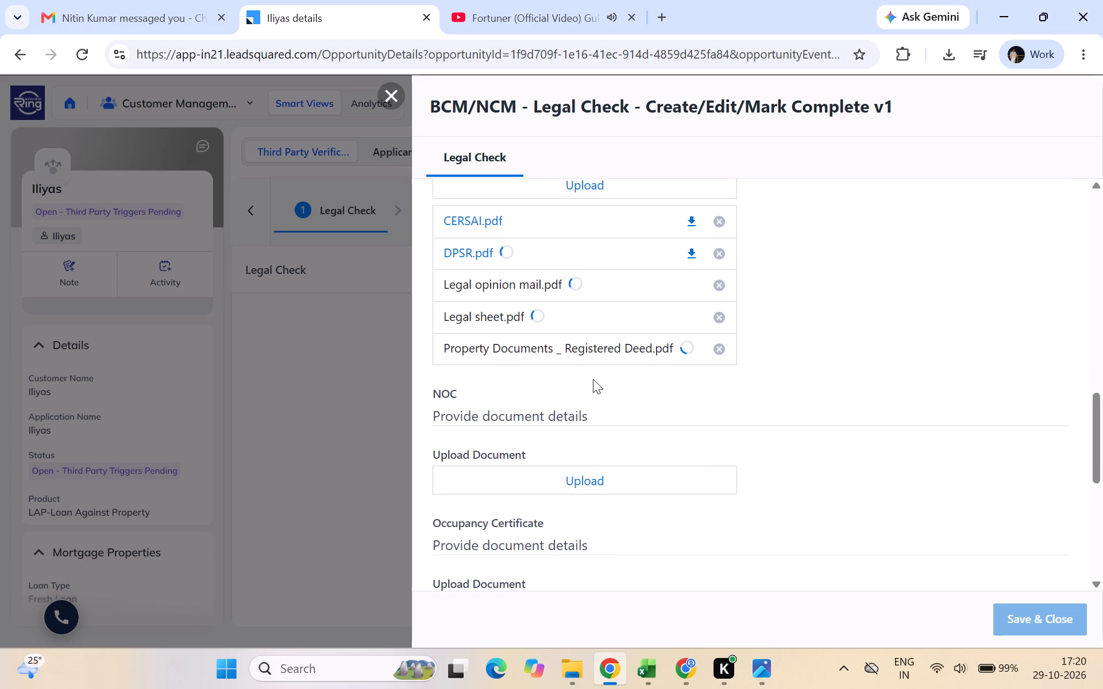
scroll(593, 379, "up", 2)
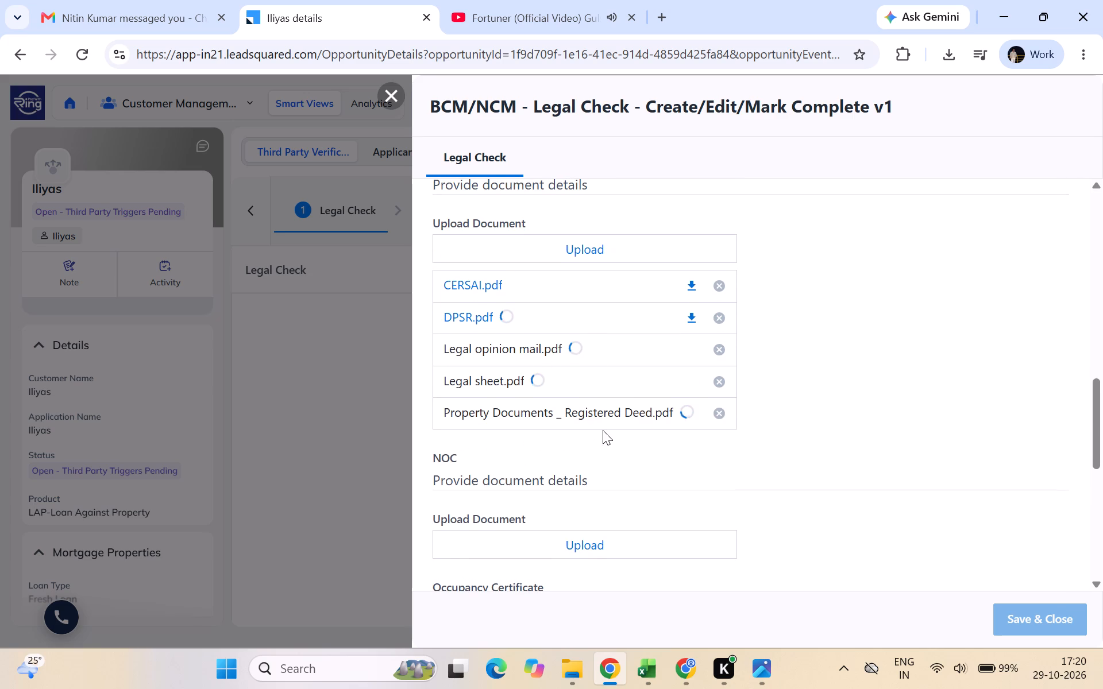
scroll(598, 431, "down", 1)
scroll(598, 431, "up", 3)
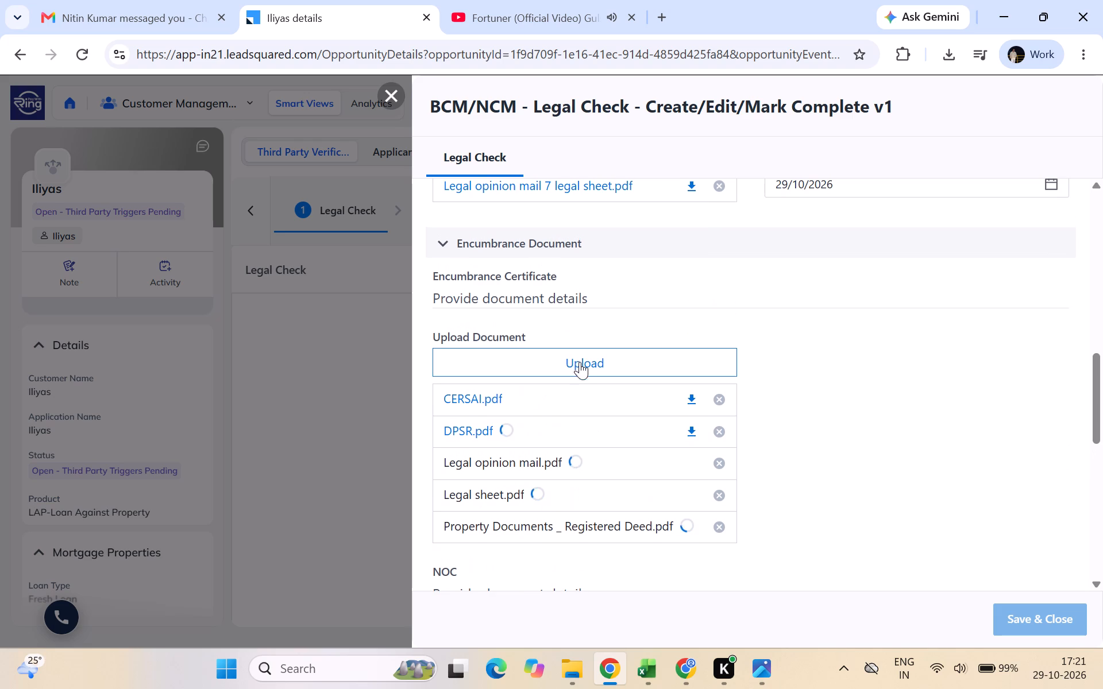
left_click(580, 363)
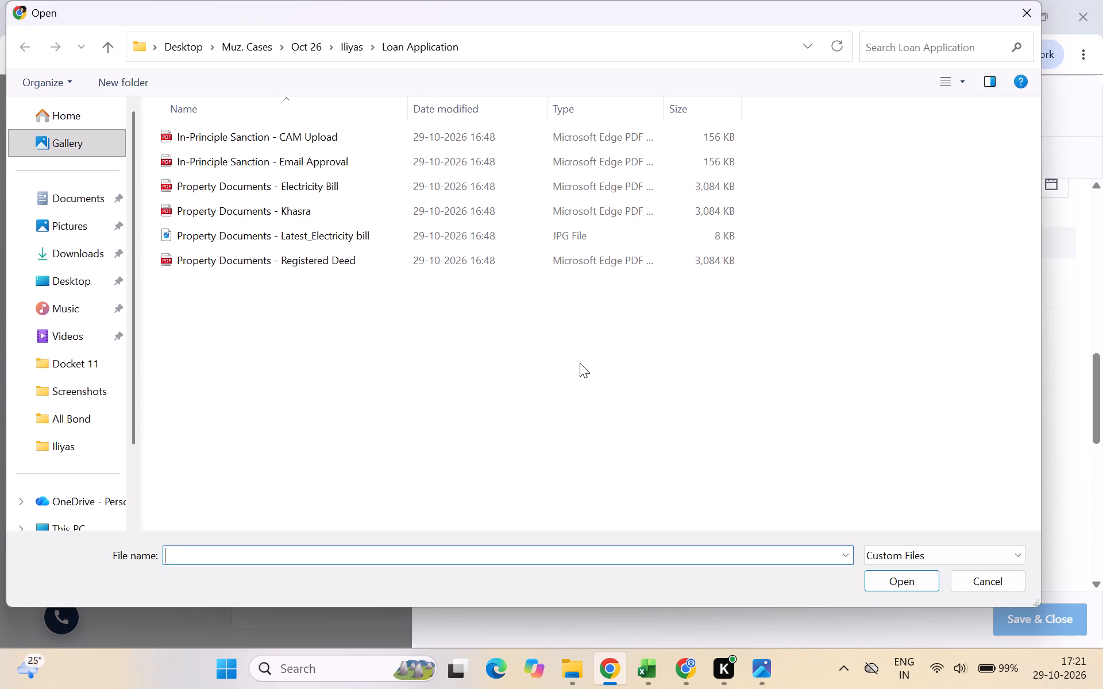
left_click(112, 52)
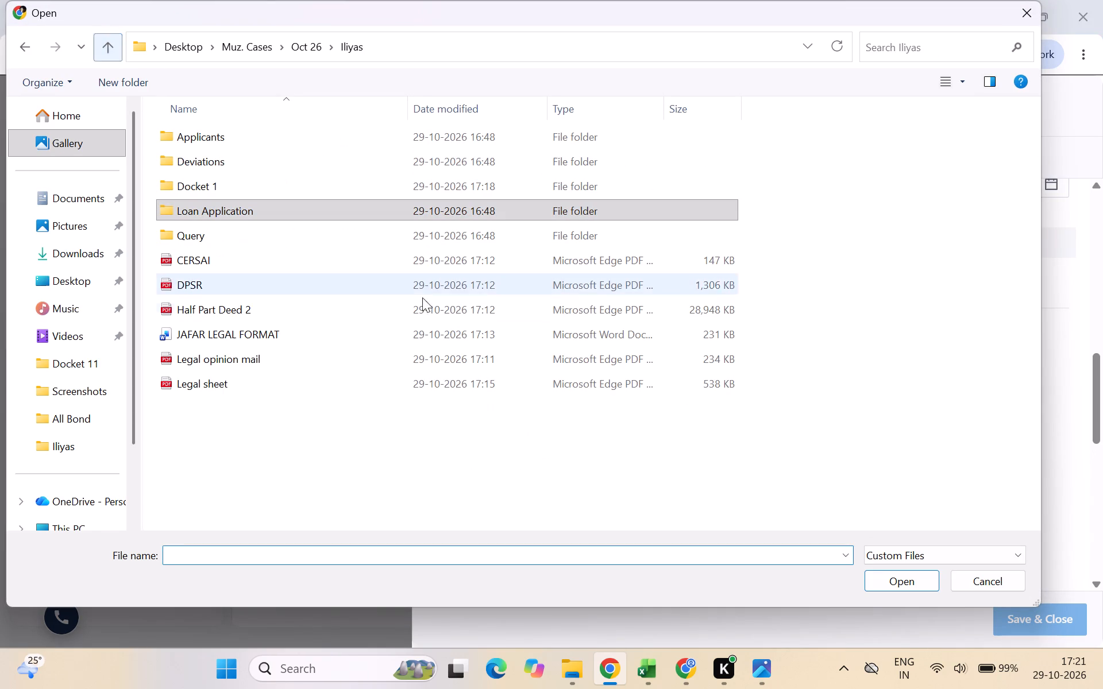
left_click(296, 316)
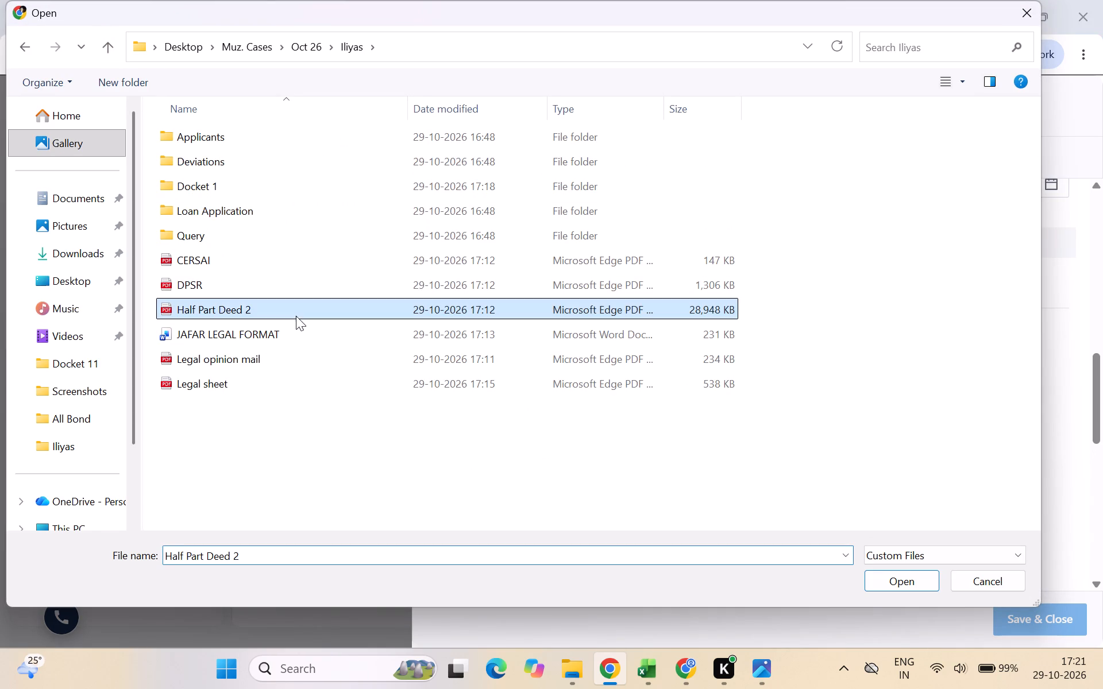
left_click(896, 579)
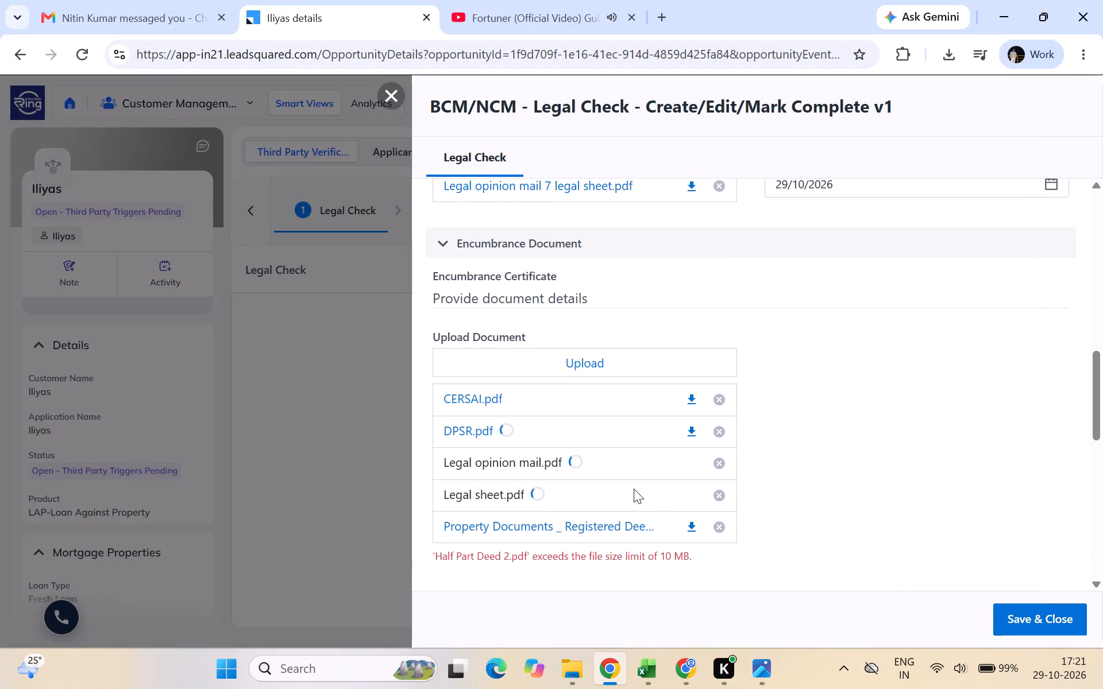
Upload the Property Documents - Registered Deed PDF from the Loan Application folder under Encumbrance Certificate again.
scroll(634, 489, "down", 1)
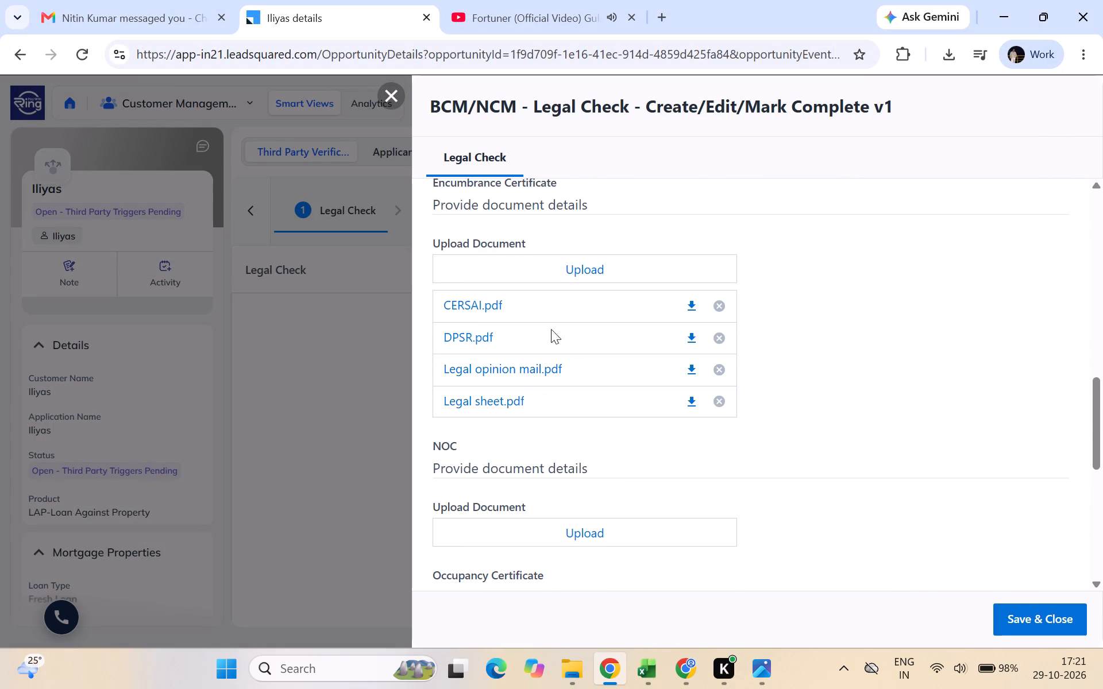
left_click(588, 269)
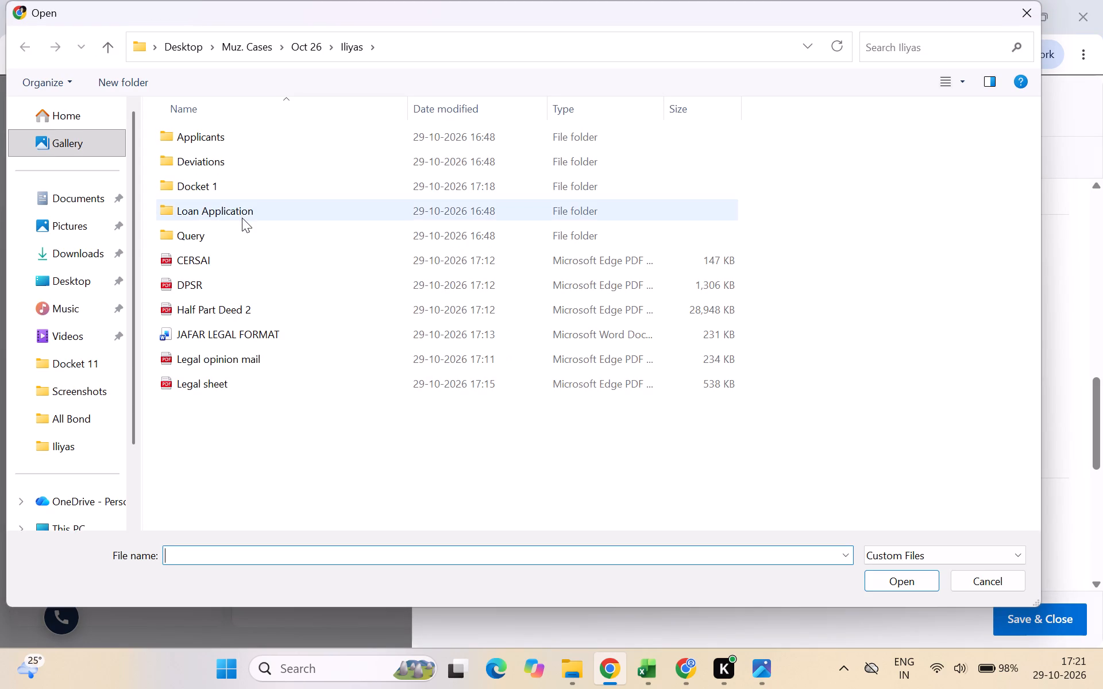
double_click(242, 217)
left_click(321, 254)
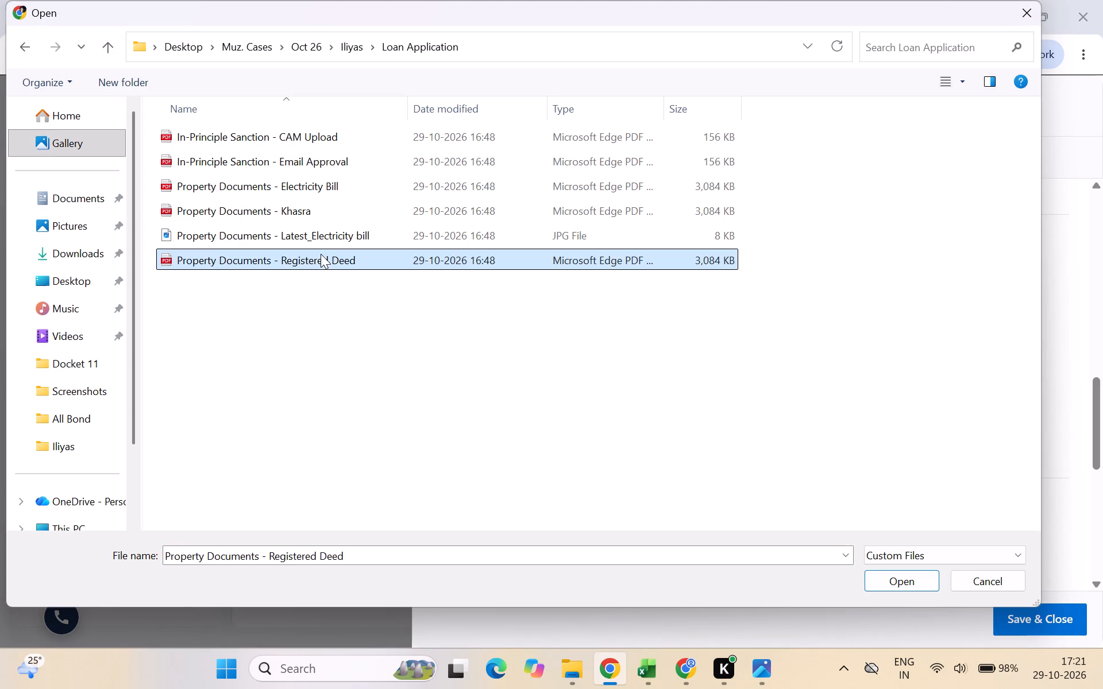
left_click(907, 584)
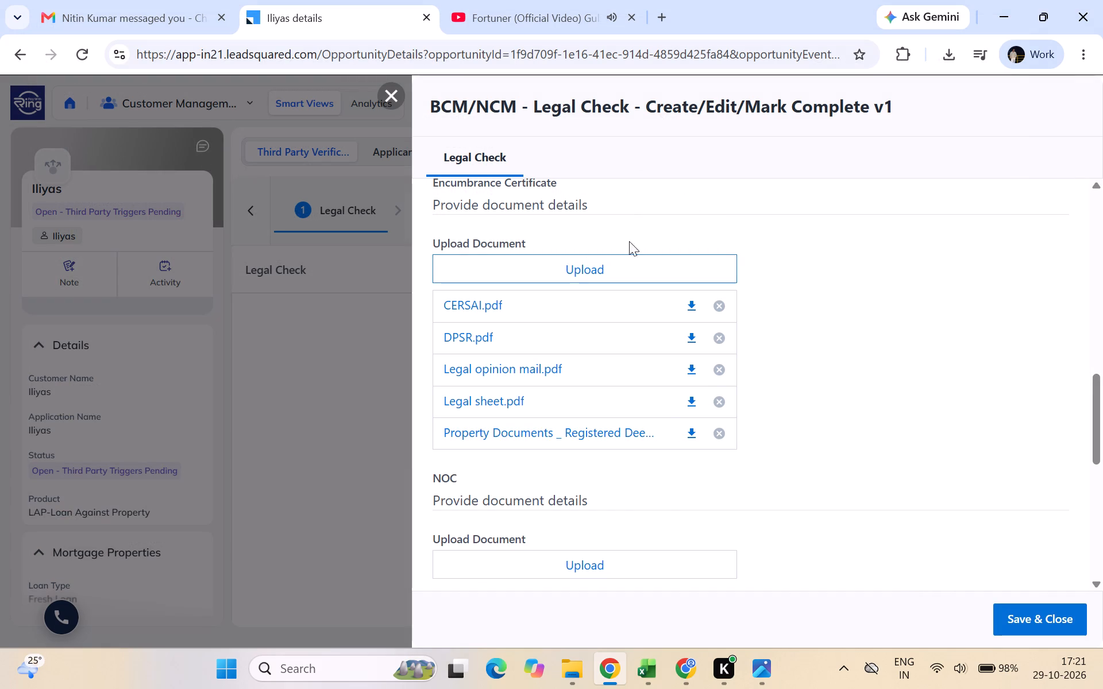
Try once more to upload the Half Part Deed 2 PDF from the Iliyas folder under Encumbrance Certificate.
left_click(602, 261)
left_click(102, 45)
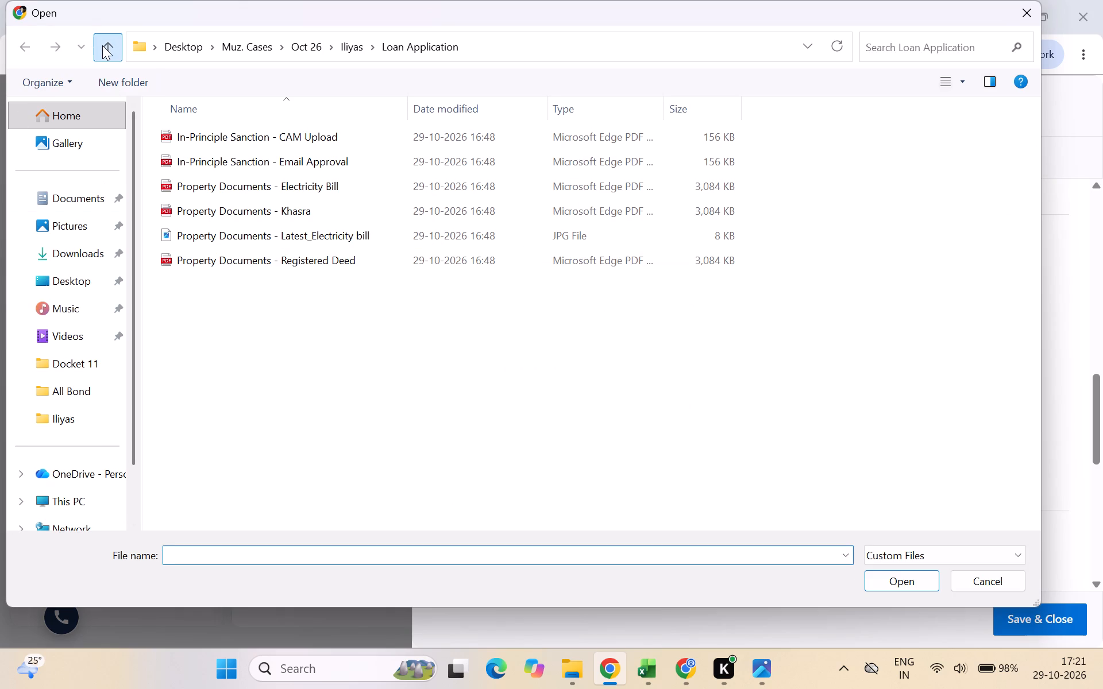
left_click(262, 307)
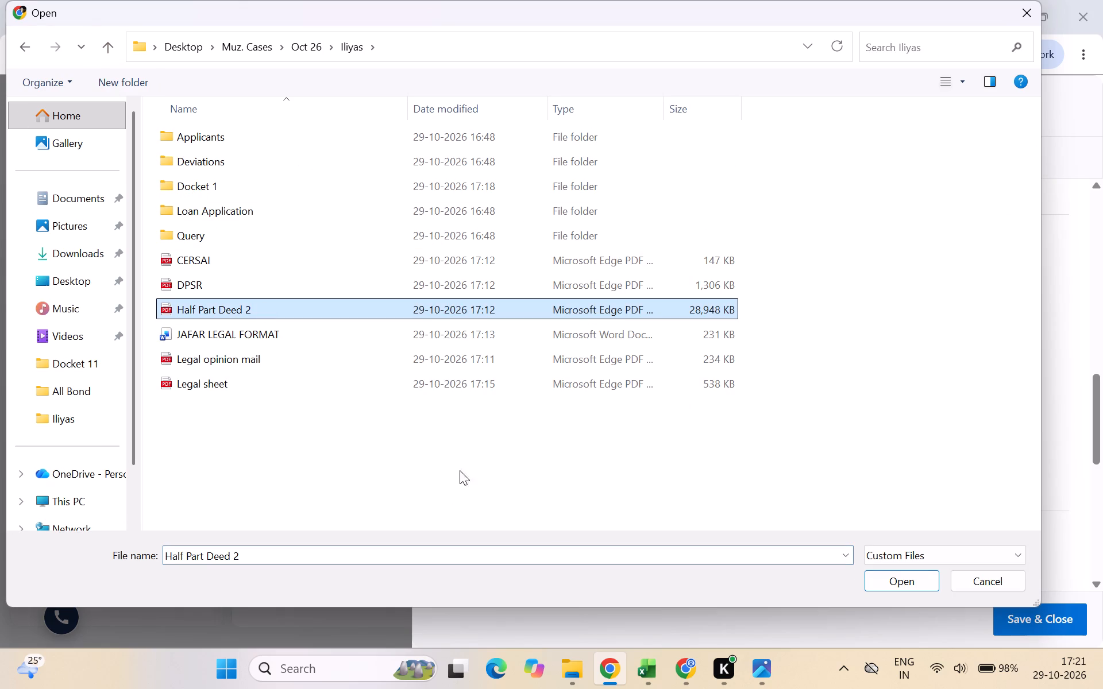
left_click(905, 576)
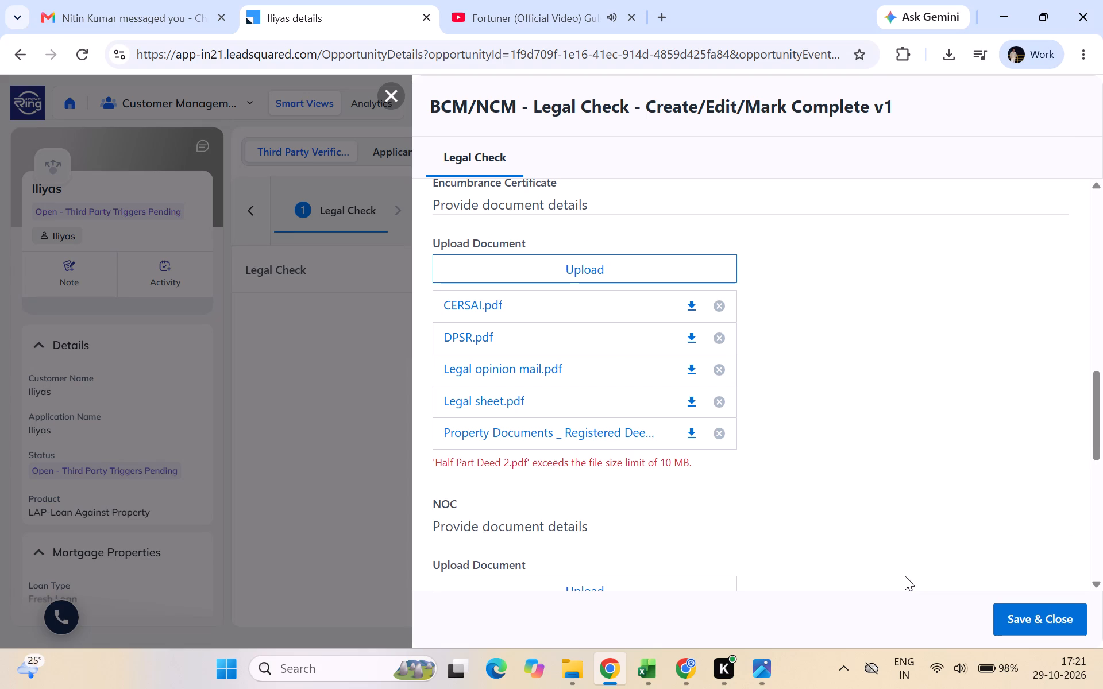
Search the web for PDF24 in a new browser tab and open its Compress PDF tool.
left_click(665, 16)
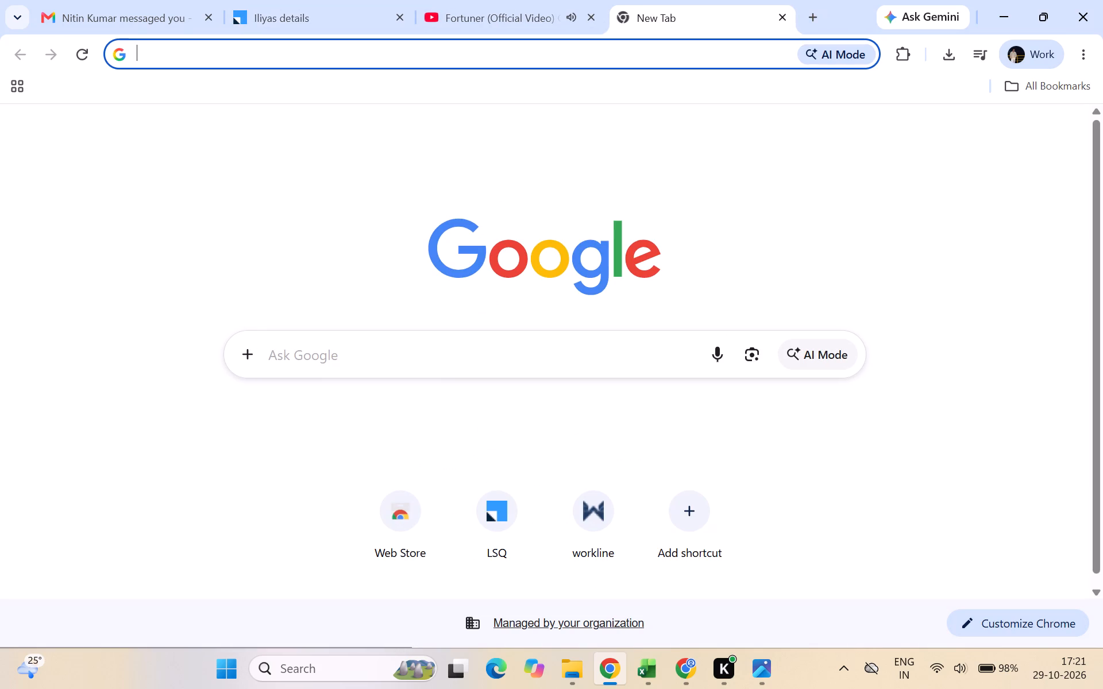
left_click(323, 363)
left_click(371, 397)
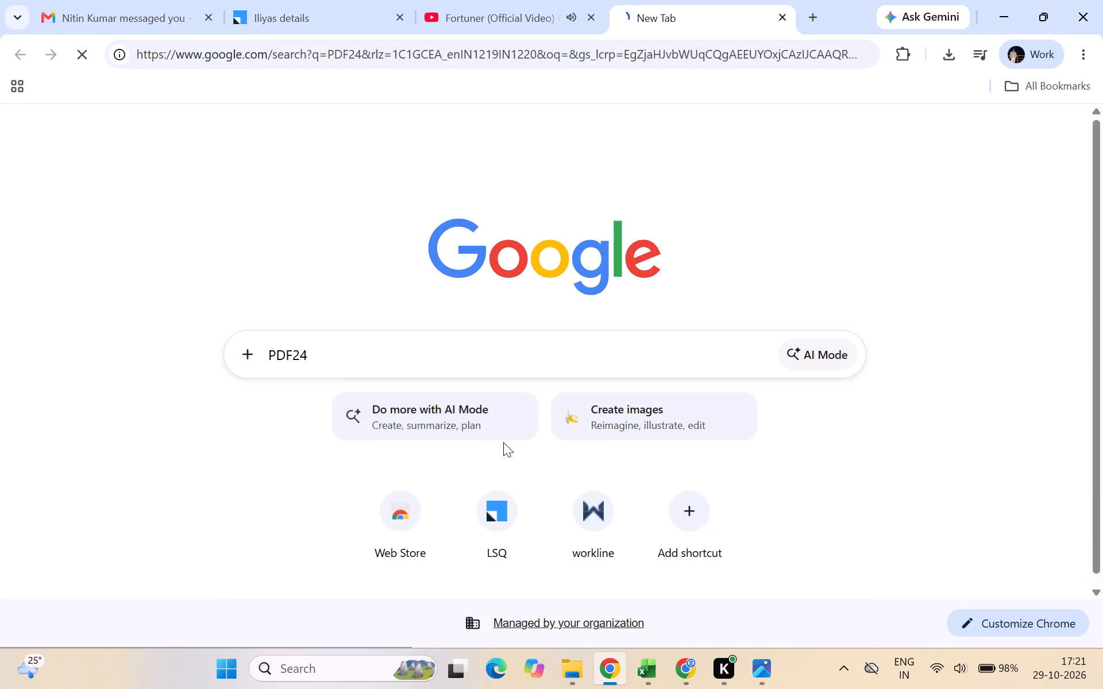
scroll(503, 442, "down", 2)
left_click(288, 262)
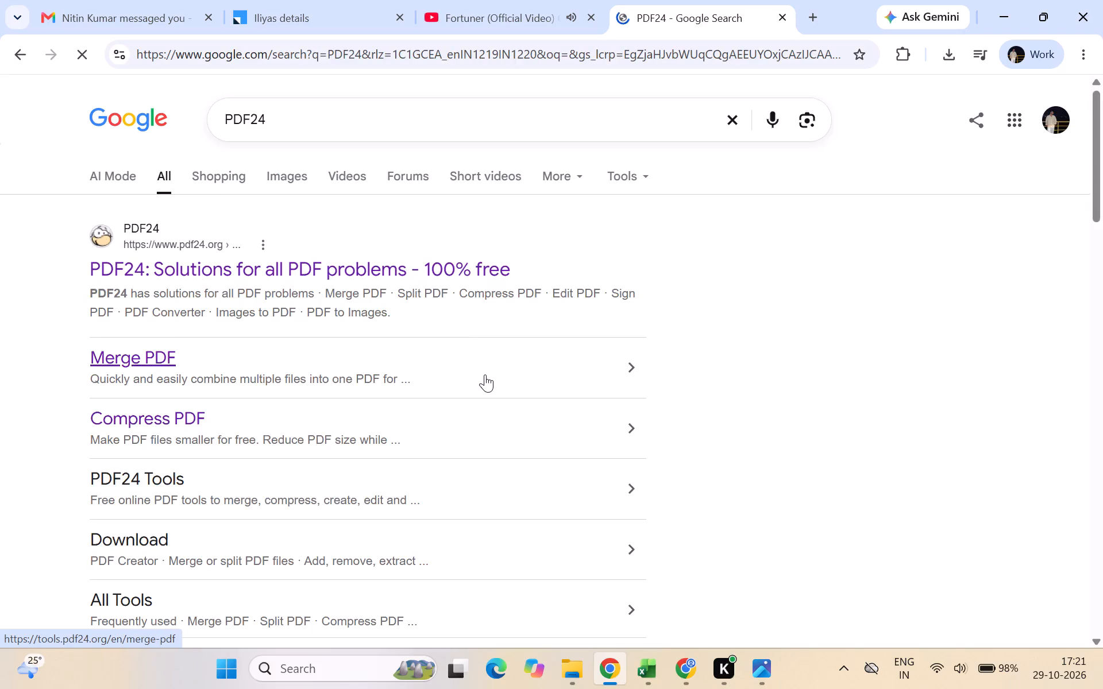
scroll(485, 374, "down", 1)
scroll(350, 438, "down", 4)
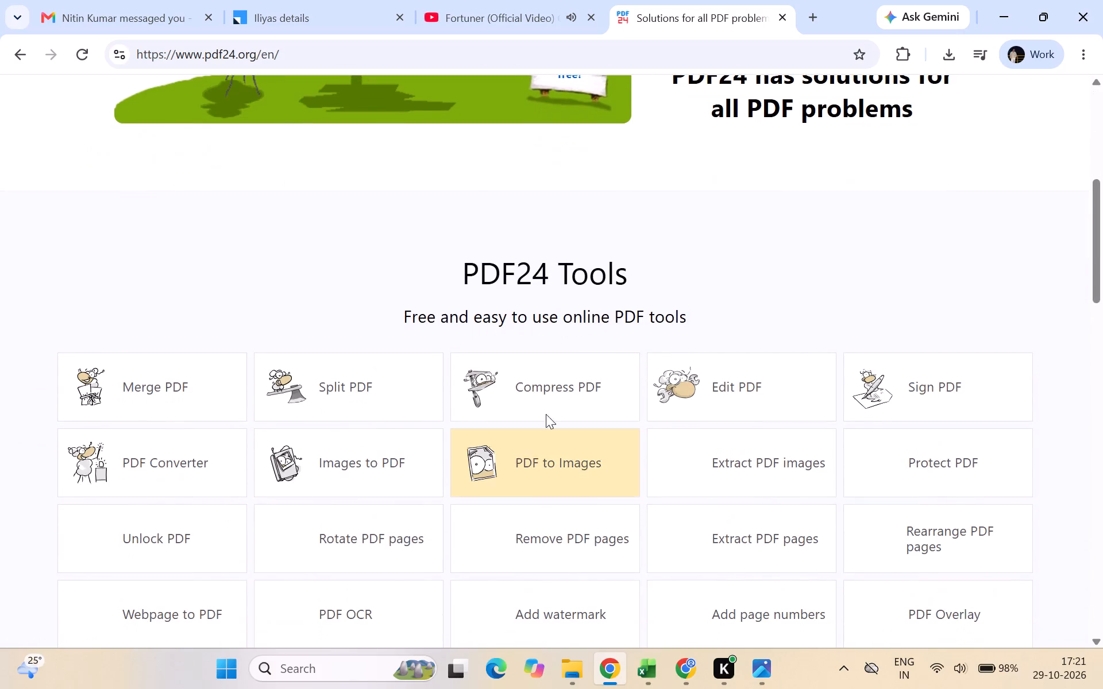
left_click(565, 392)
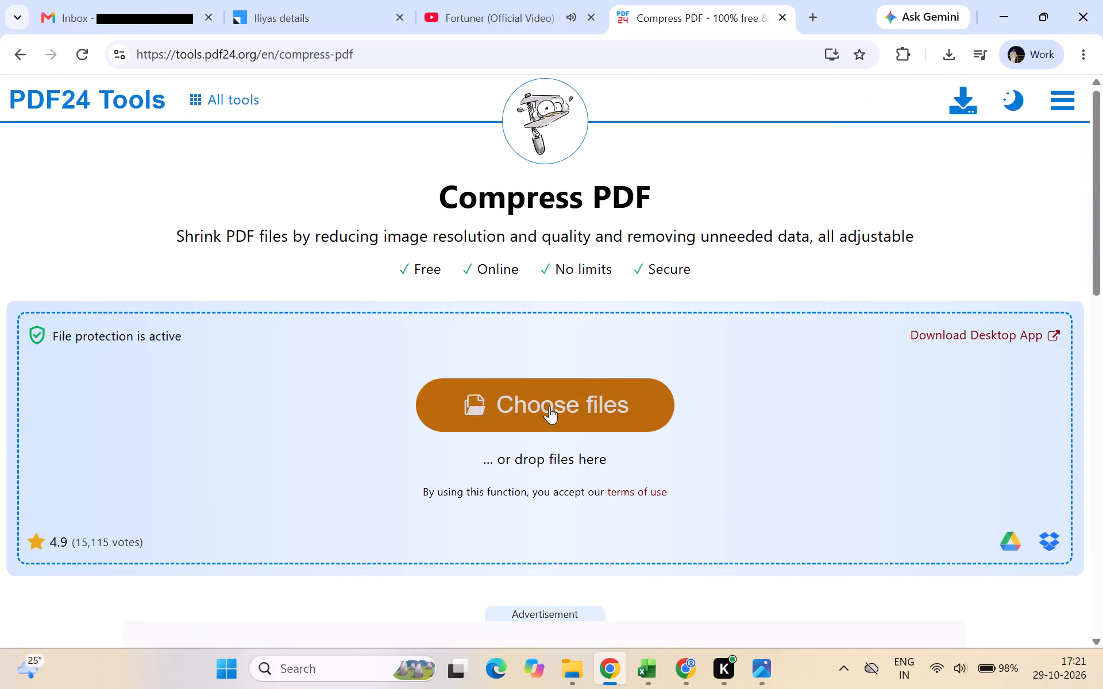
Compress the Half Part Deed 2 PDF from the Iliyas folder at 50 DPI, download the result and close the PDF24 tab.
left_click(549, 407)
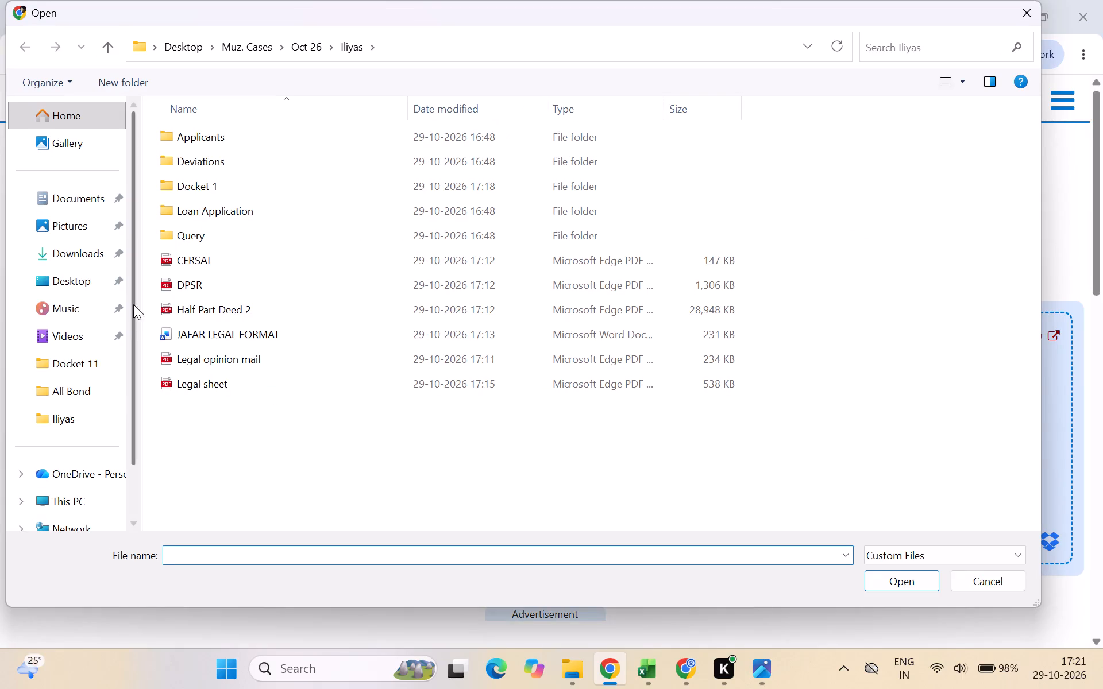
left_click(275, 314)
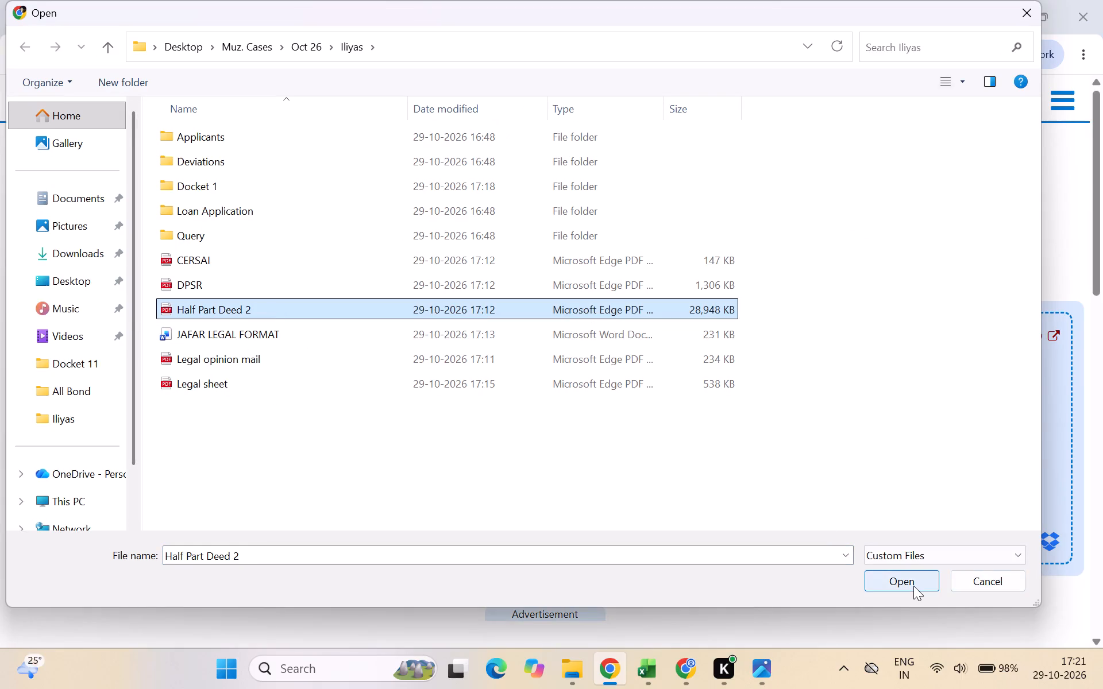
left_click(913, 585)
scroll(573, 454, "down", 3)
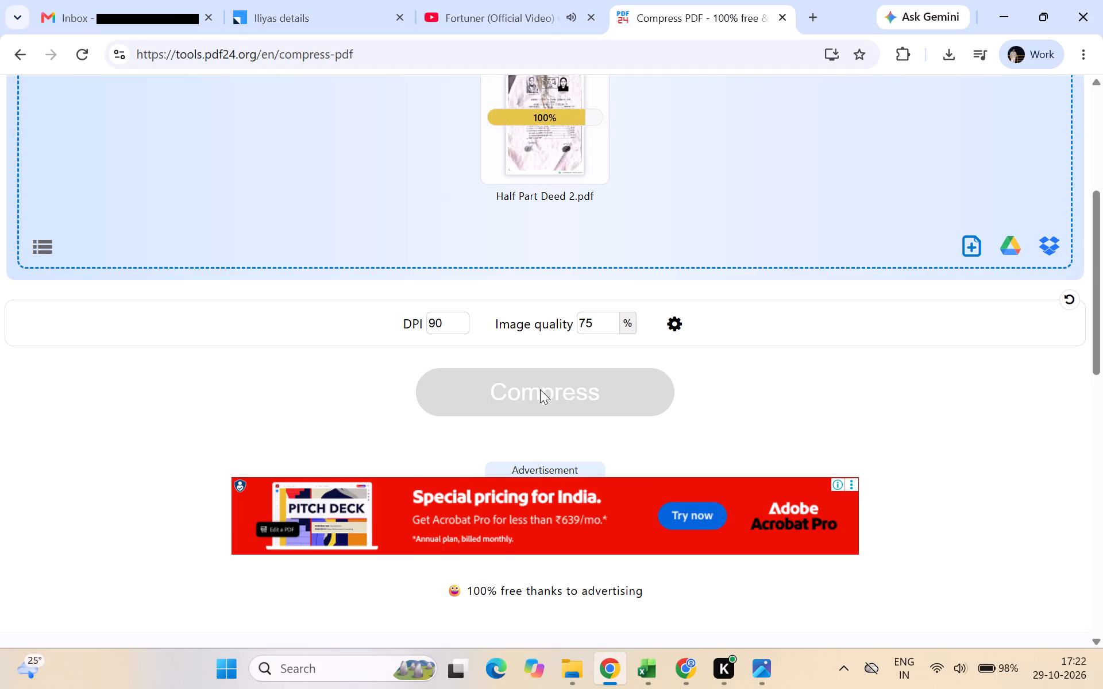
left_click(448, 329)
key("BackSpace")
key("BackSpace")
type("50")
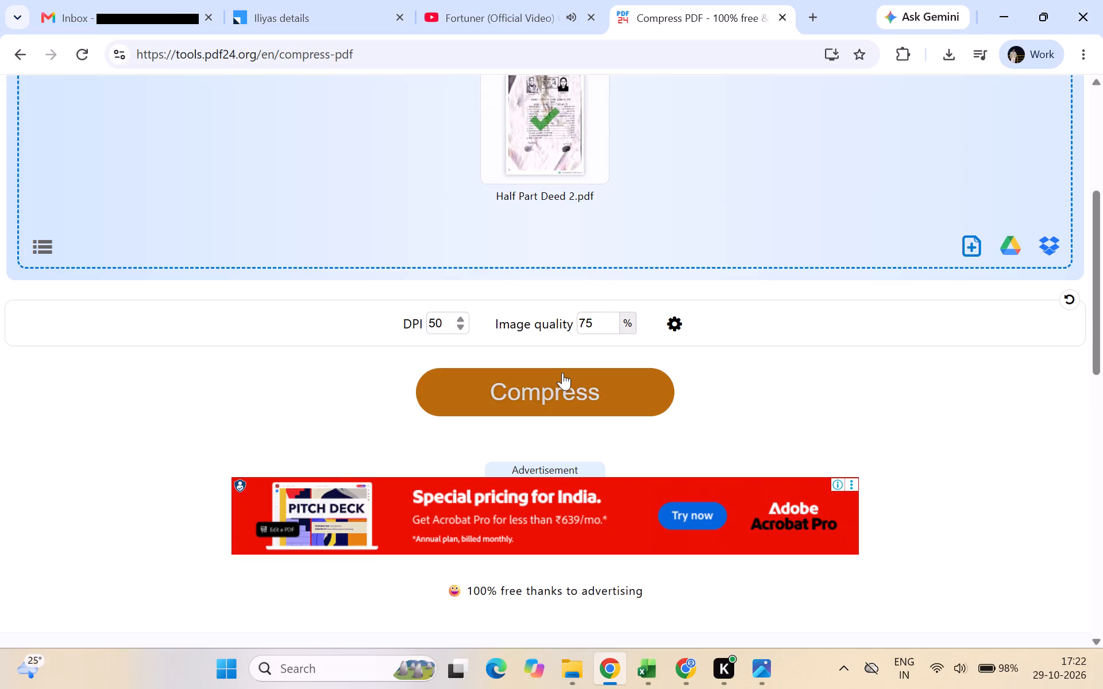
left_click(562, 373)
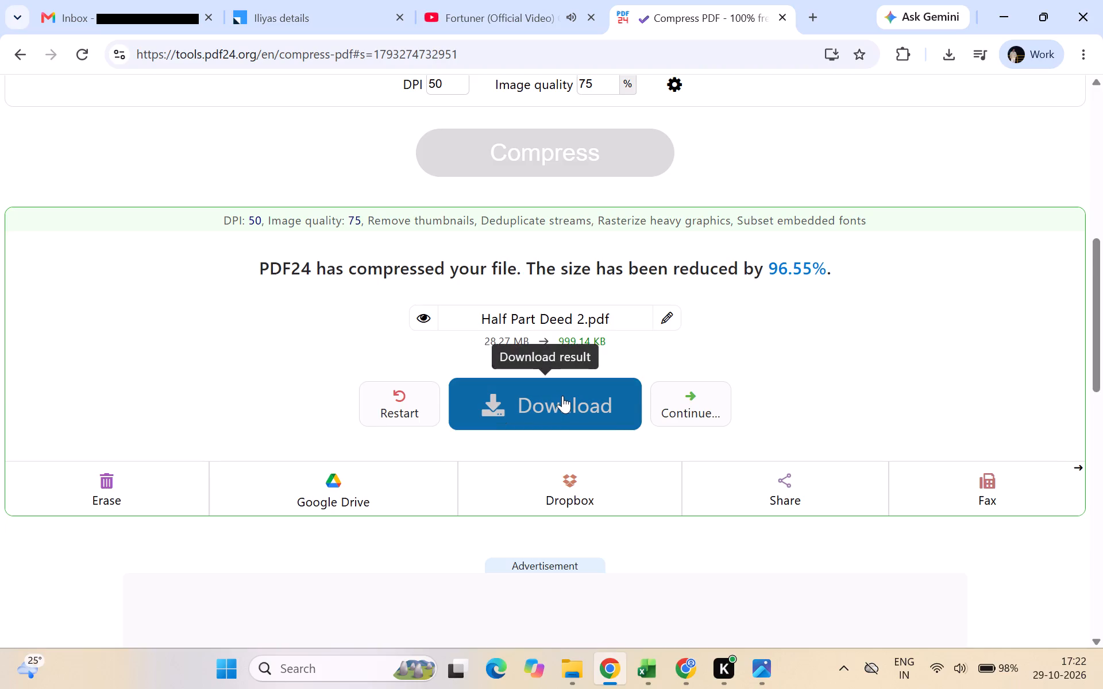
left_click(562, 396)
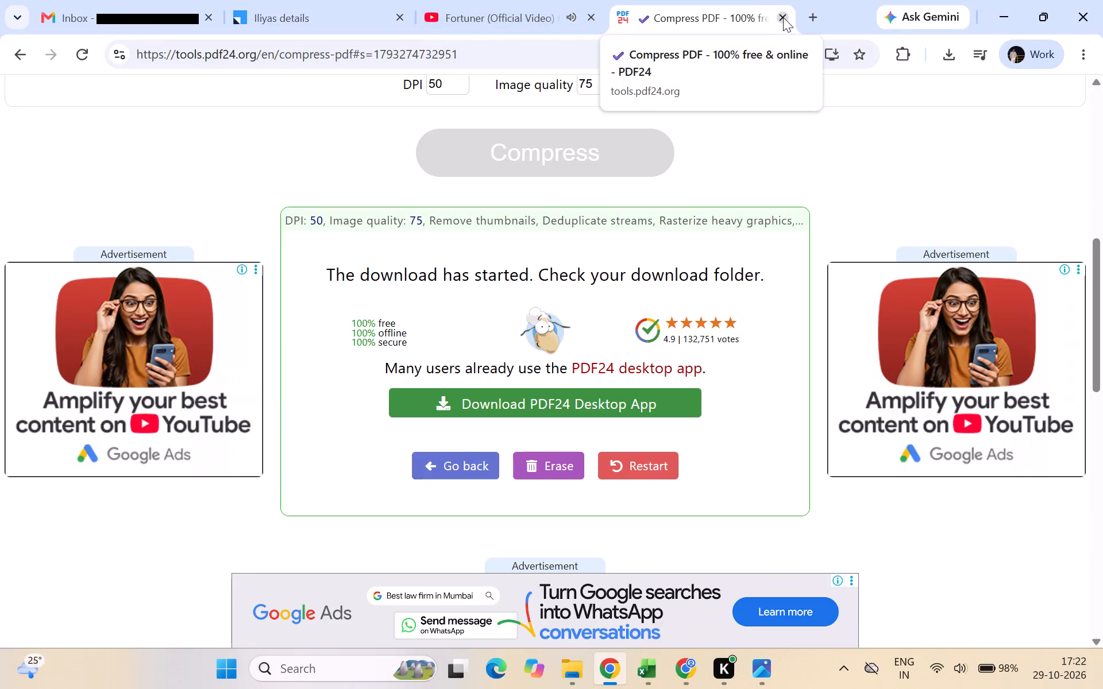
left_click(783, 17)
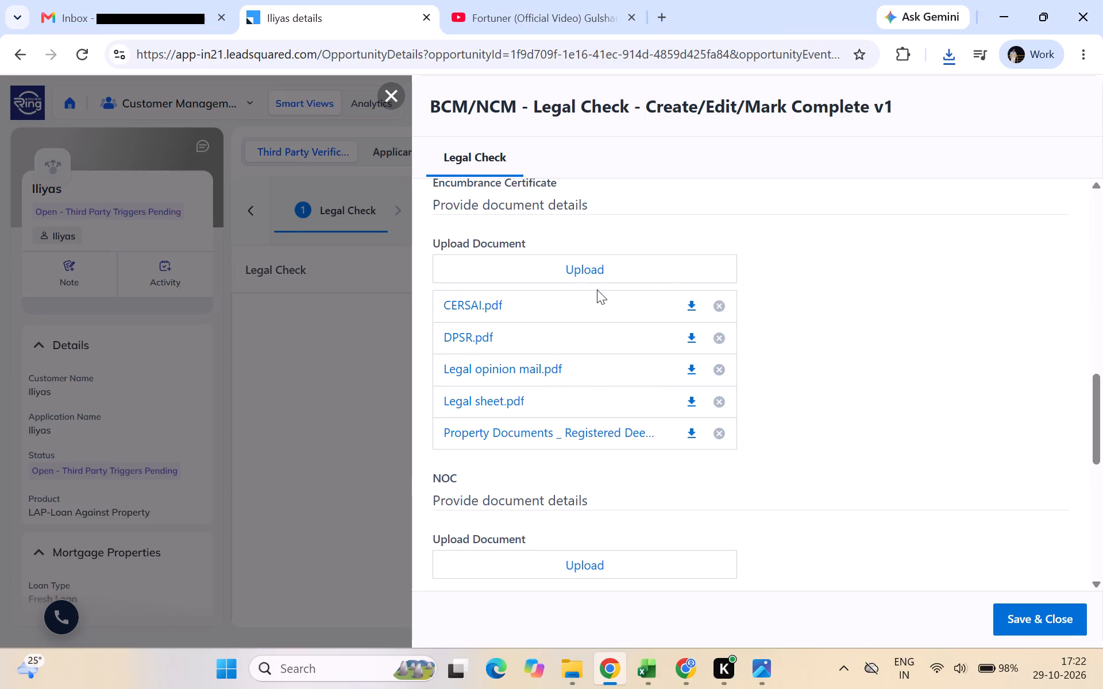
Upload the compressed Half Part Deed 2 (1) PDF from Downloads under Encumbrance Certificate.
left_click(592, 269)
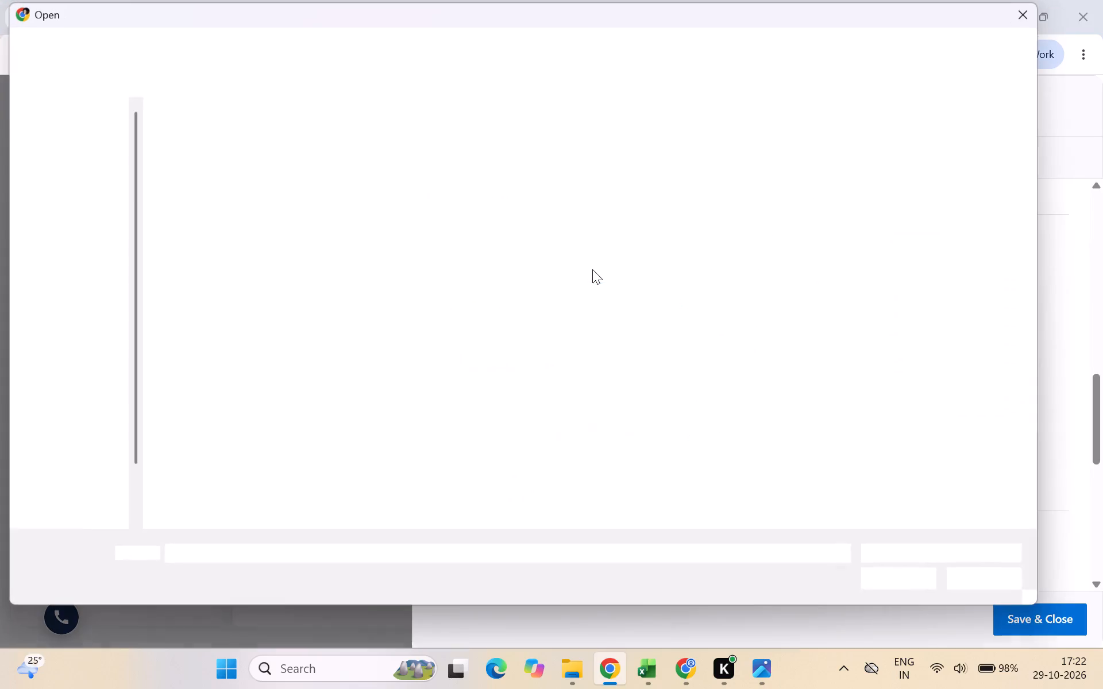
left_click(72, 254)
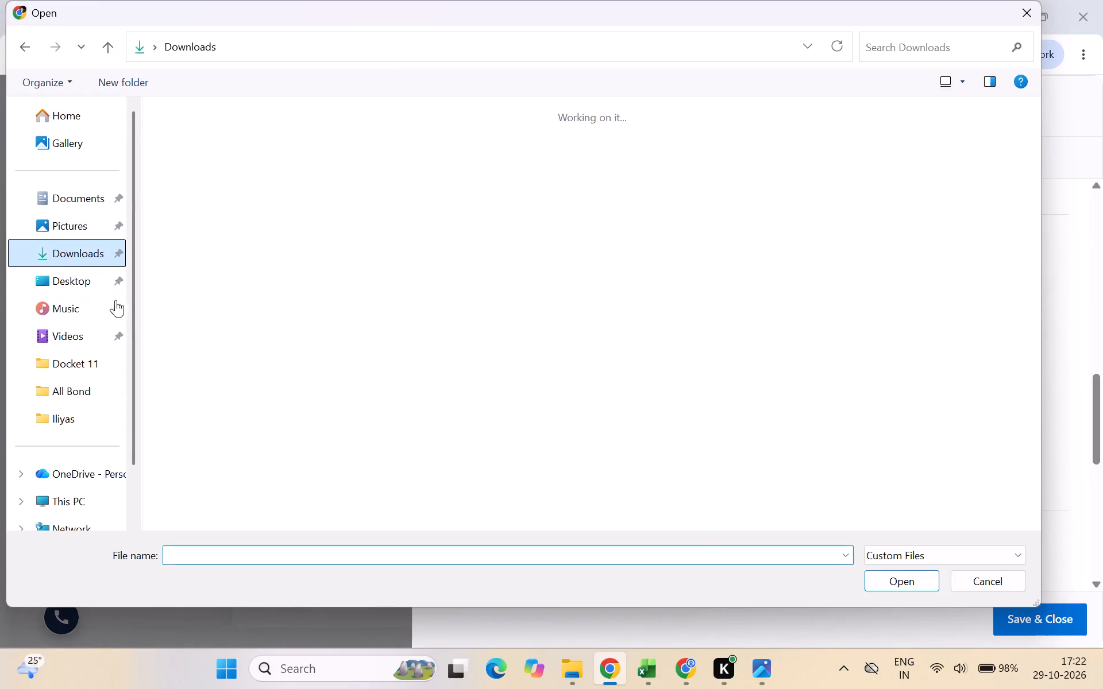
left_click(236, 238)
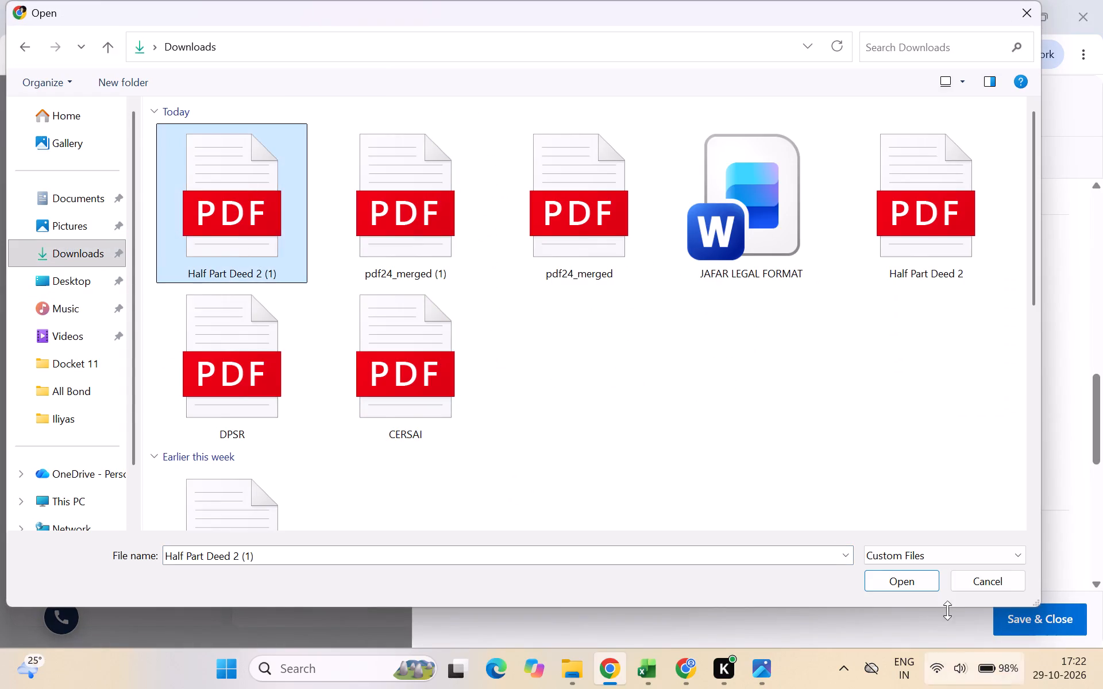
left_click(903, 579)
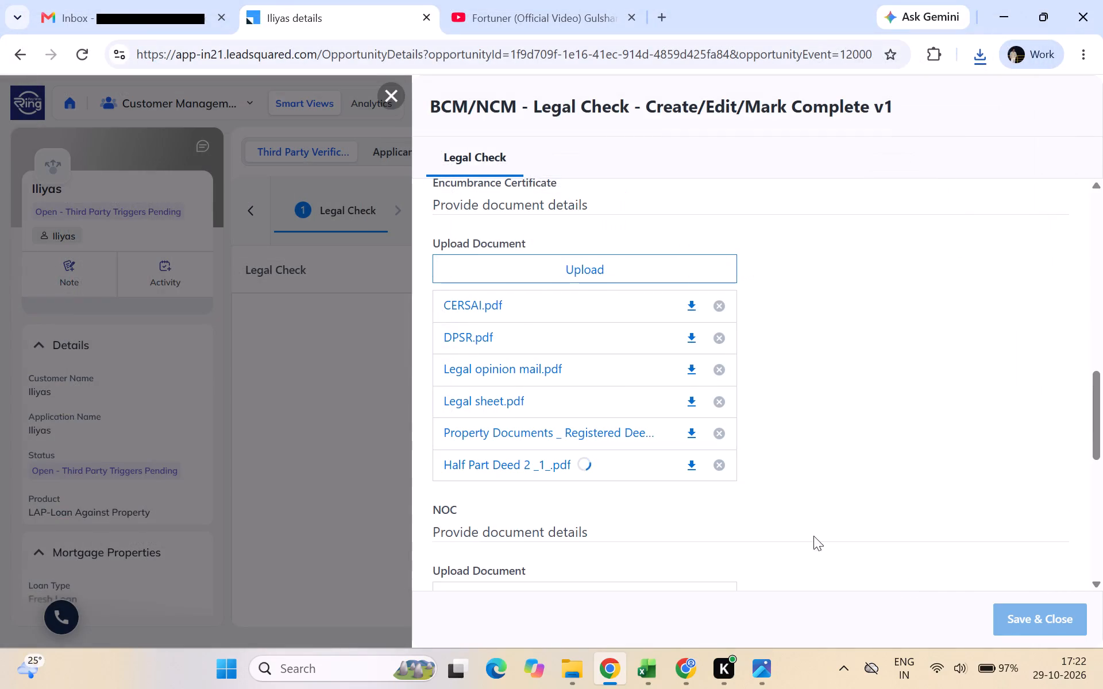
Upload the Half Part Deed 2 (1) PDF from Downloads under Register Gift Deed.
scroll(903, 503, "down", 1)
scroll(743, 493, "down", 4)
left_click(580, 453)
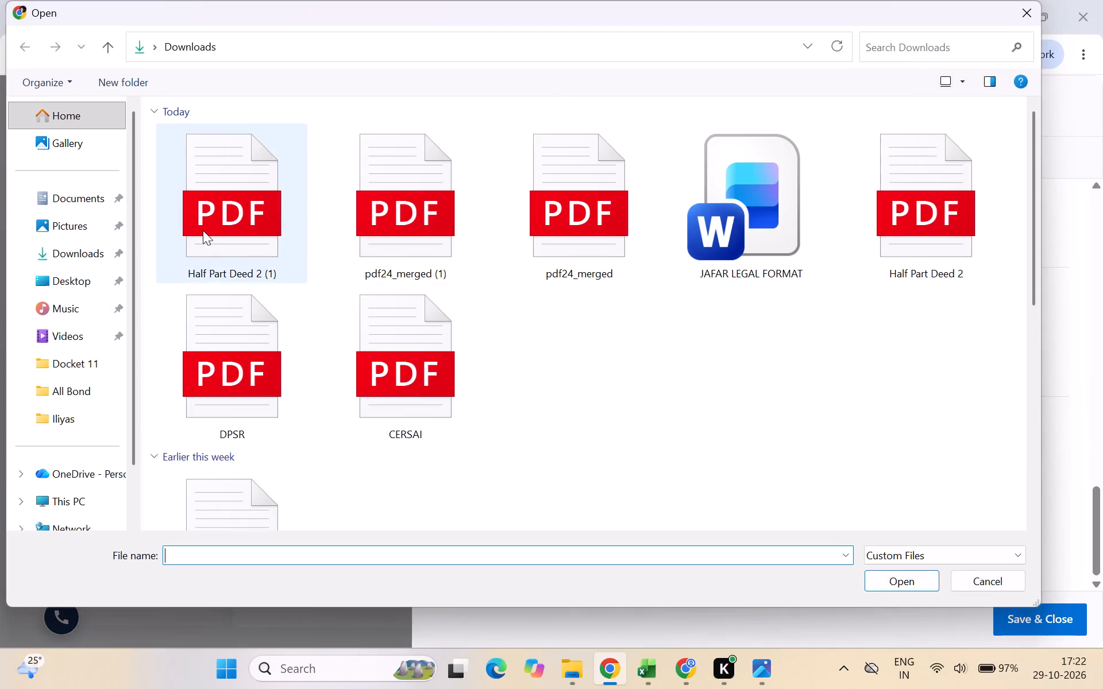
left_click(206, 254)
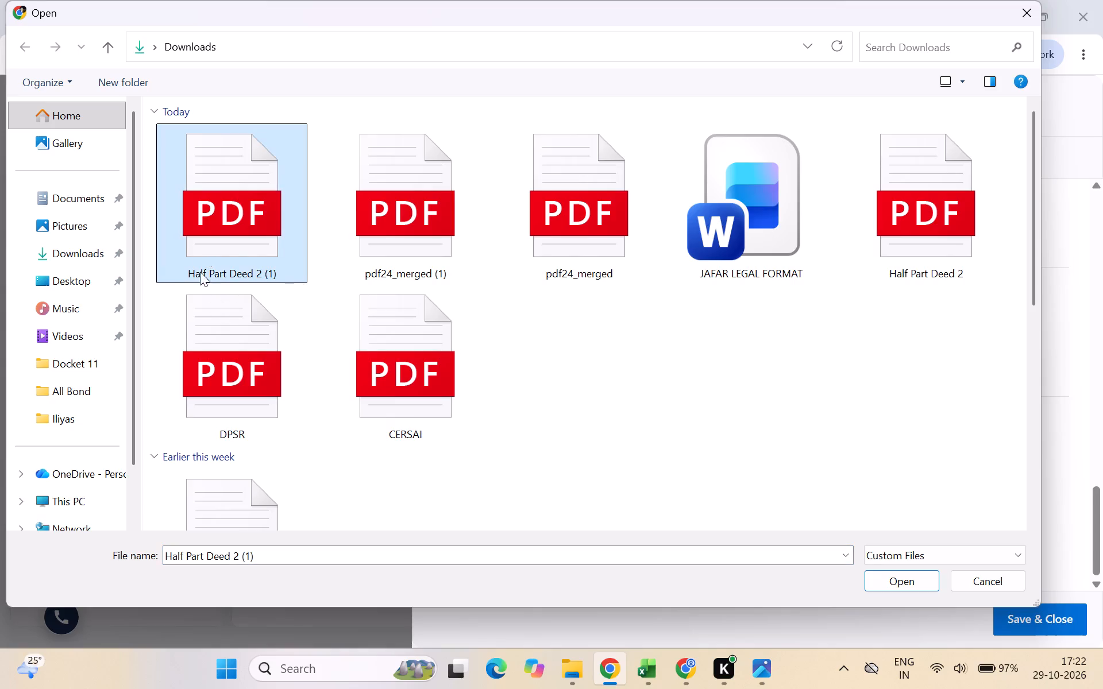
left_click(907, 578)
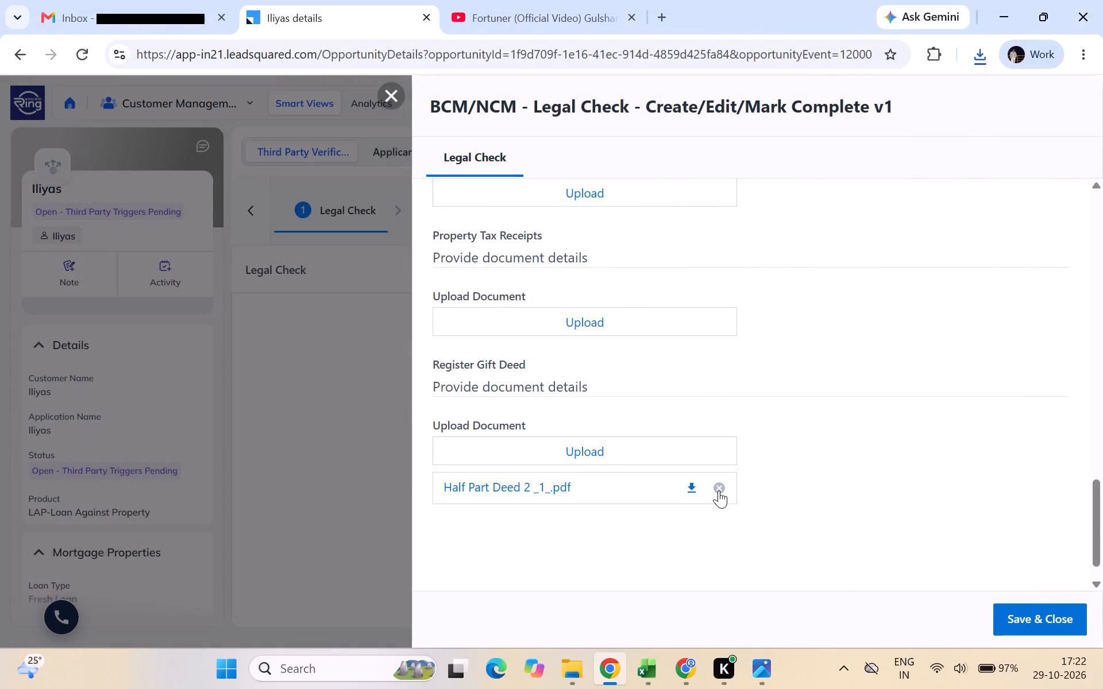
Upload the Property Documents - Registered Deed PDF from the Iliyas Loan Application folder under Register Gift Deed.
left_click(614, 449)
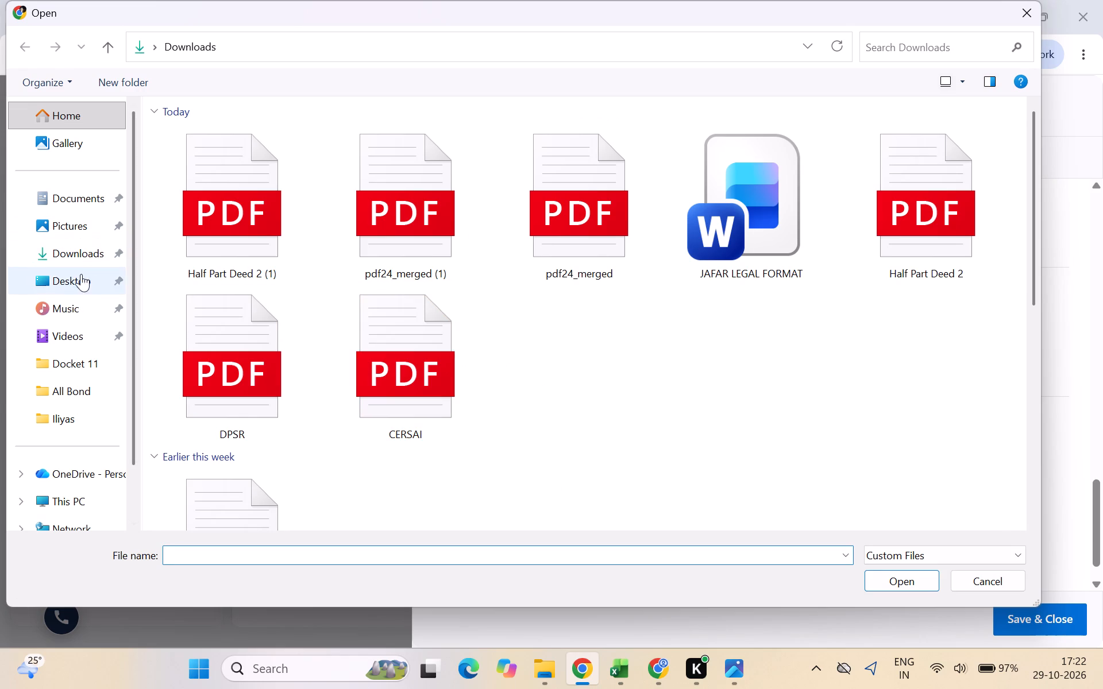
double_click(67, 415)
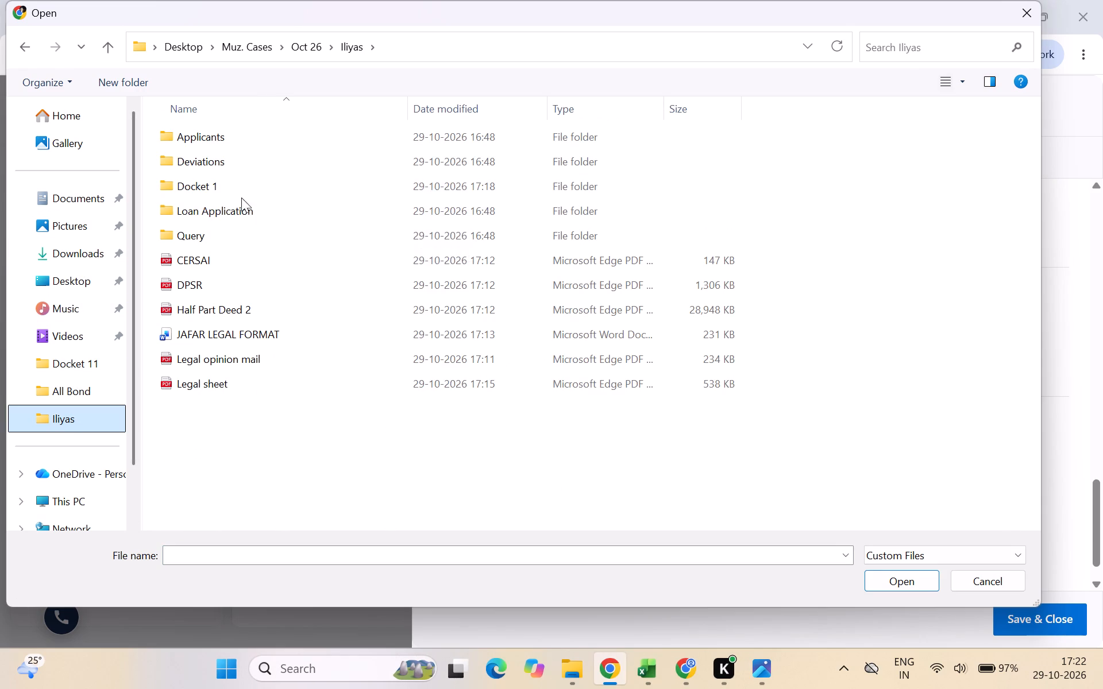
double_click(244, 194)
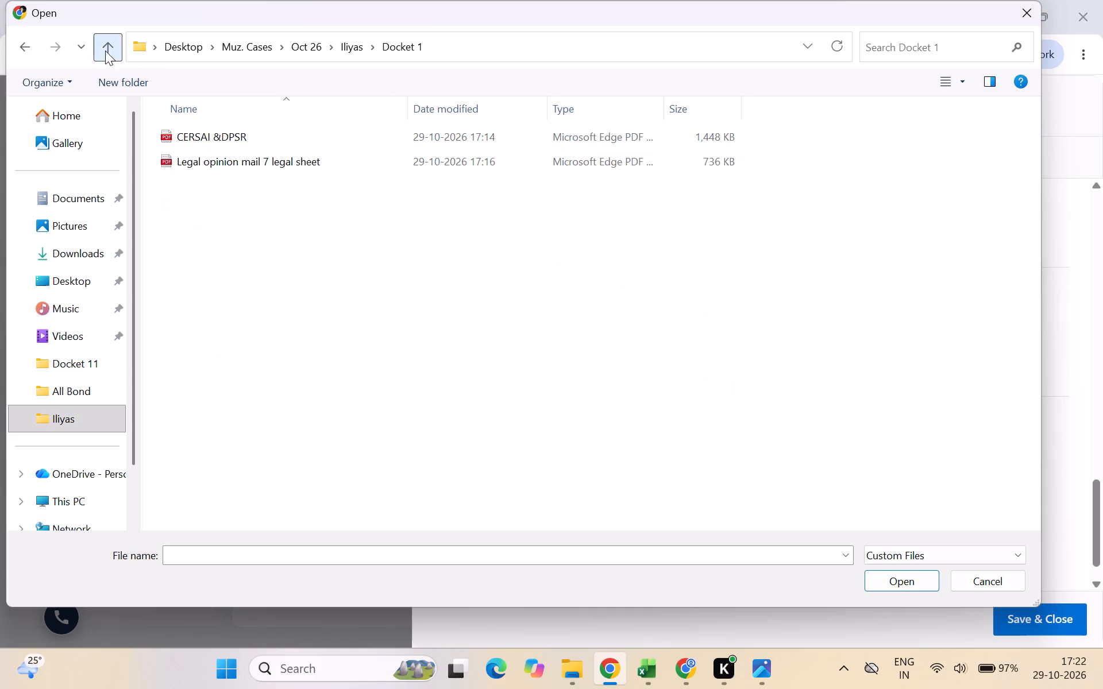
left_click(105, 51)
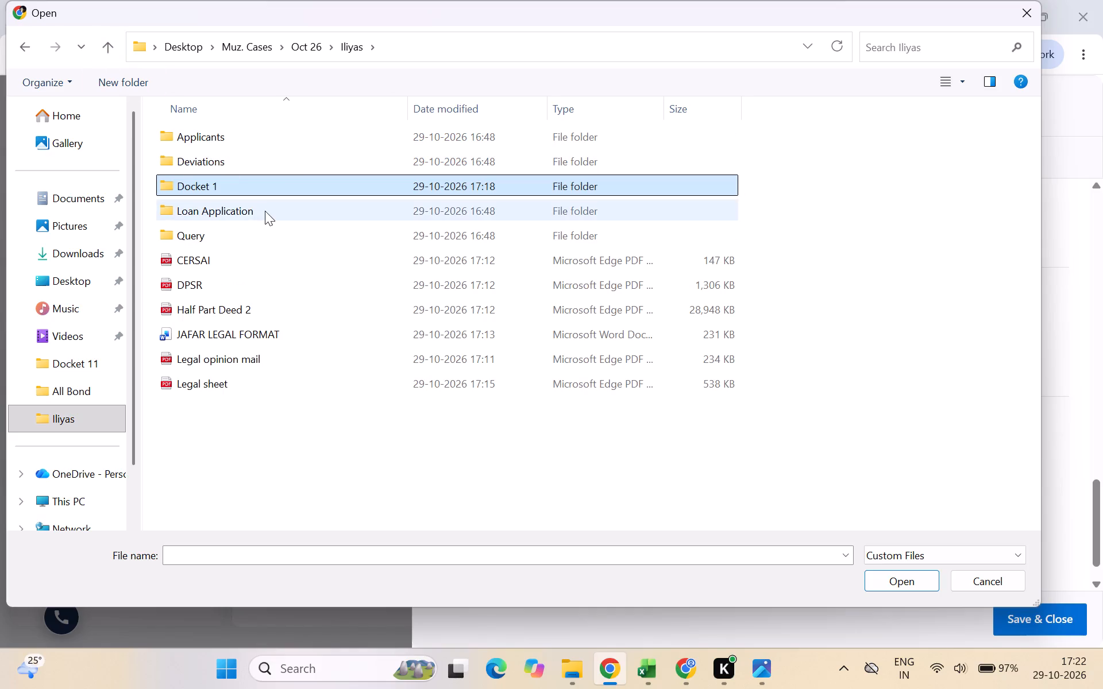
double_click(265, 211)
left_click(351, 269)
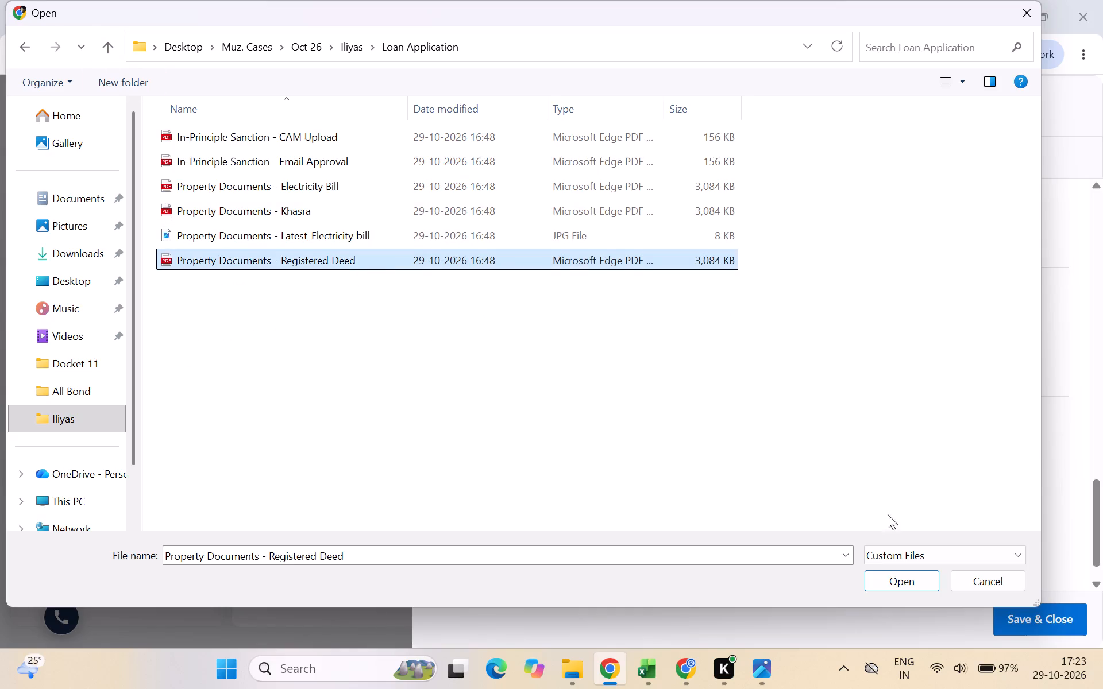
left_click(913, 587)
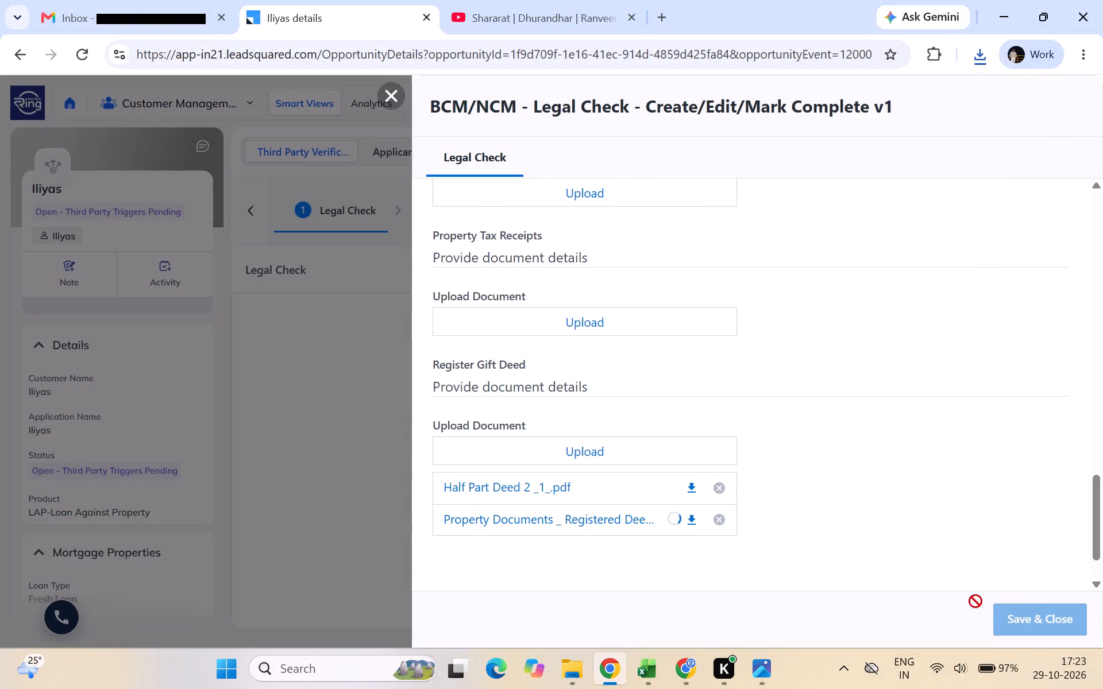
Save and close the Legal Check form.
scroll(858, 549, "down", 4)
left_click(1032, 607)
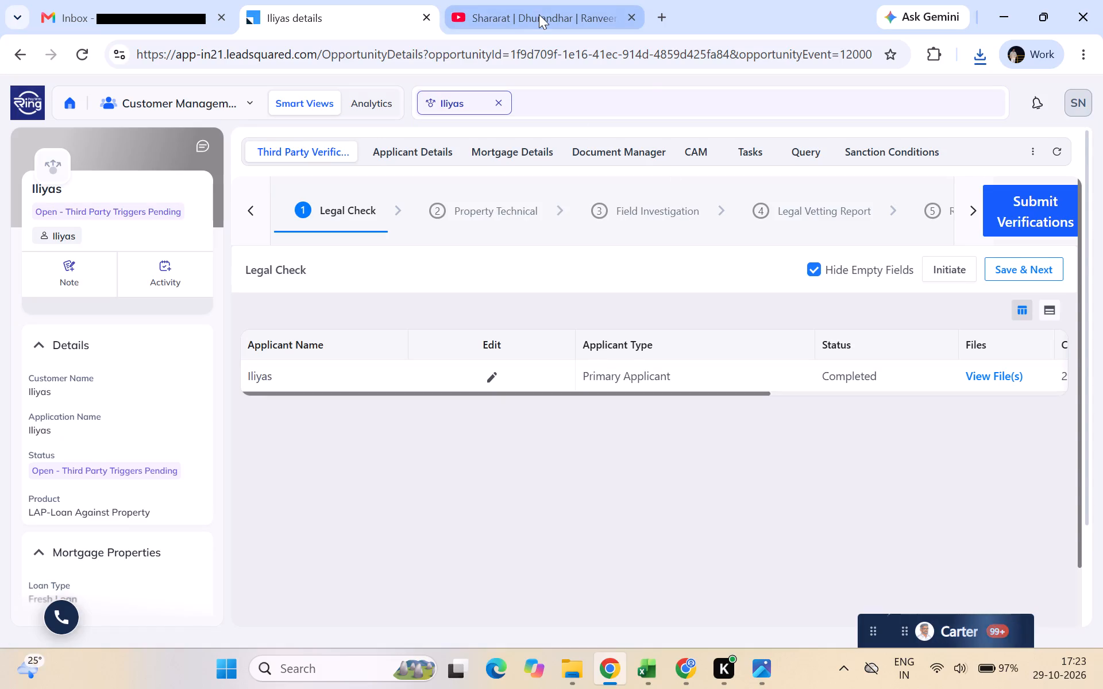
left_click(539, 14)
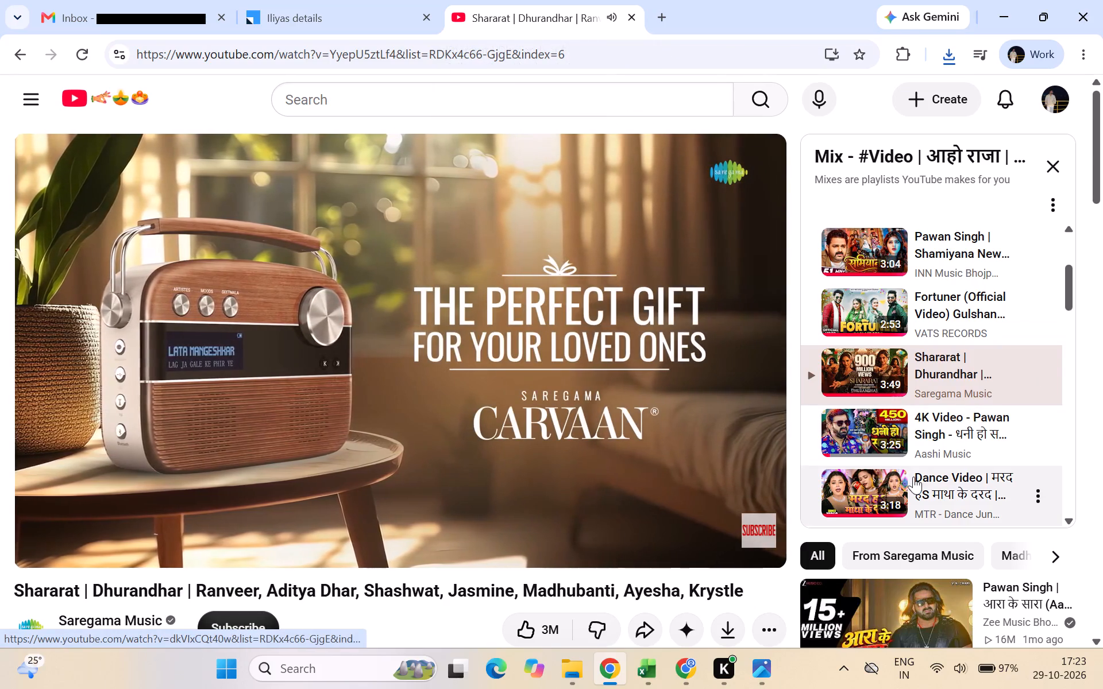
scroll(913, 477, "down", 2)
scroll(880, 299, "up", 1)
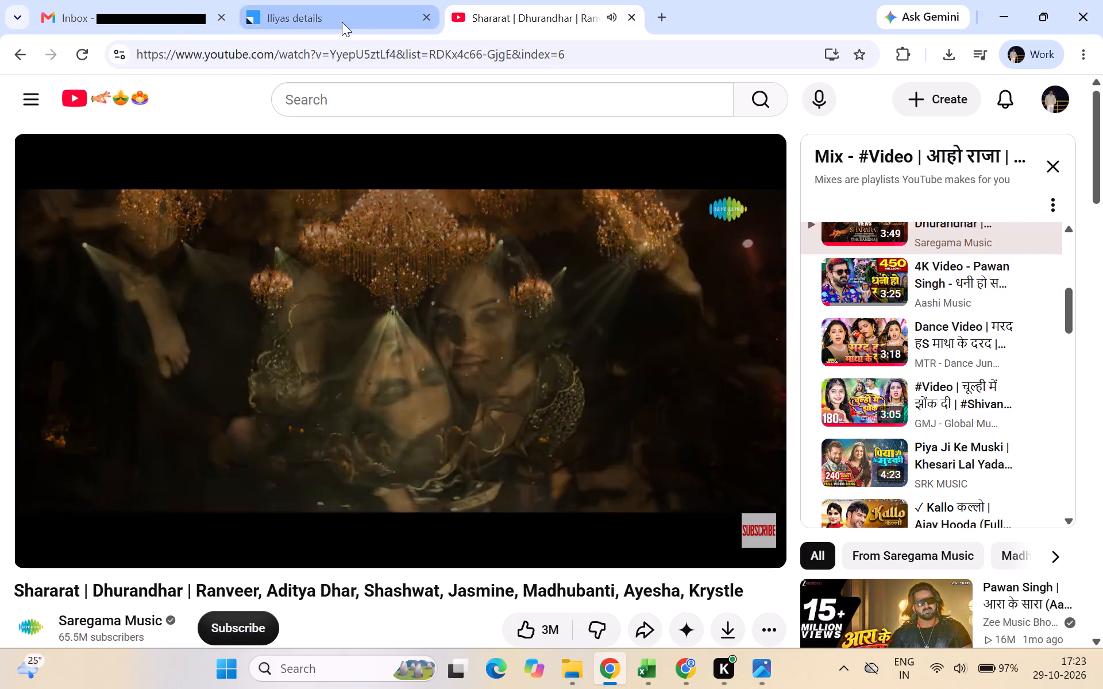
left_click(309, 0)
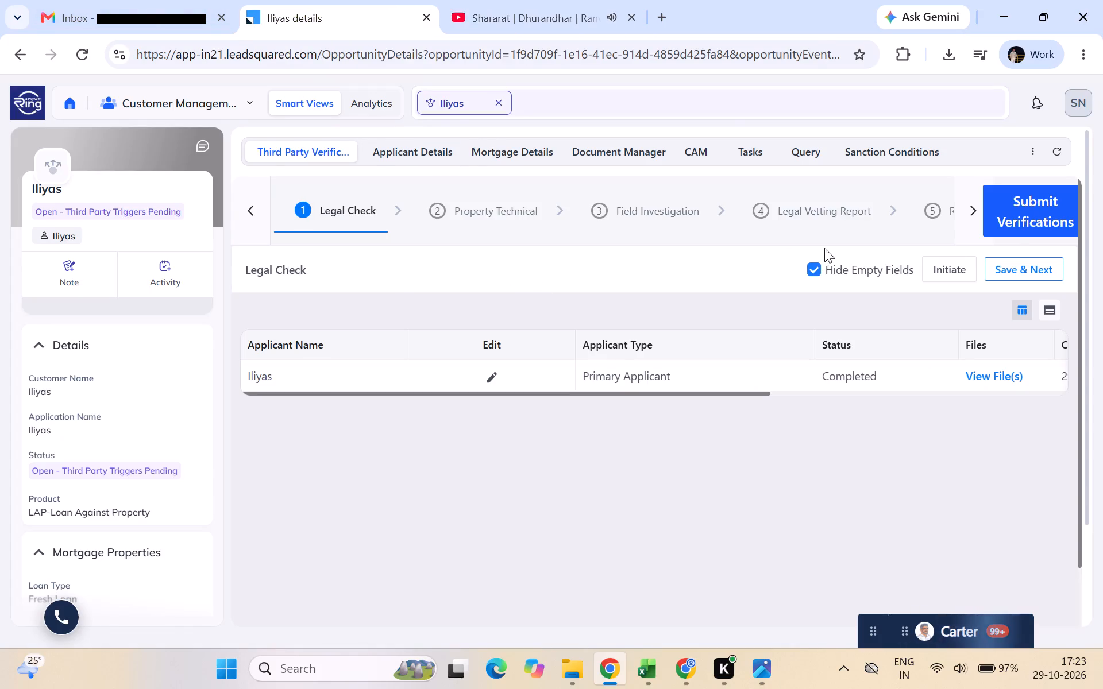
Save the Legal Check stage, advance to Property Technical and initiate its form for the Iliyas case.
left_click(1041, 269)
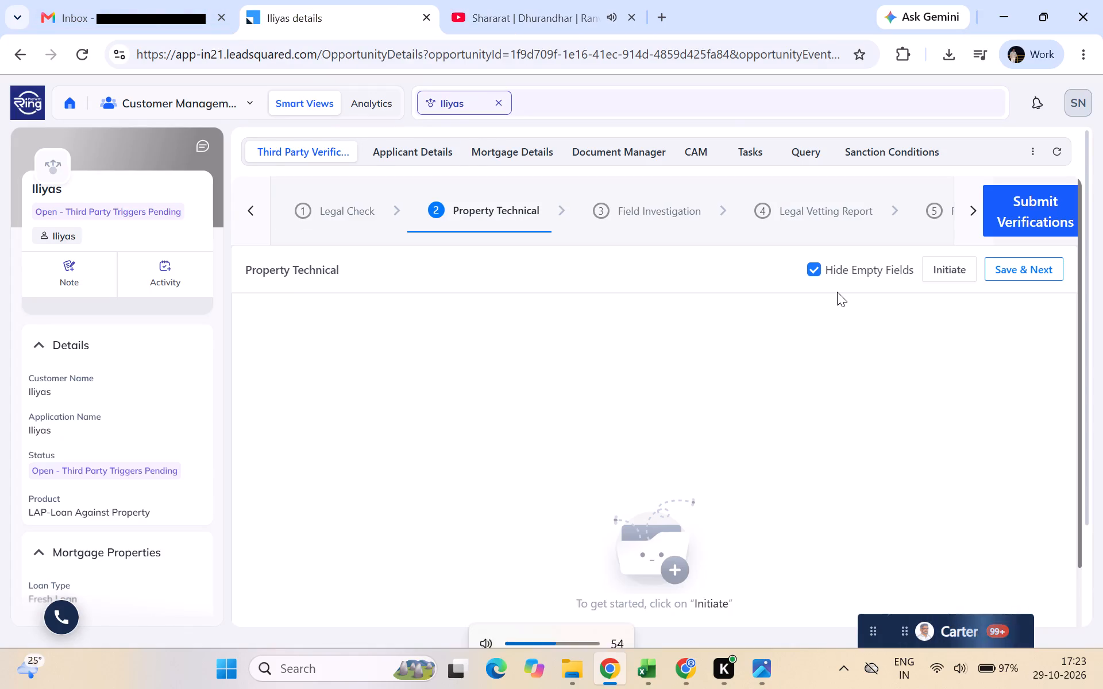
left_click(651, 206)
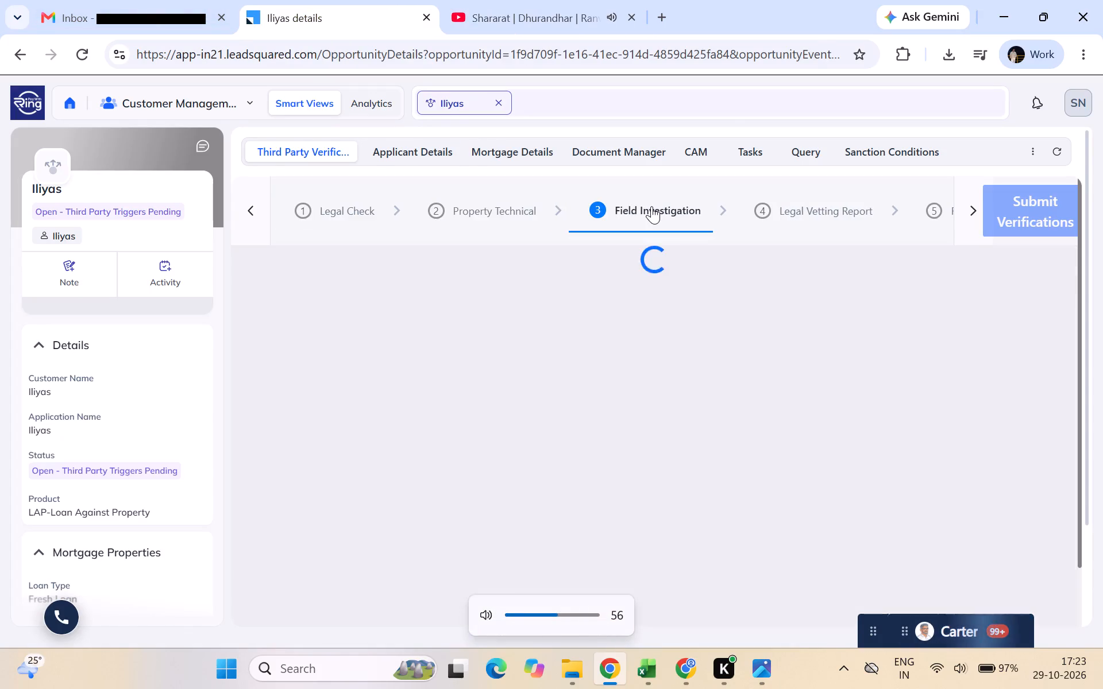
left_click(523, 207)
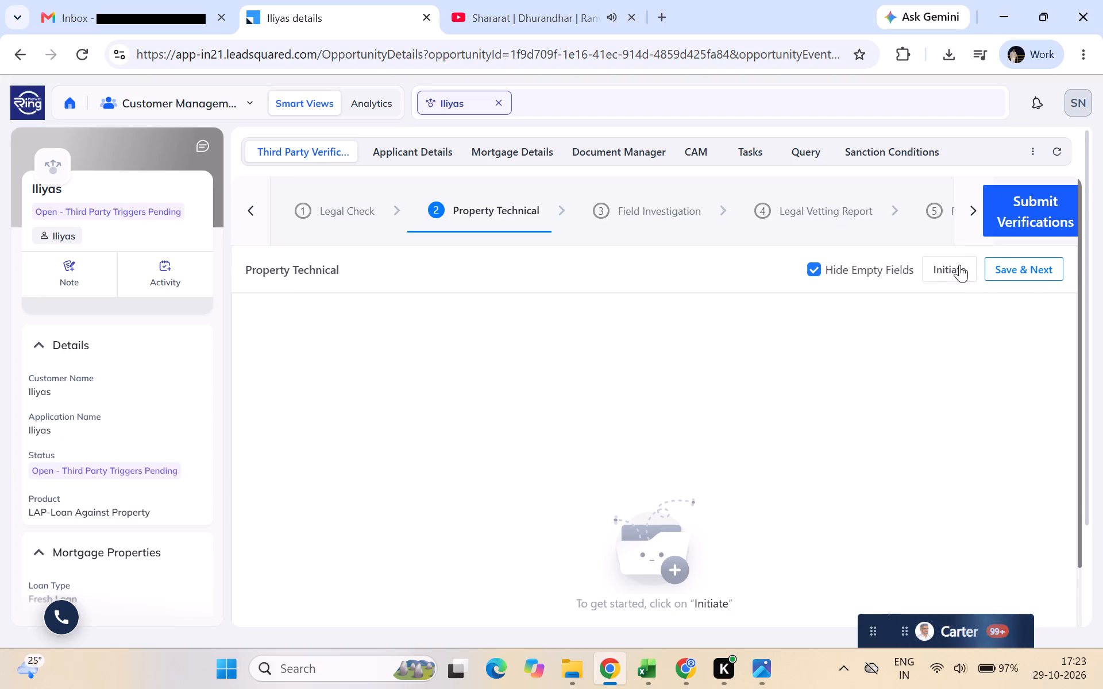
left_click(959, 265)
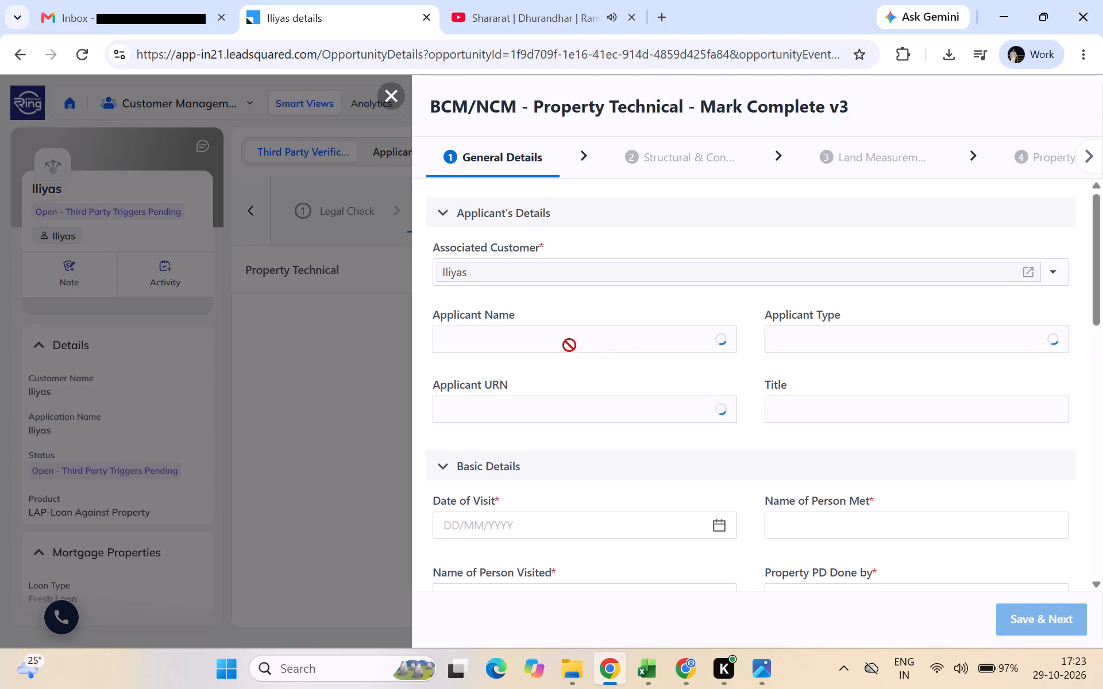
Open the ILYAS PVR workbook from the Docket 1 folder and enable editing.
scroll(707, 428, "down", 1)
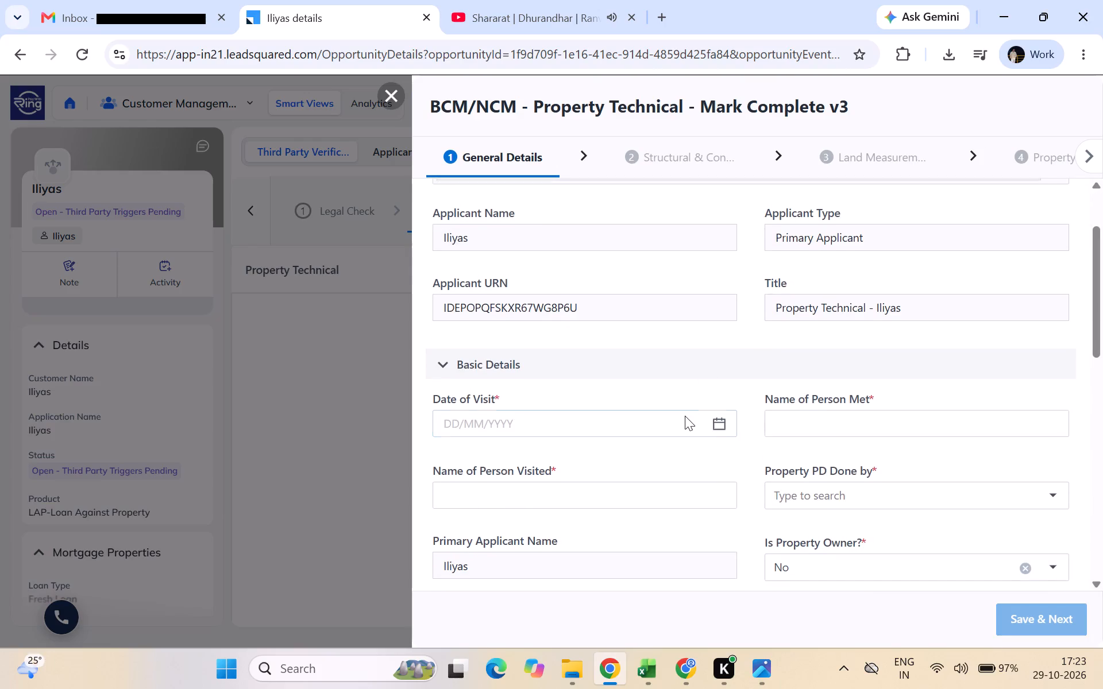
scroll(685, 416, "down", 1)
key("super+Right")
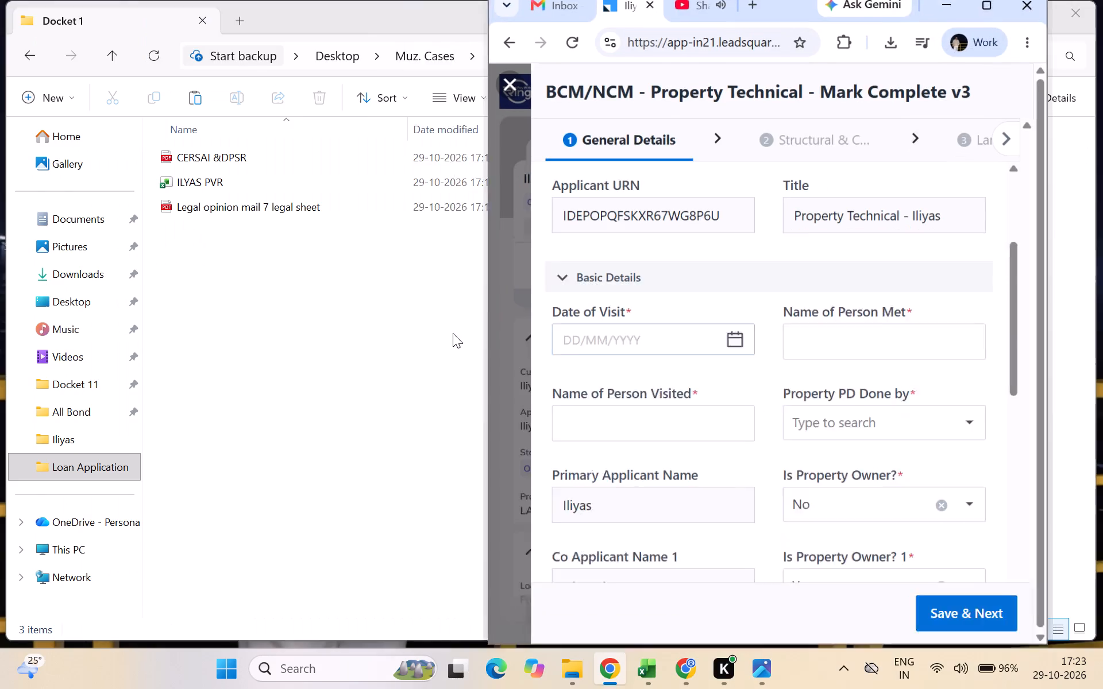
left_click(197, 176)
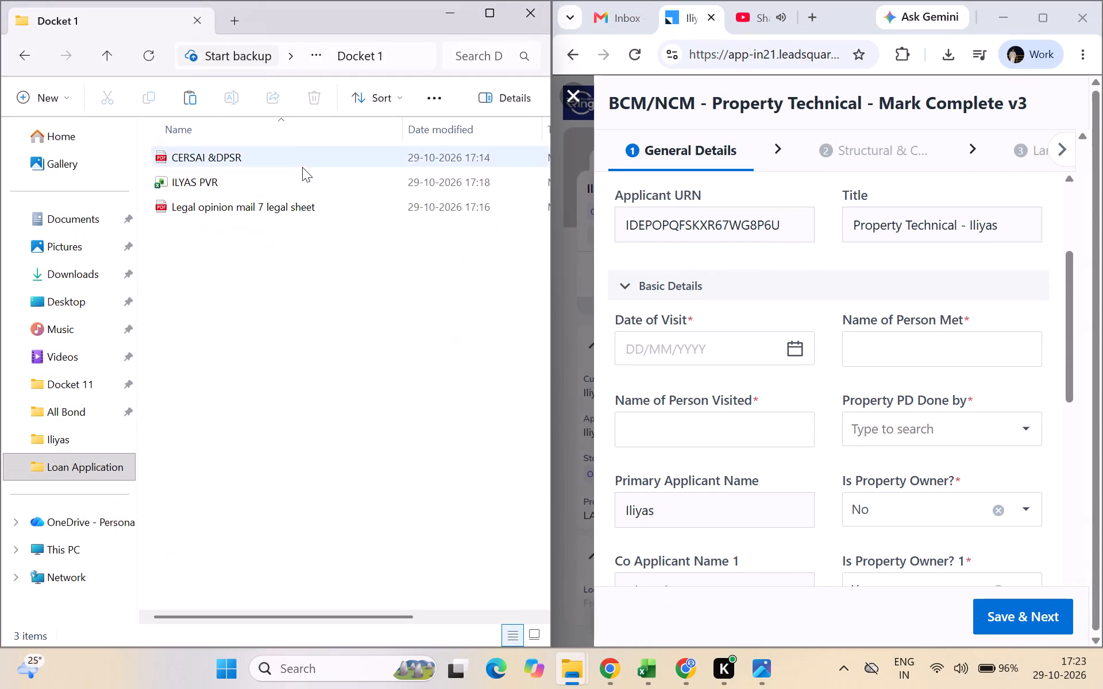
double_click(303, 183)
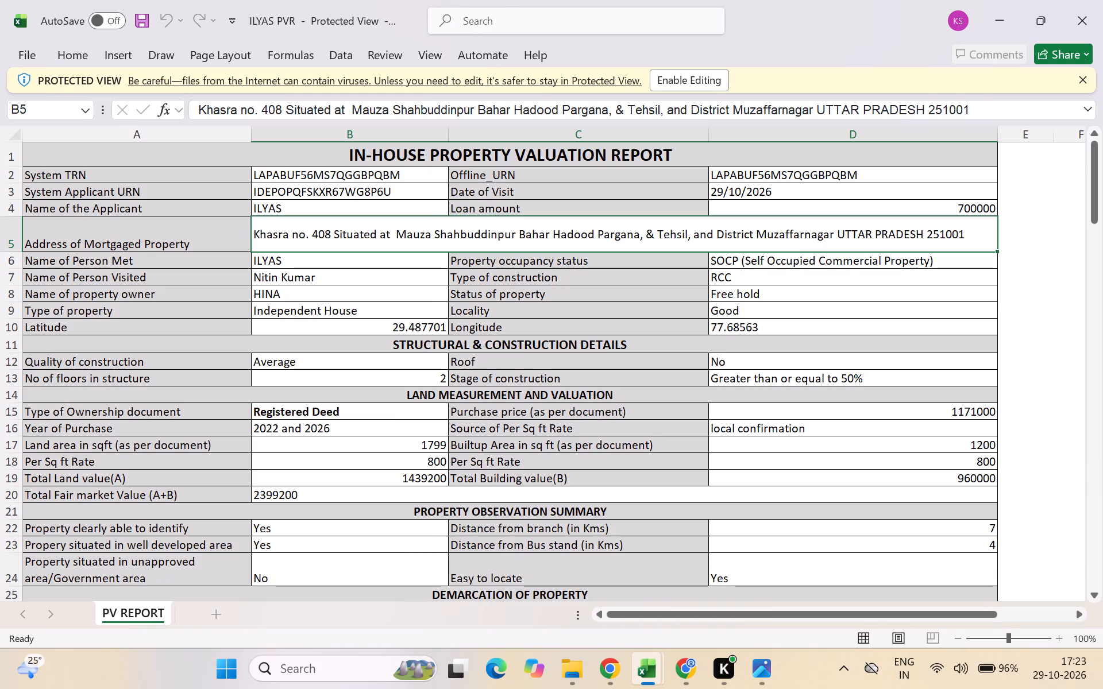
left_click(708, 86)
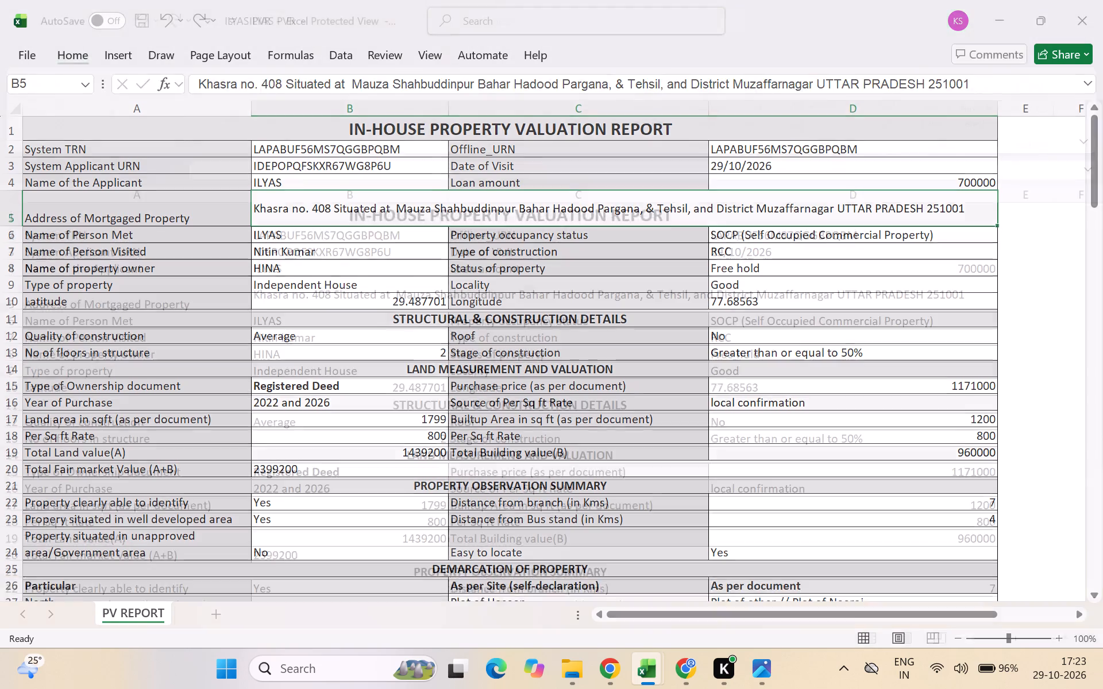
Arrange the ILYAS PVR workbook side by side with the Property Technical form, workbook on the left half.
key("super+Left")
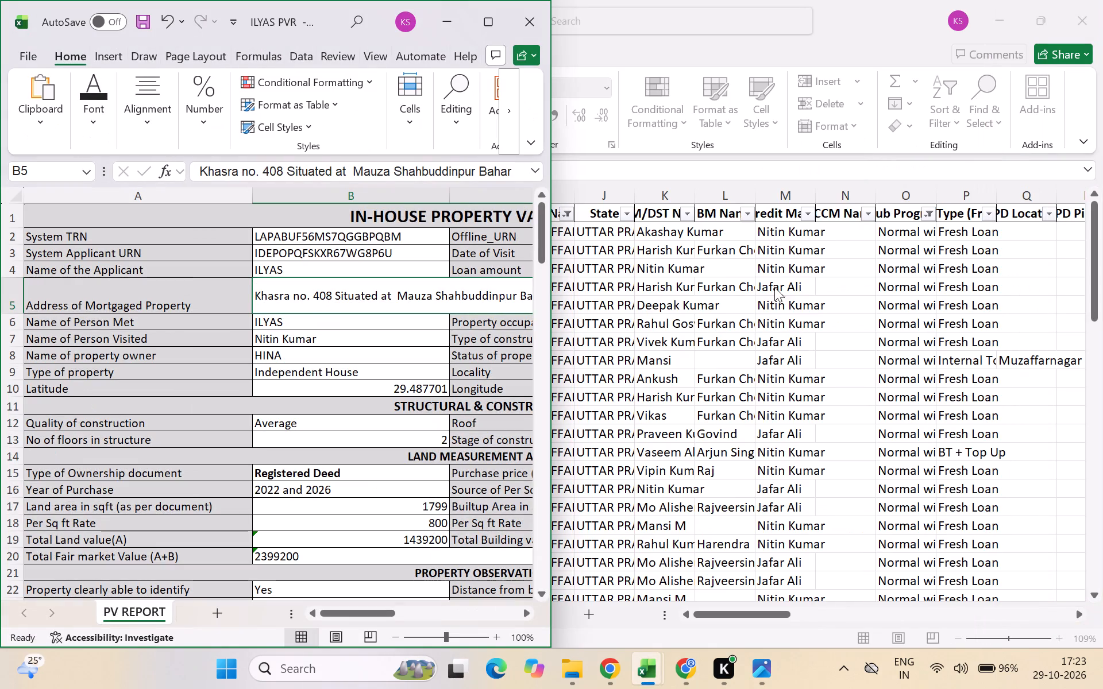
left_click(485, 26)
key("super+Left")
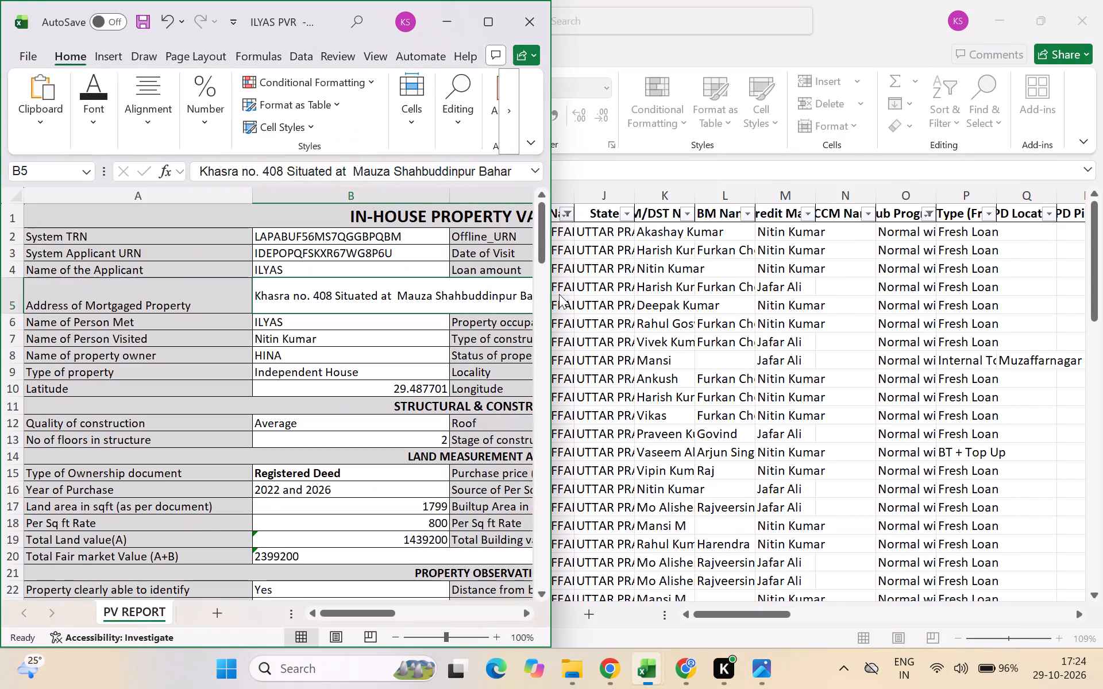
left_click(493, 20)
key("super+Right")
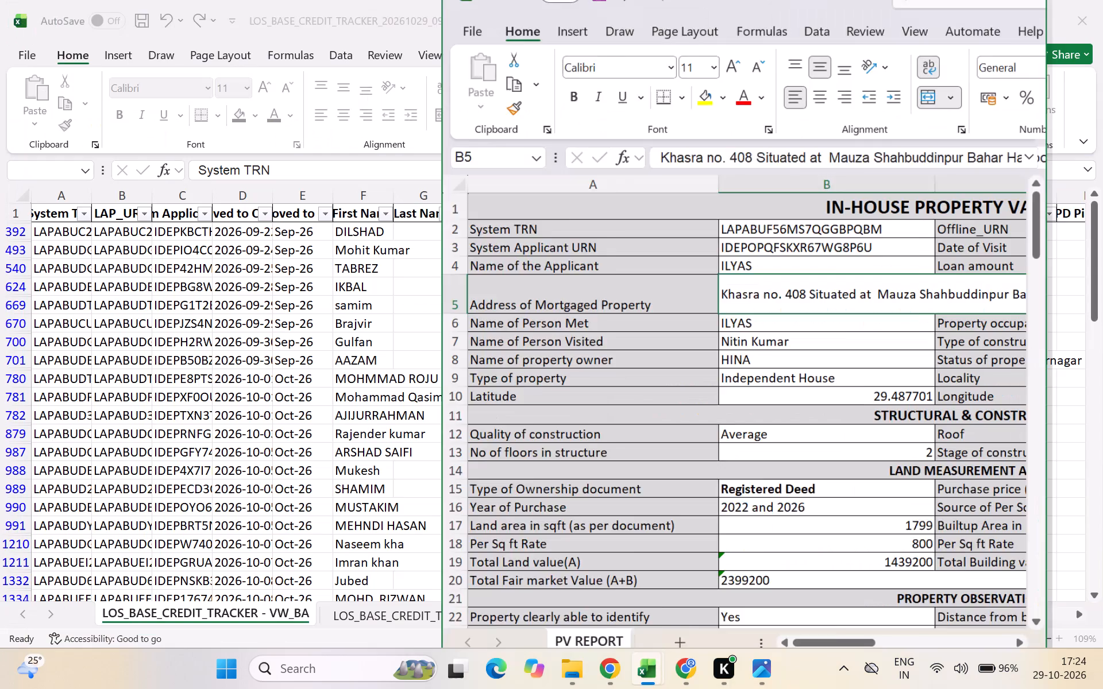
left_click(1050, 1)
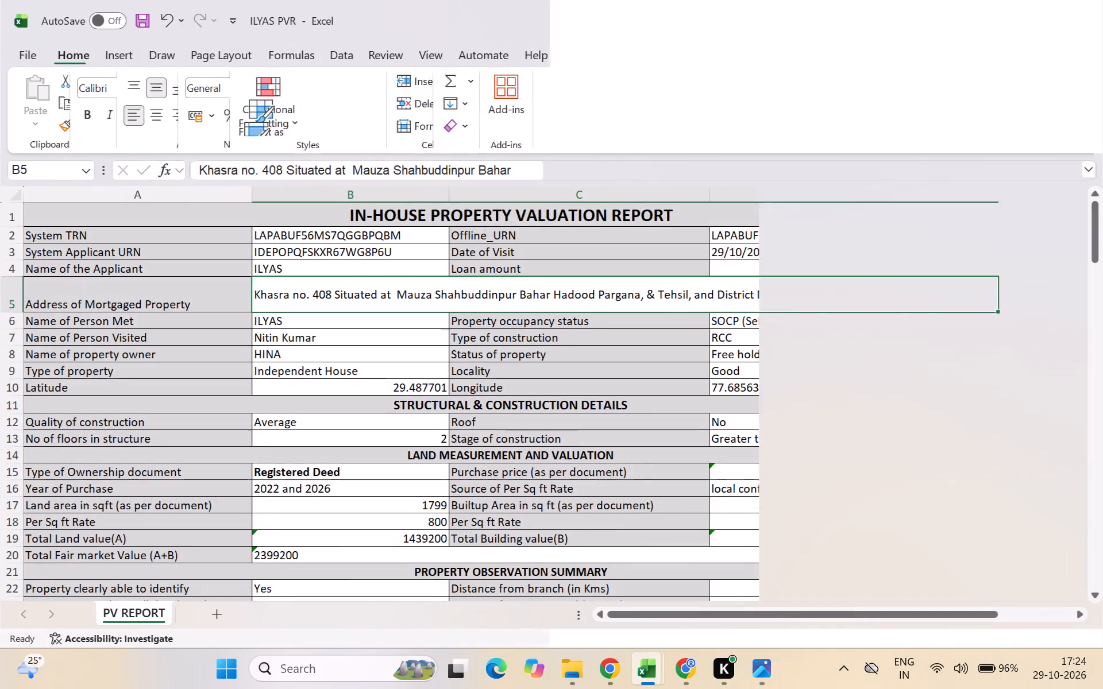
key("super+Left")
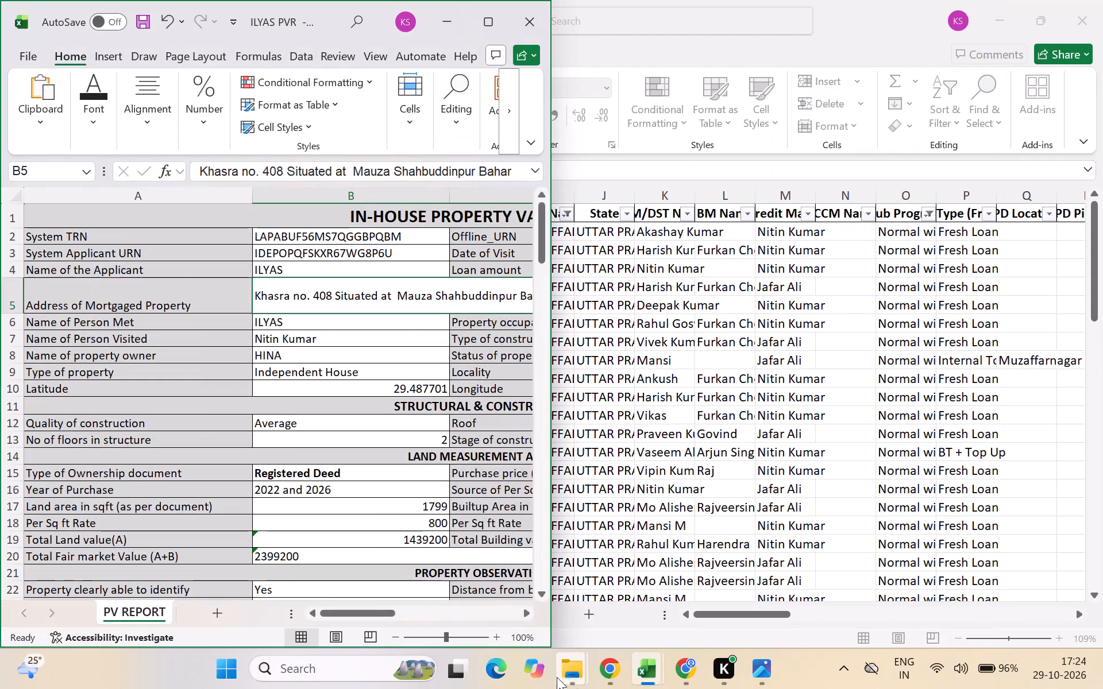
left_click(570, 676)
left_click(470, 607)
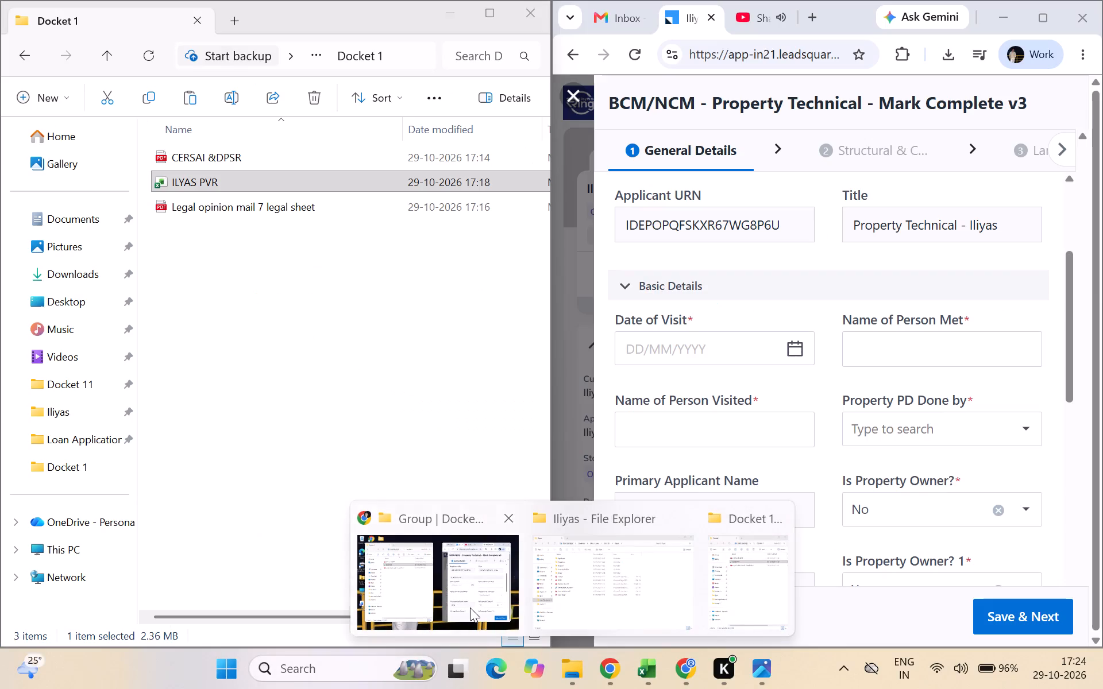
left_click(1042, 6)
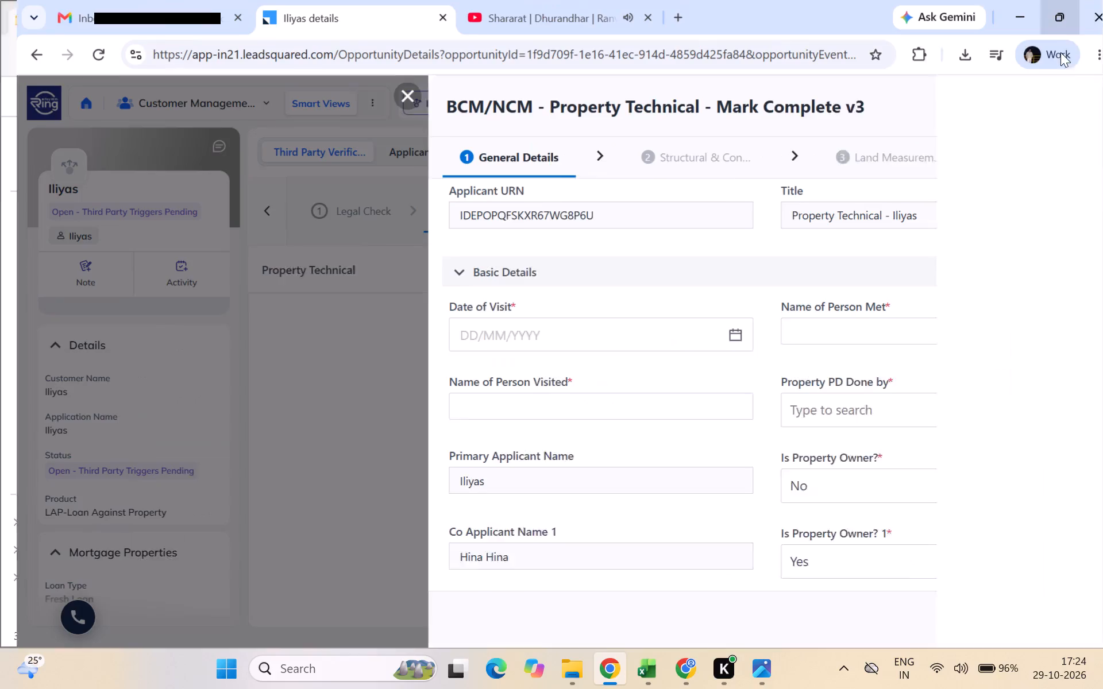
key("super+Right")
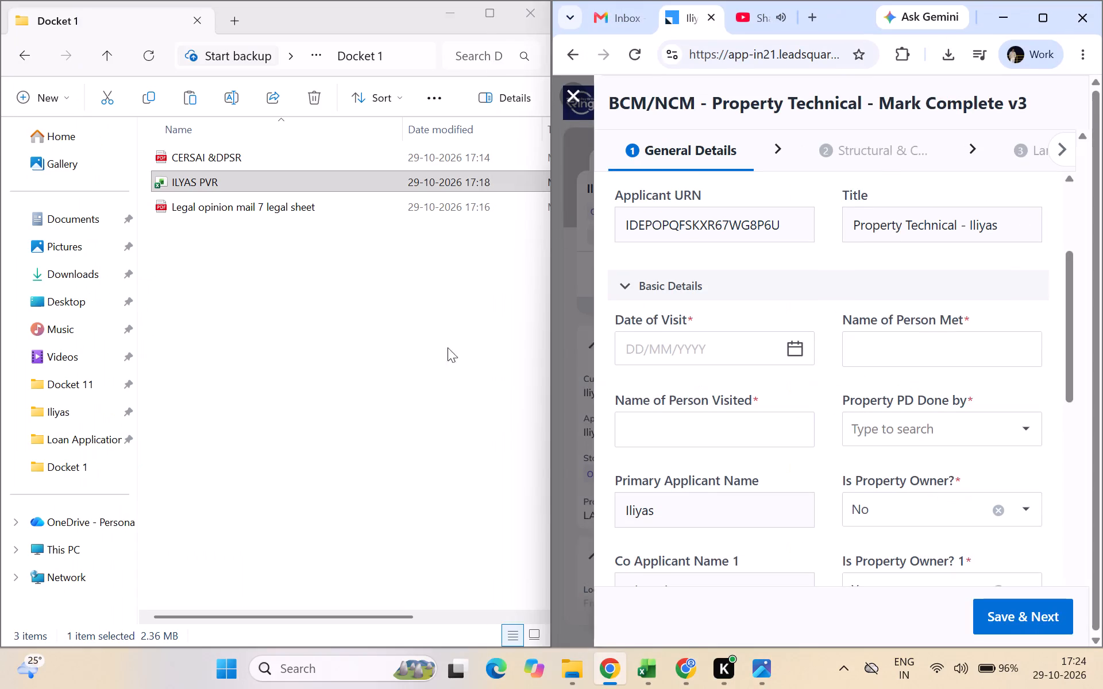
double_click(317, 183)
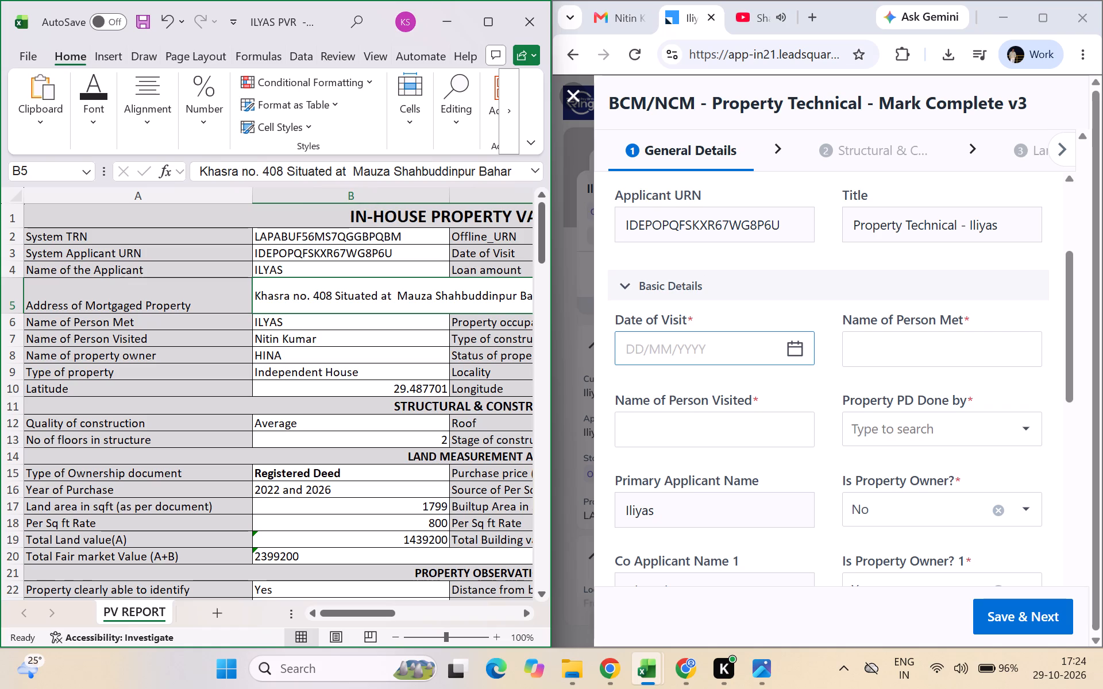
Set the Date of Visit to 29/10/2026 in Basic Details, matching the valuation report.
scroll(439, 311, "left", 4)
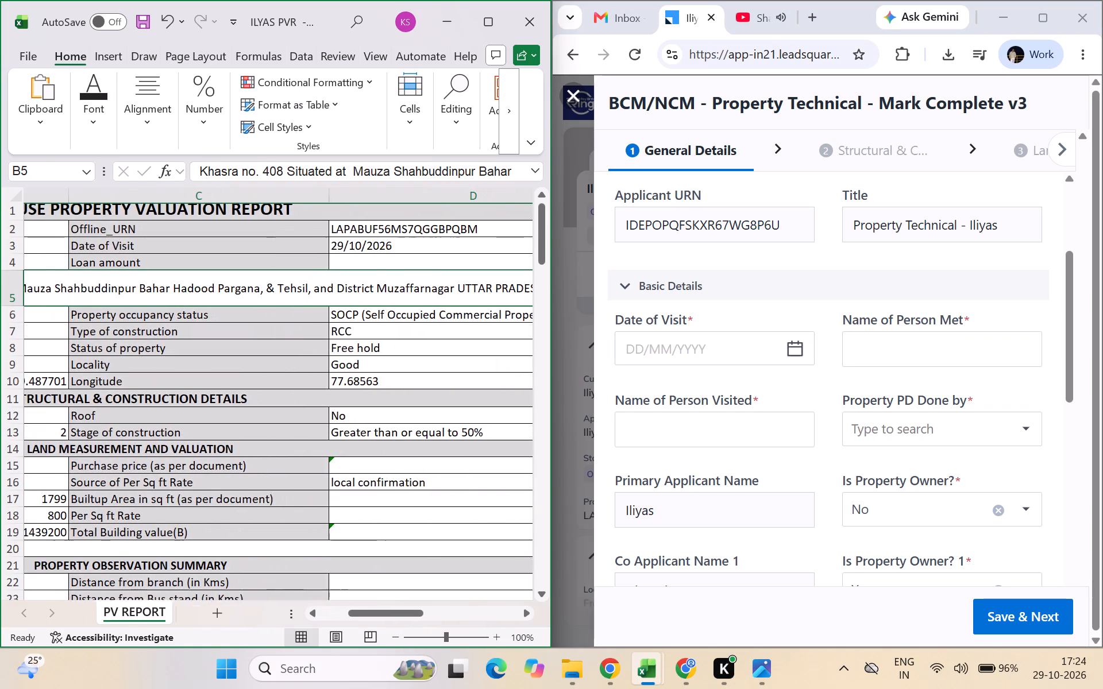
left_click(620, 349)
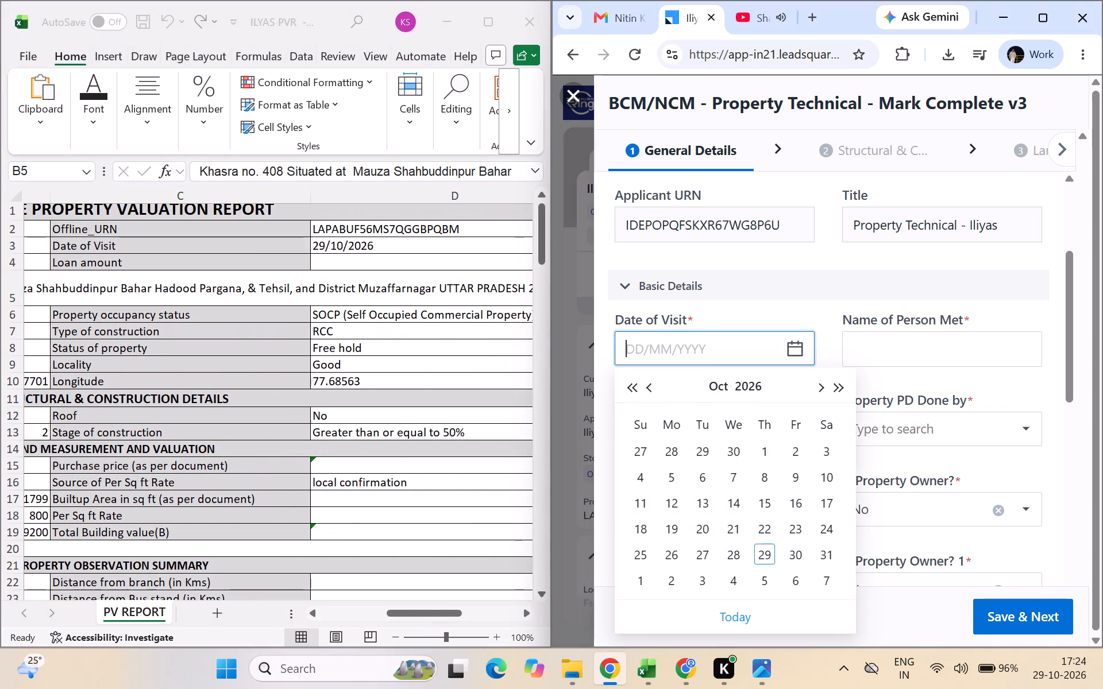
left_click(766, 548)
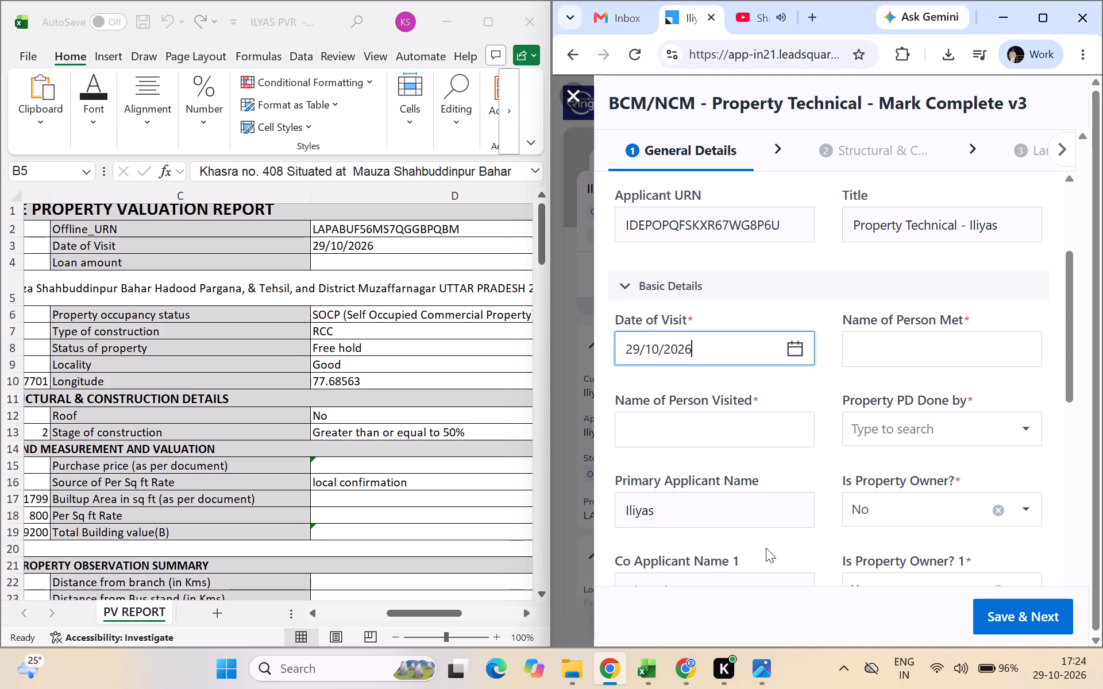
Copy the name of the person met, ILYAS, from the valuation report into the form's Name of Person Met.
left_click(890, 363)
scroll(330, 411, "right", 1)
scroll(125, 400, "right", 1)
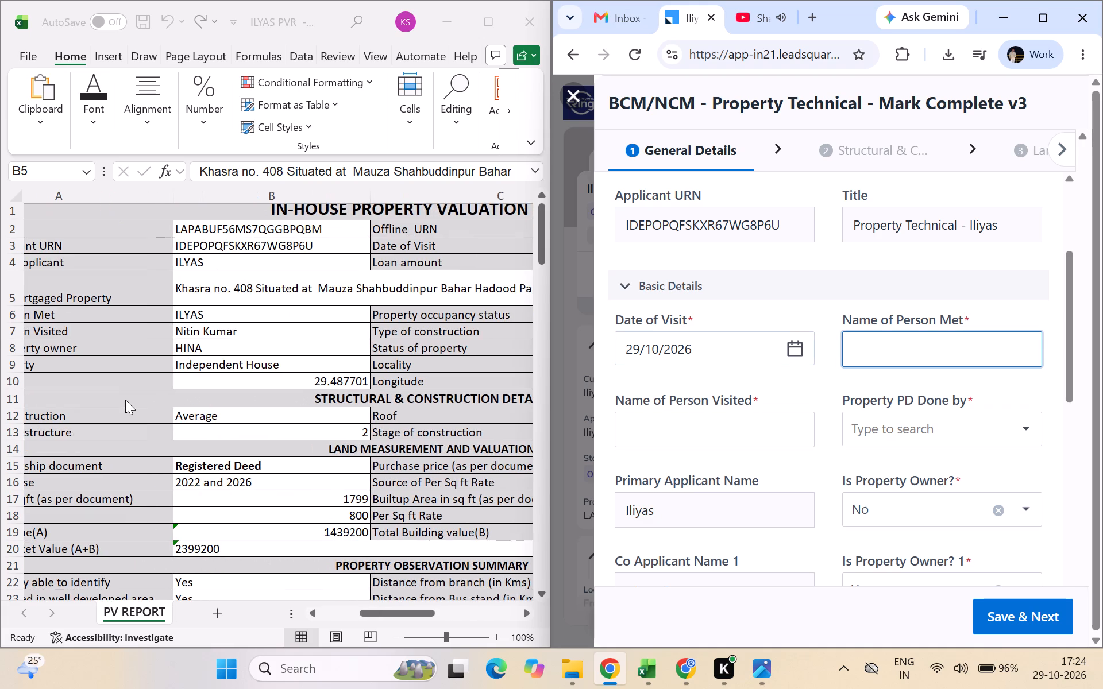
triple_click(185, 311)
left_click(185, 311)
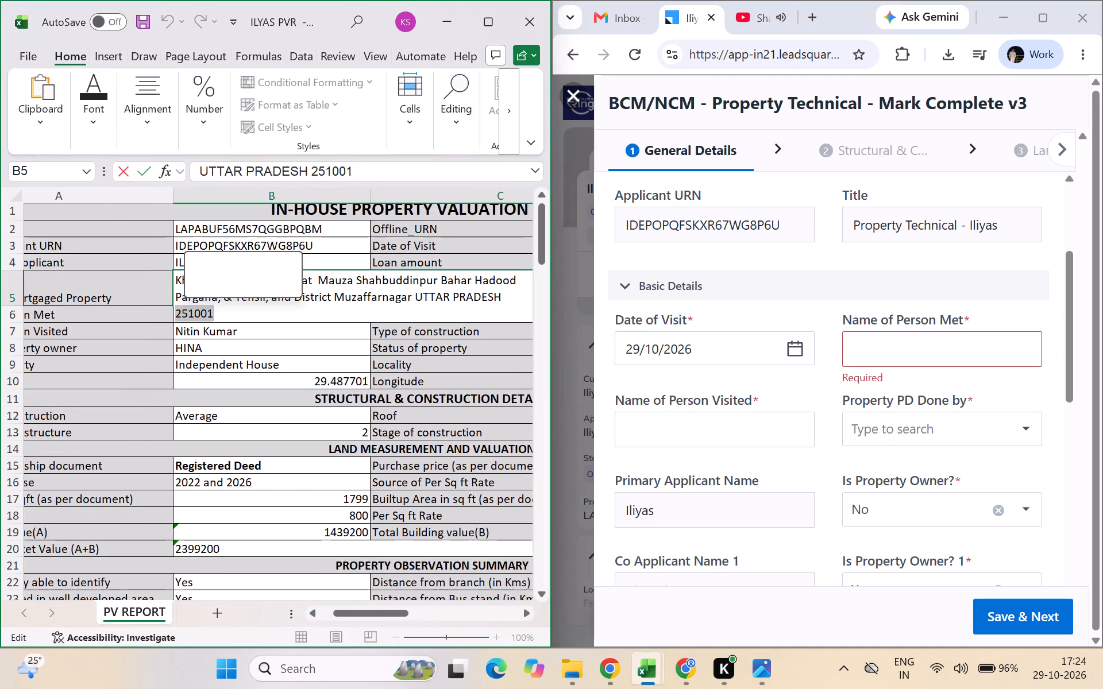
left_click(219, 337)
triple_click(188, 316)
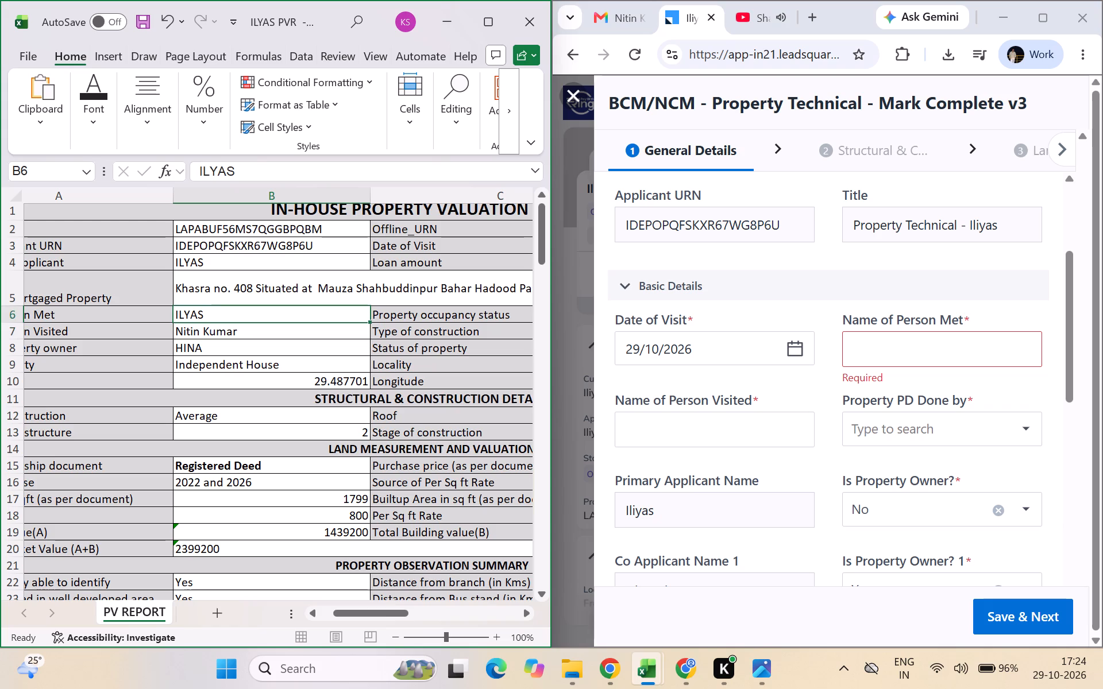
left_click(188, 316)
key("ctrl+c")
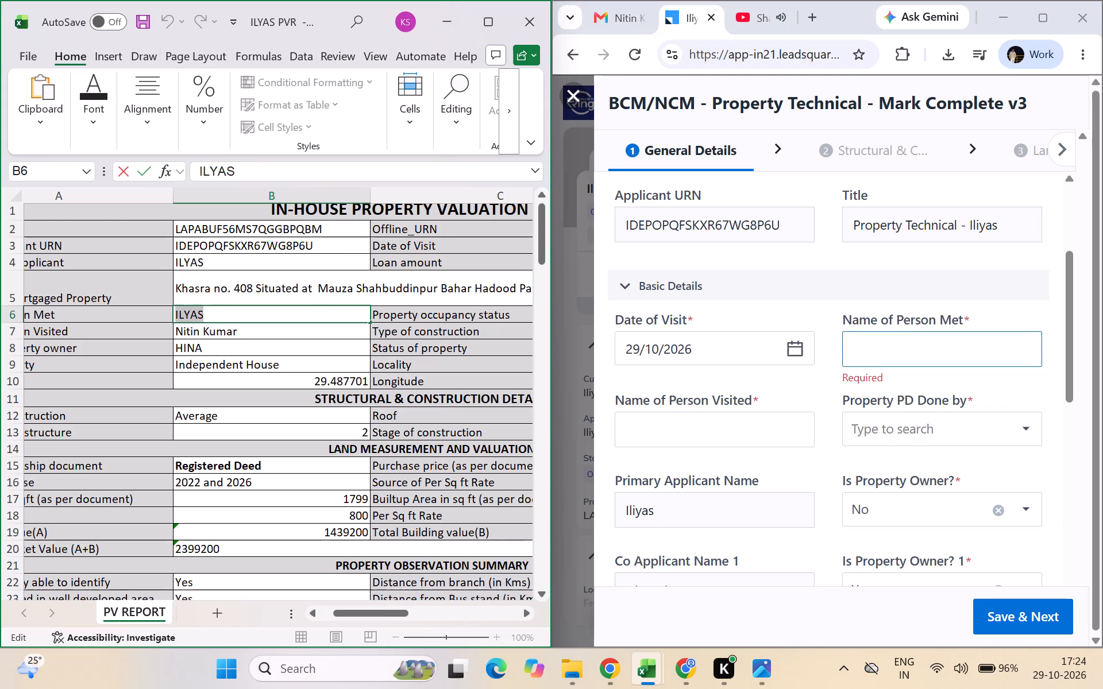
left_click(876, 361)
key("ctrl+v")
Copy the visited person's name from the valuation report into the form's Name of Person Visited.
left_click(715, 444)
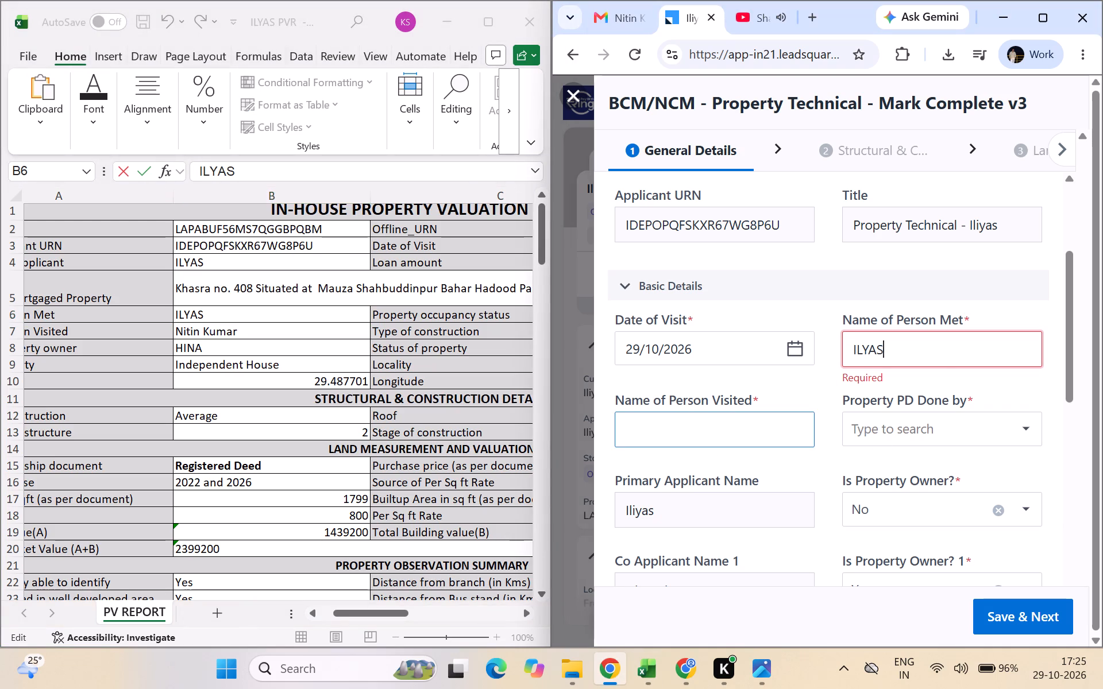
triple_click(206, 327)
triple_click(206, 327)
left_click(206, 327)
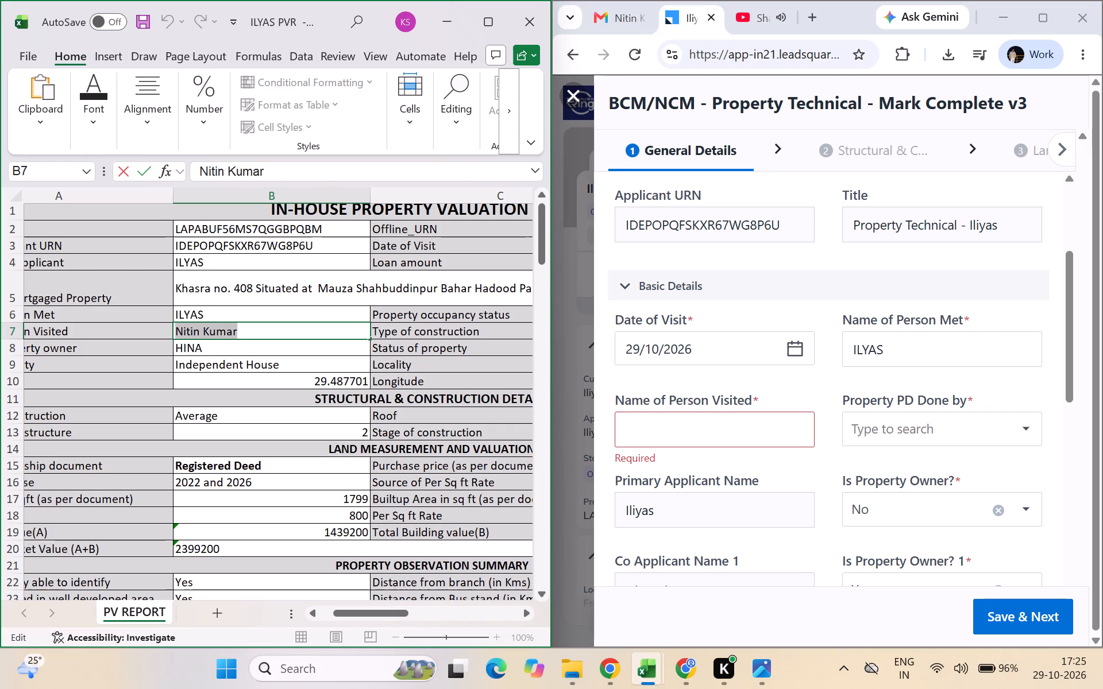
key("ctrl+c")
left_click(650, 420)
key("ctrl+v")
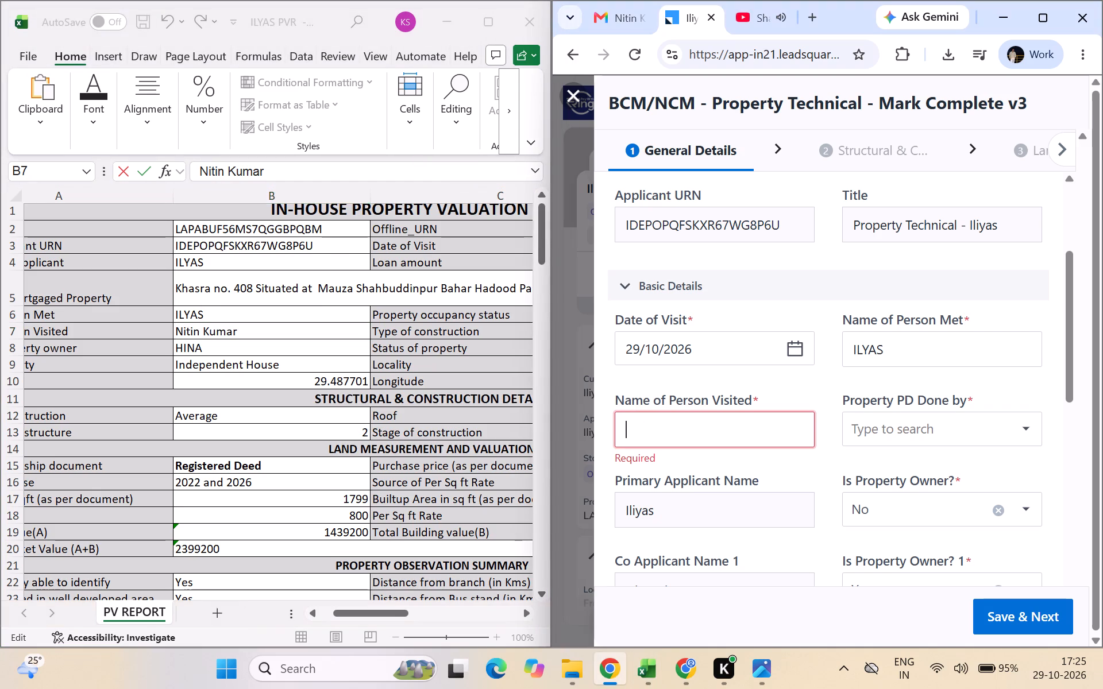
Set Property PD Done by to BCM and enter a comma as the Landmark.
left_click(921, 427)
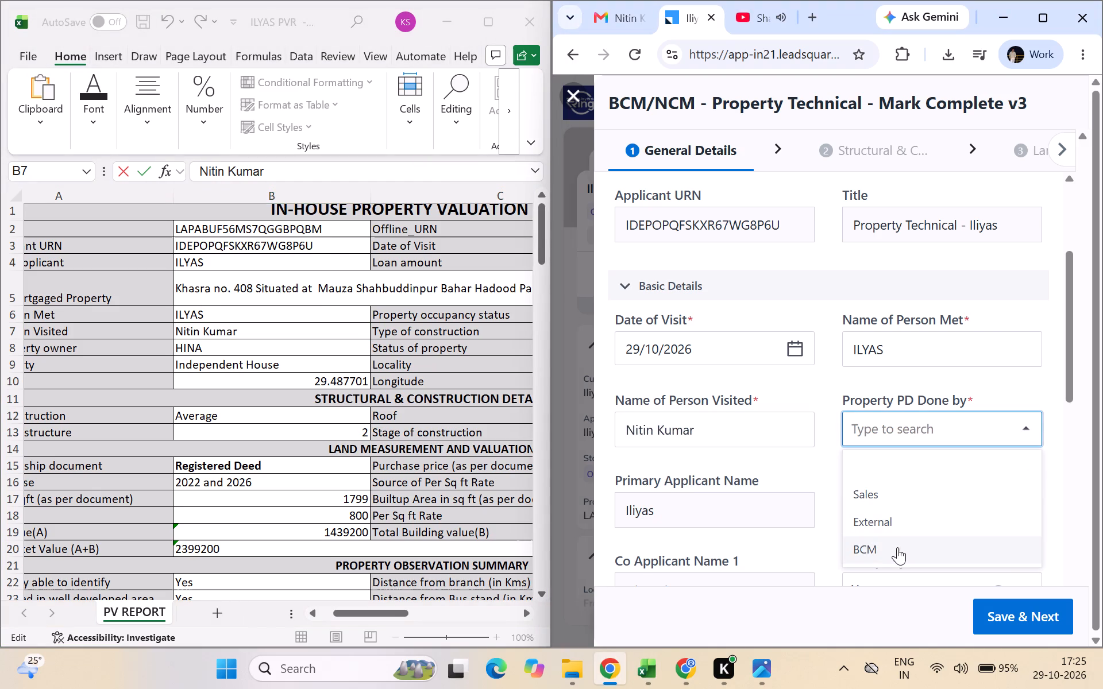
left_click(897, 545)
scroll(793, 467, "down", 2)
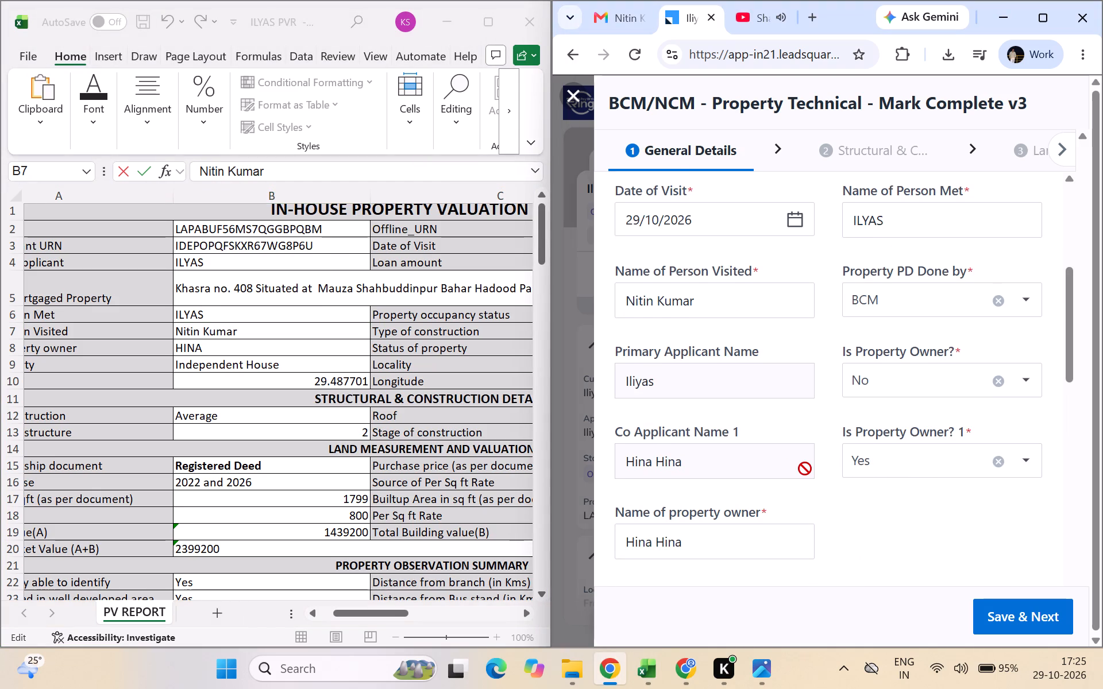
scroll(805, 469, "down", 2)
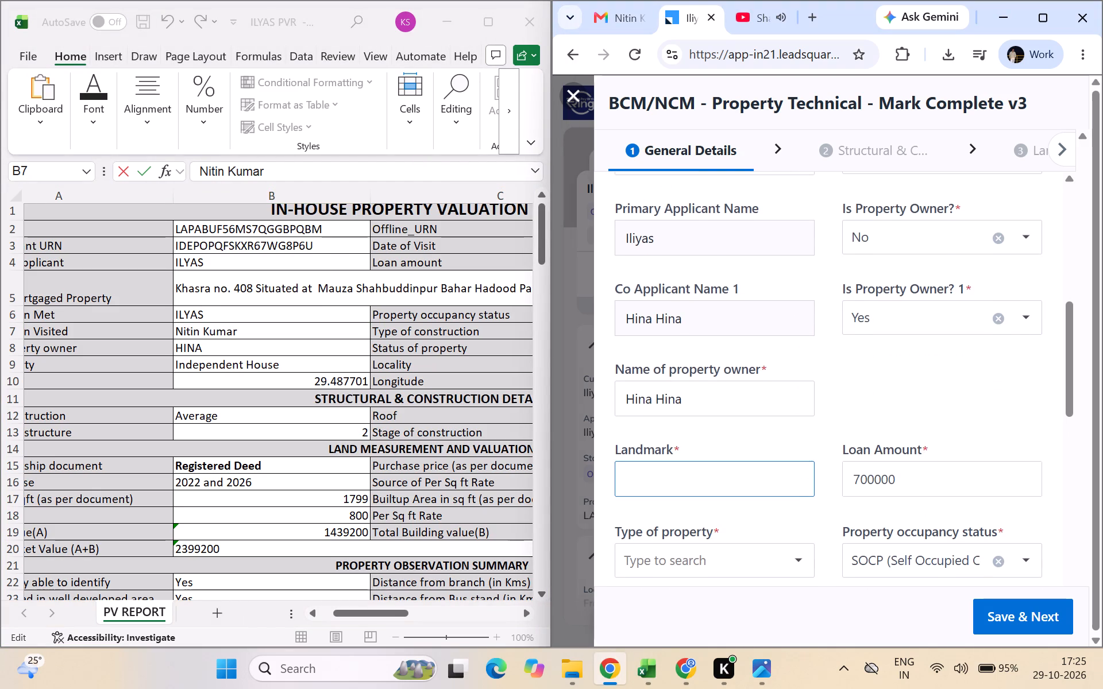
left_click(682, 486)
key("comma")
Set Type of property to Independent House and Type of construction to RCC.
scroll(700, 487, "down", 2)
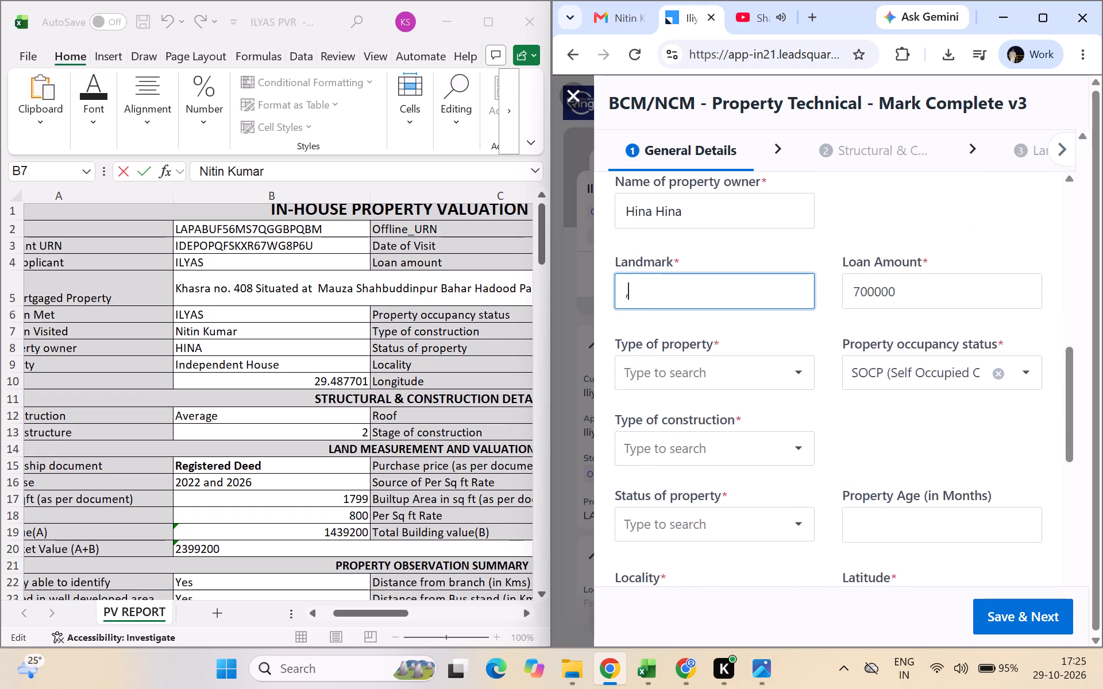
scroll(700, 487, "down", 1)
left_click(767, 290)
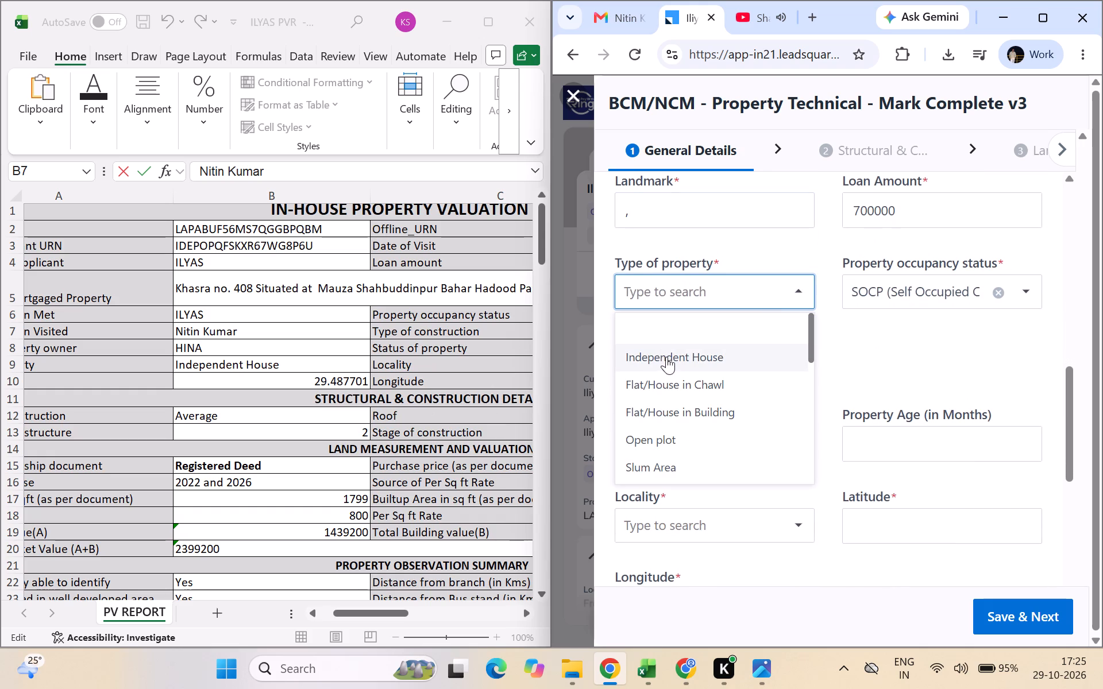
left_click(666, 357)
left_click(796, 366)
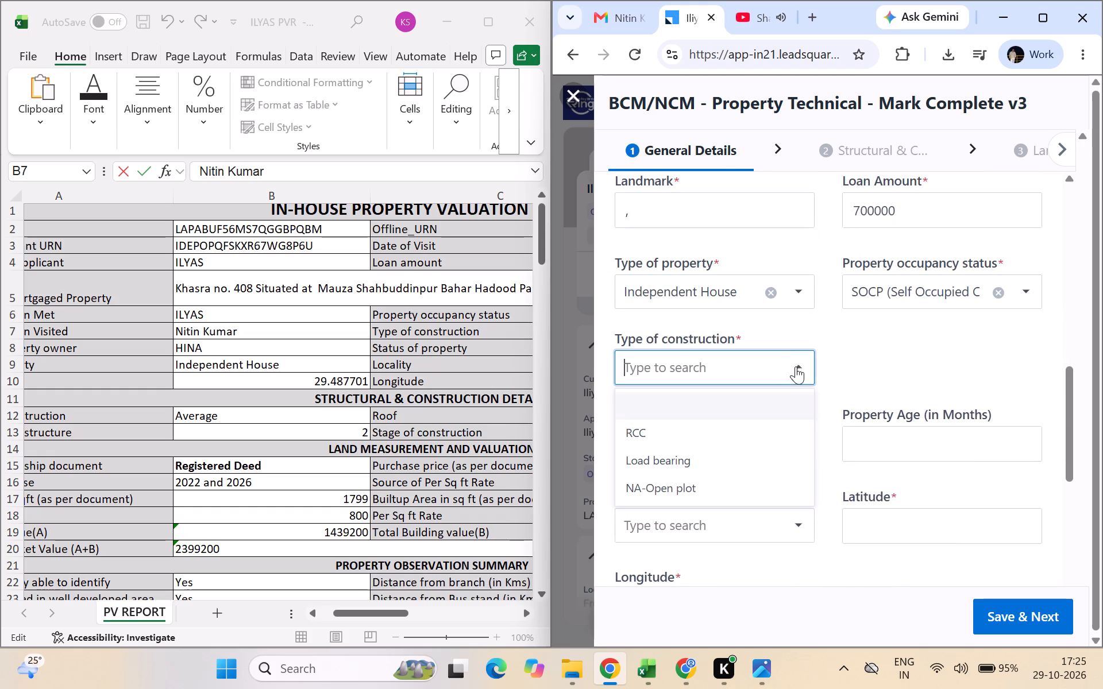
left_click(660, 436)
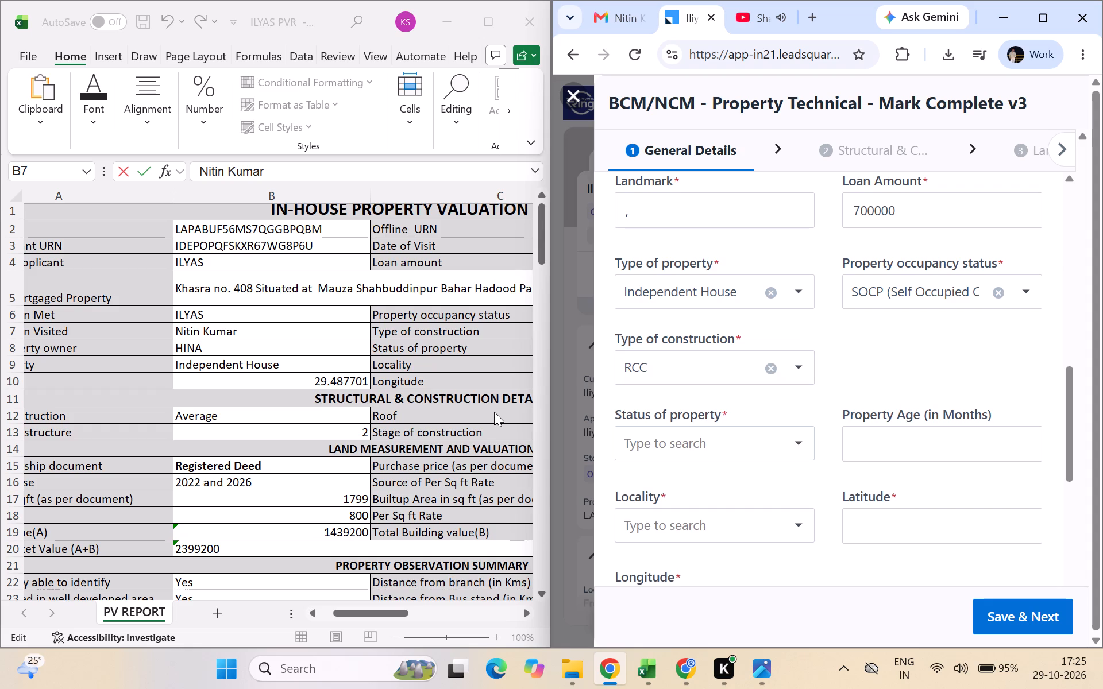
Set Status of property to Free hold and Locality to Good, matching the valuation report.
scroll(494, 412, "left", 2)
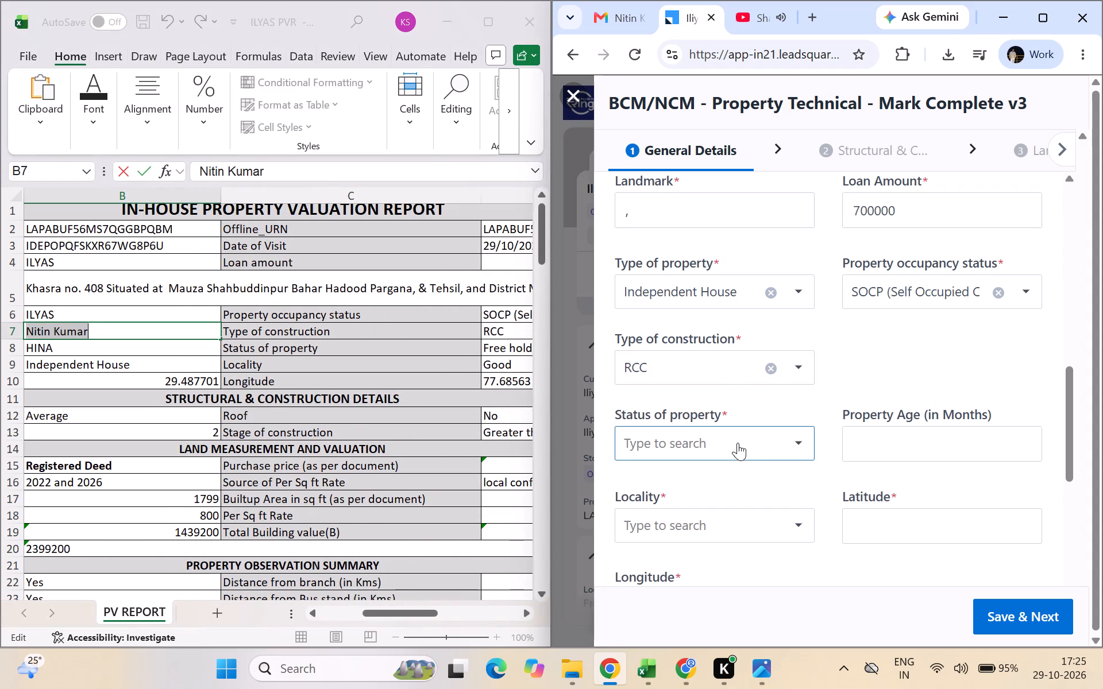
left_click(738, 443)
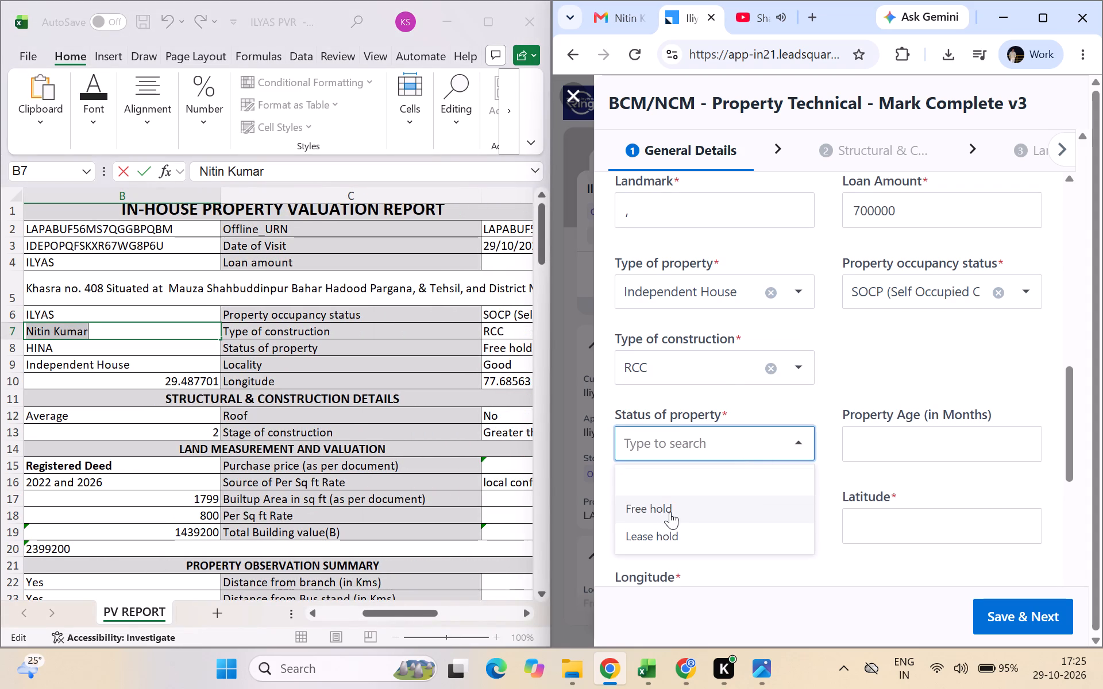
left_click(672, 508)
scroll(874, 444, "down", 1)
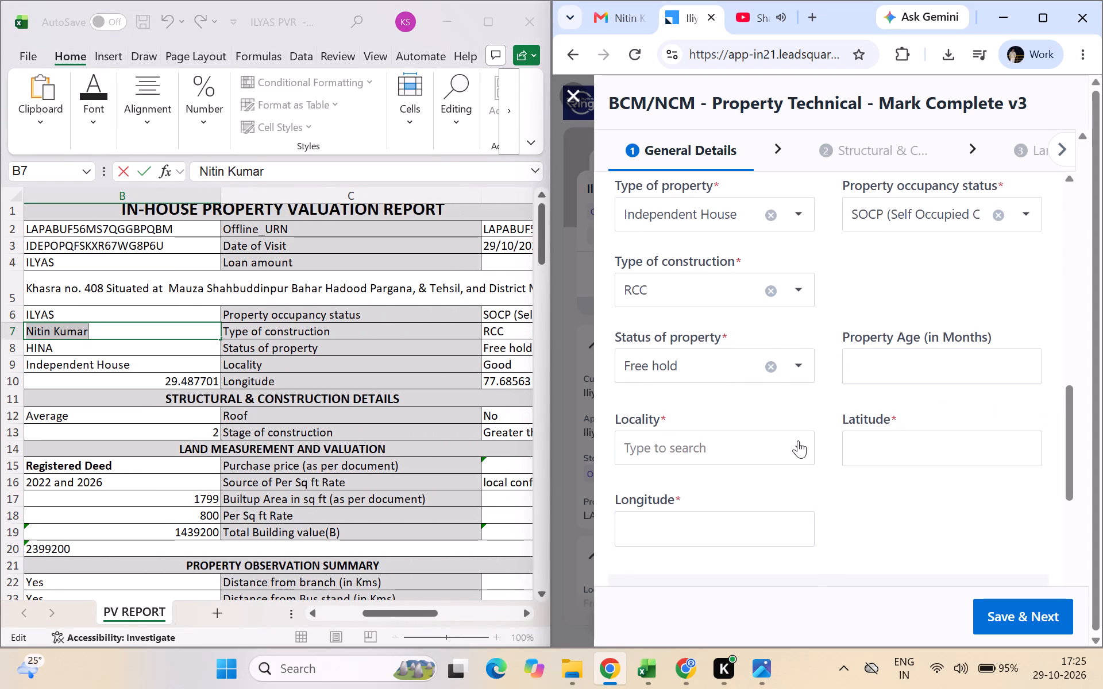
left_click(798, 444)
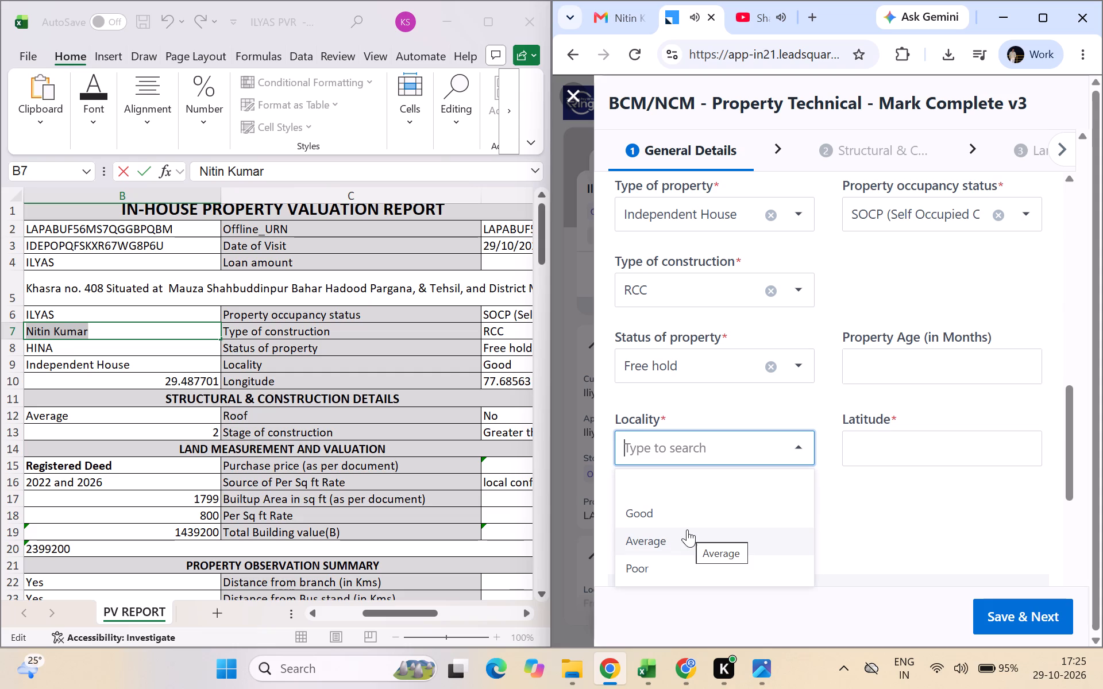
left_click(658, 509)
Copy the property's latitude from the valuation report into the form's Latitude.
scroll(854, 487, "down", 1)
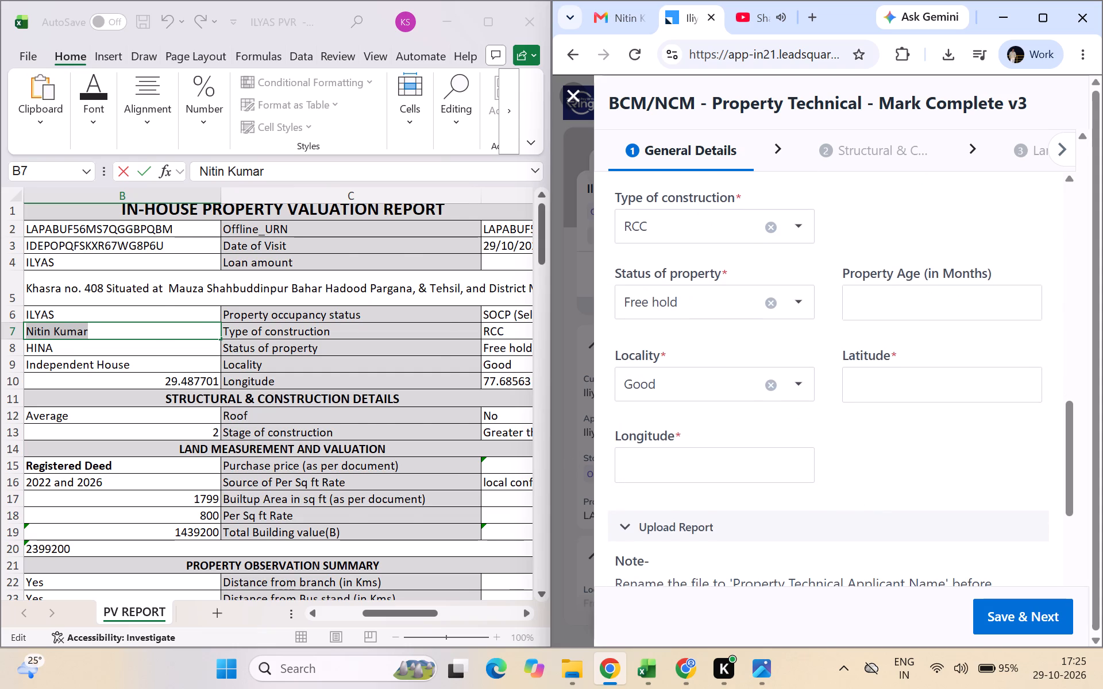
triple_click(330, 384)
double_click(330, 384)
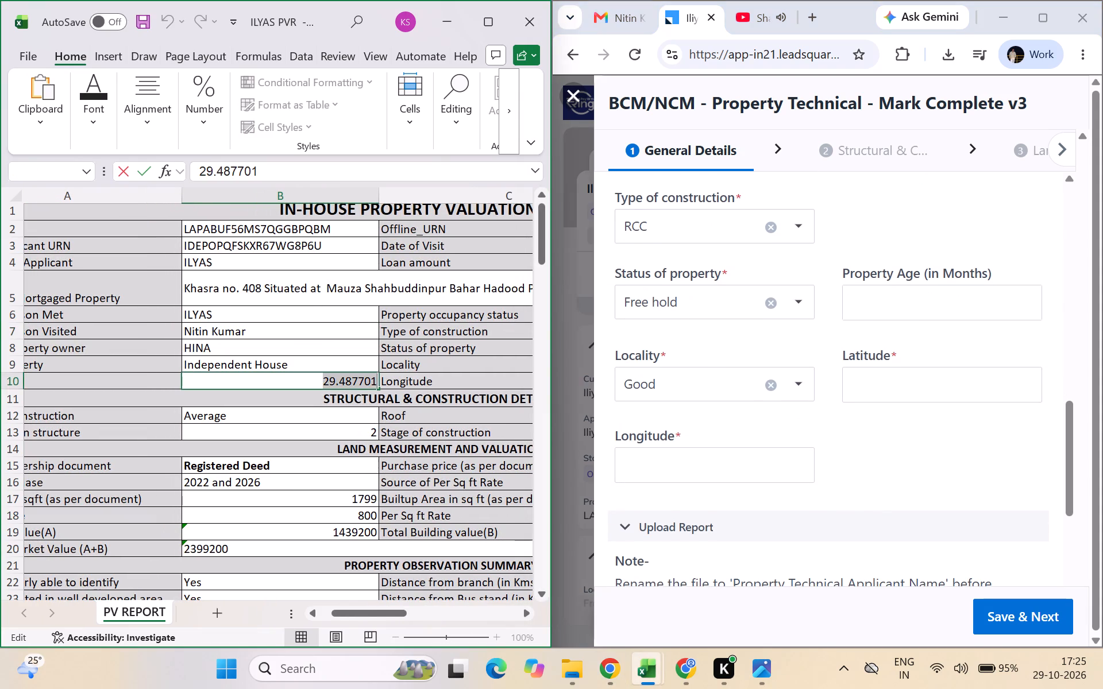
key("ctrl+c")
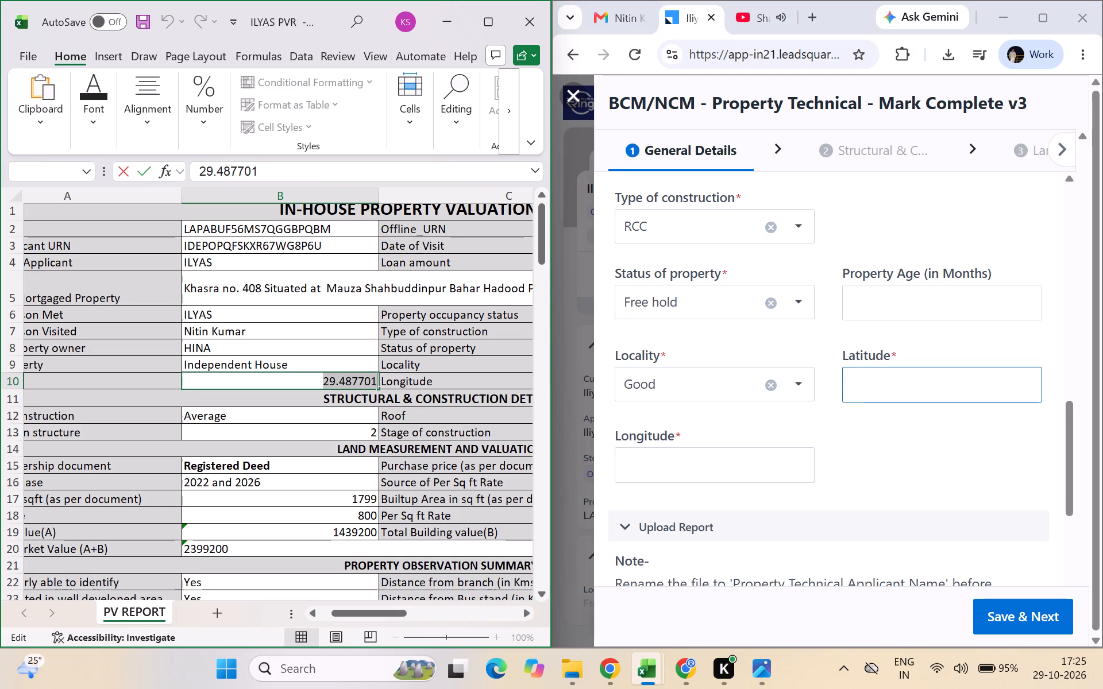
left_click(889, 383)
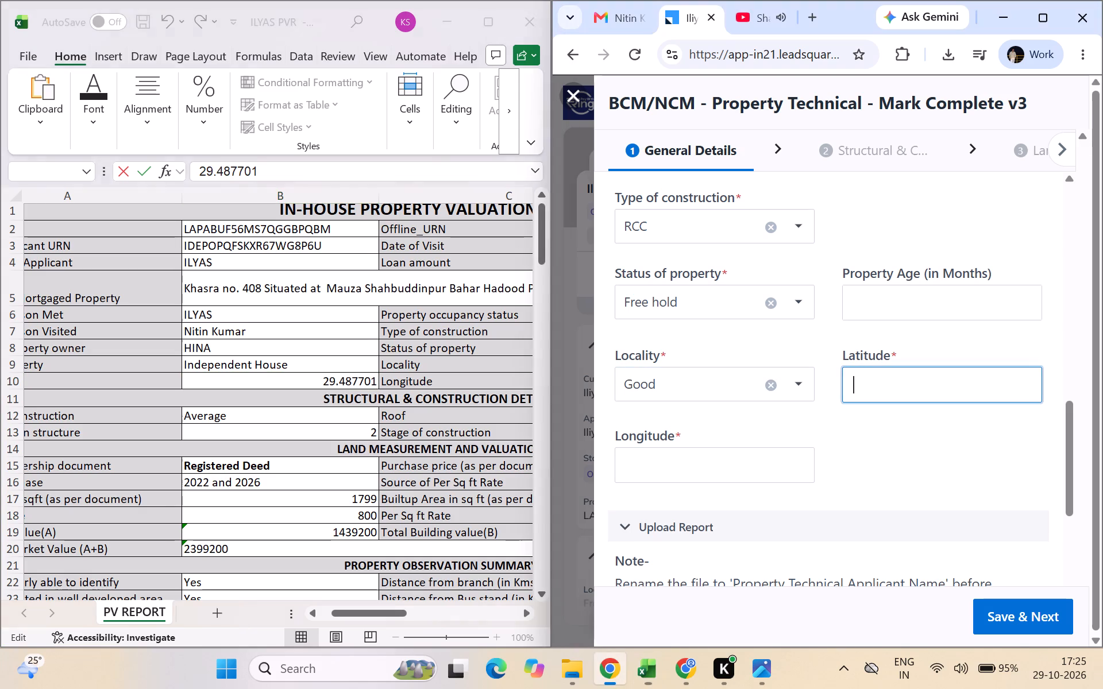
key("ctrl+v")
Copy the property's longitude from the valuation report into the form's Longitude.
scroll(447, 402, "left", 2)
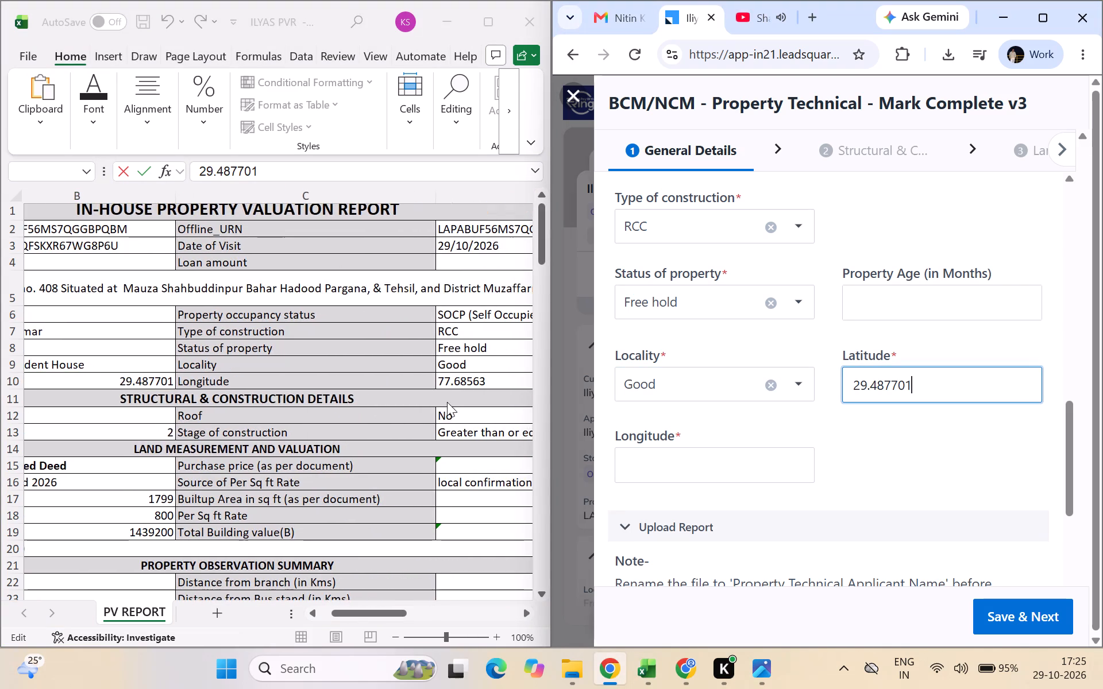
triple_click(461, 384)
double_click(461, 384)
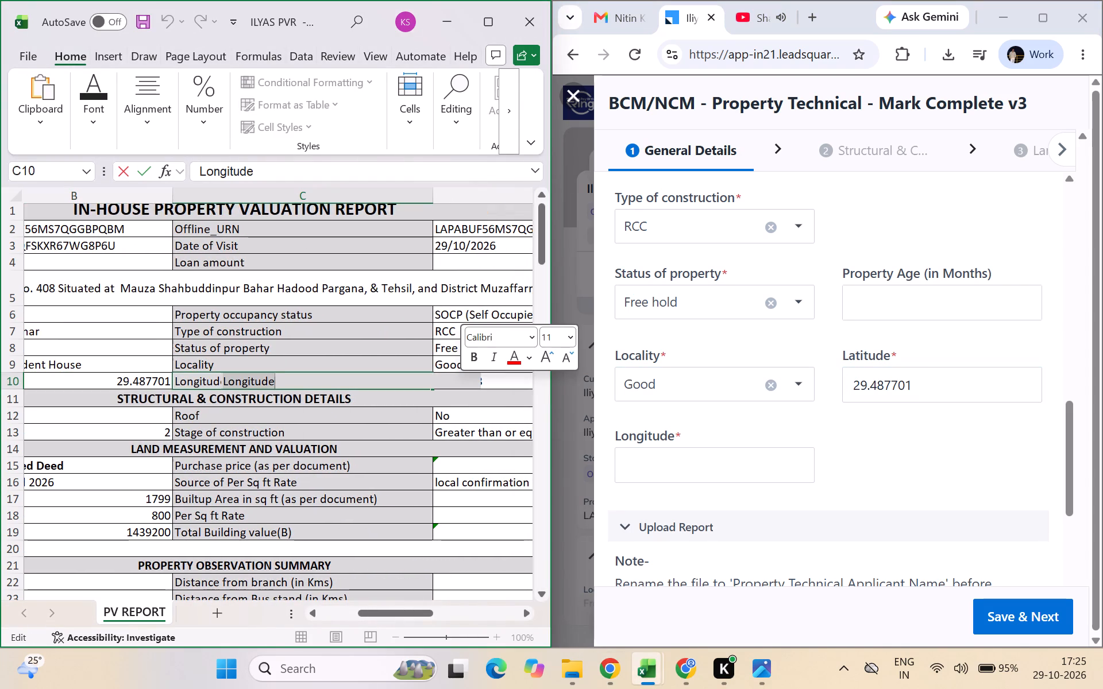
left_click(491, 379)
triple_click(491, 382)
left_click(491, 382)
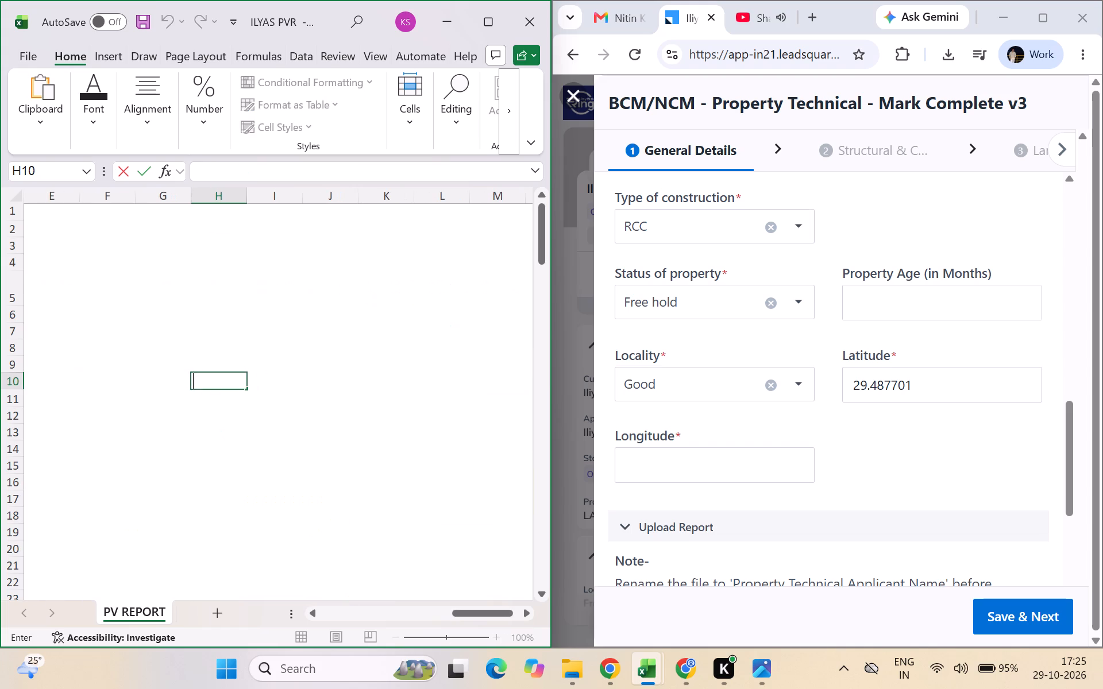
scroll(18, 373, "right", 6)
scroll(340, 382, "left", 2)
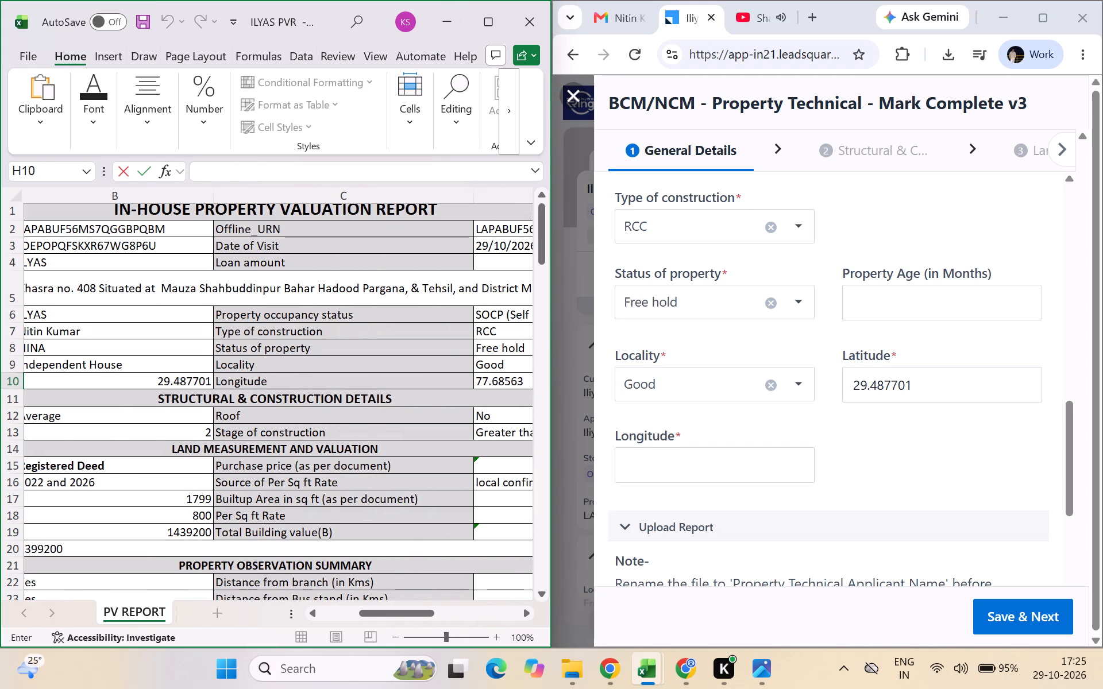
double_click(516, 382)
double_click(41, 382)
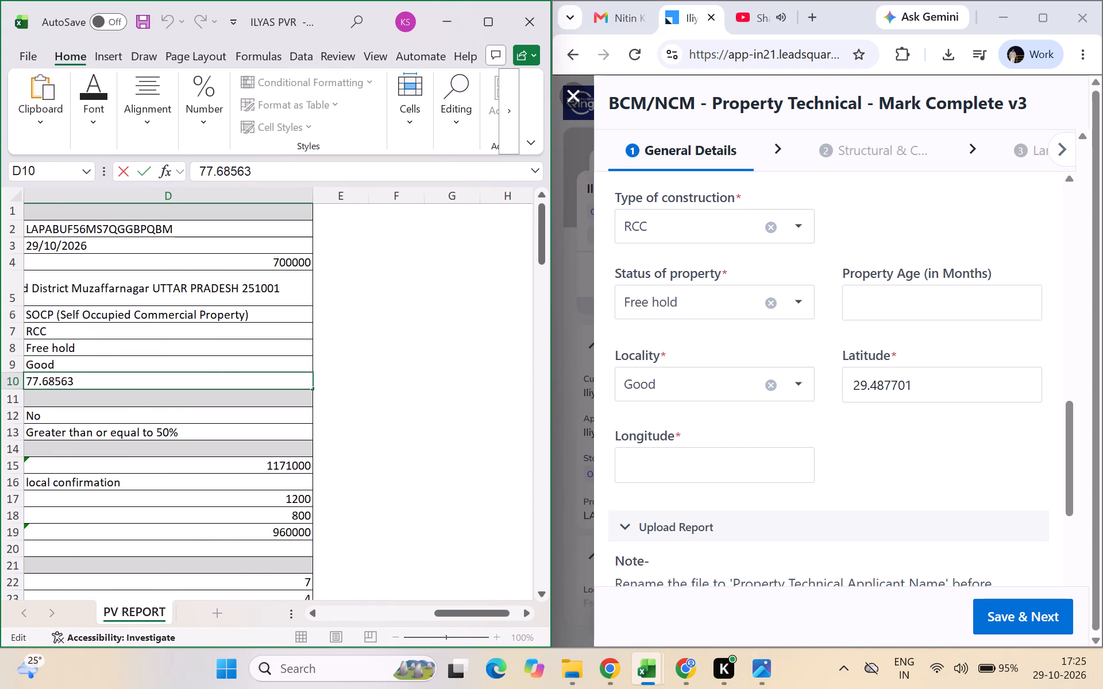
key("ctrl+c")
left_click(670, 470)
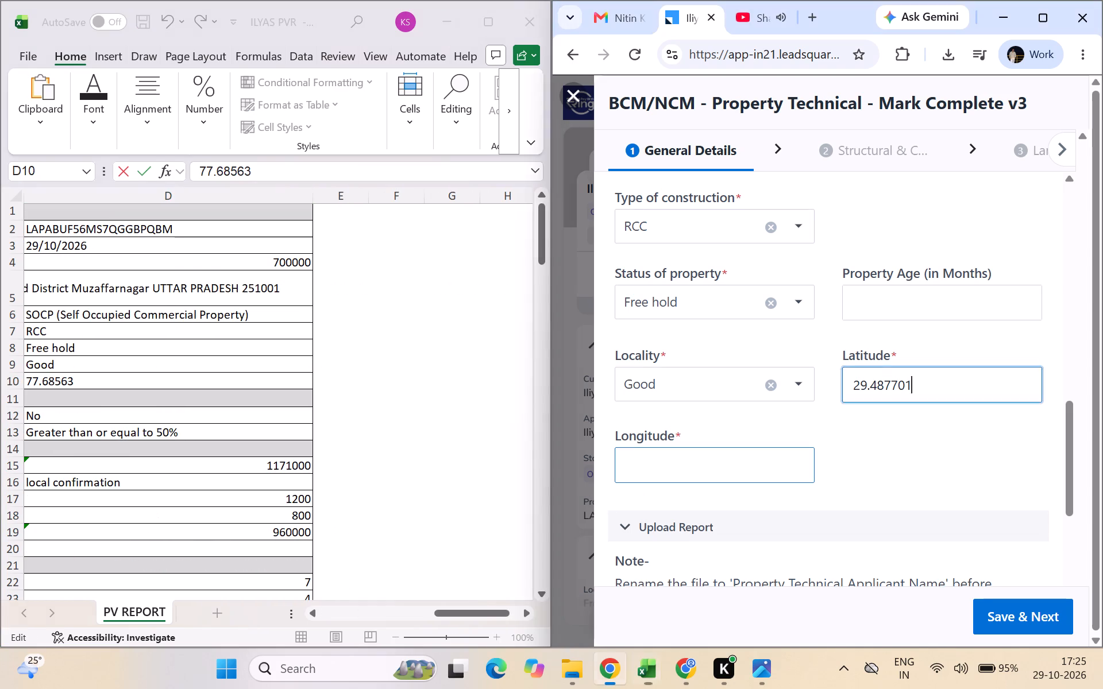
key("ctrl+v")
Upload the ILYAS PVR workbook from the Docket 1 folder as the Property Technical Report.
scroll(969, 512, "down", 2)
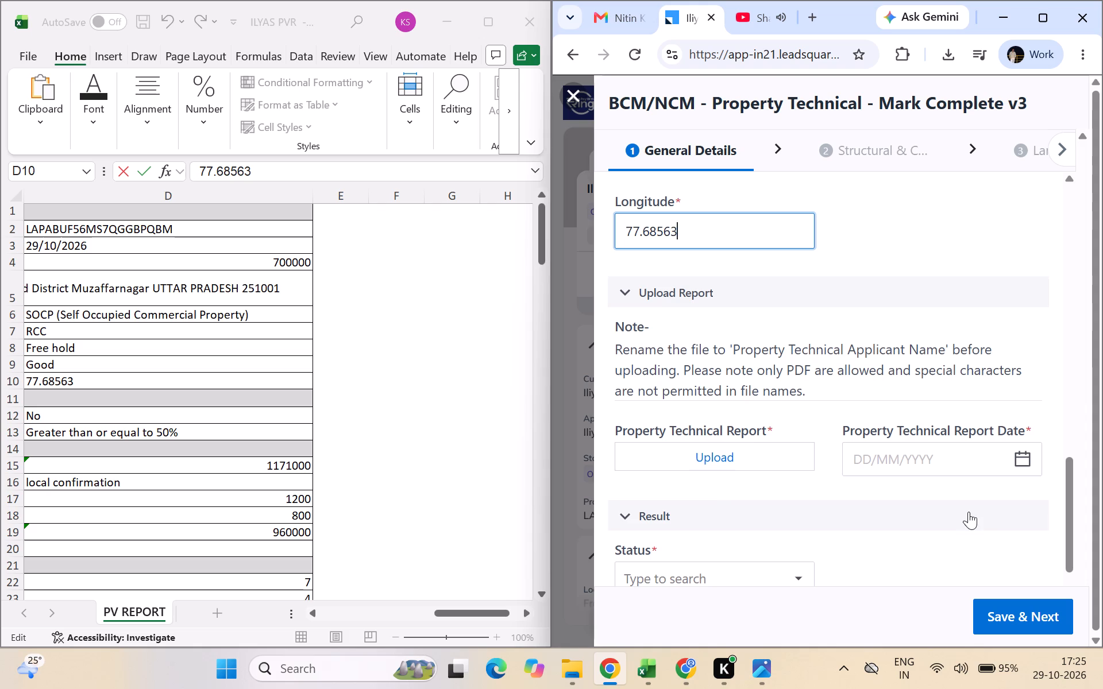
left_click(760, 451)
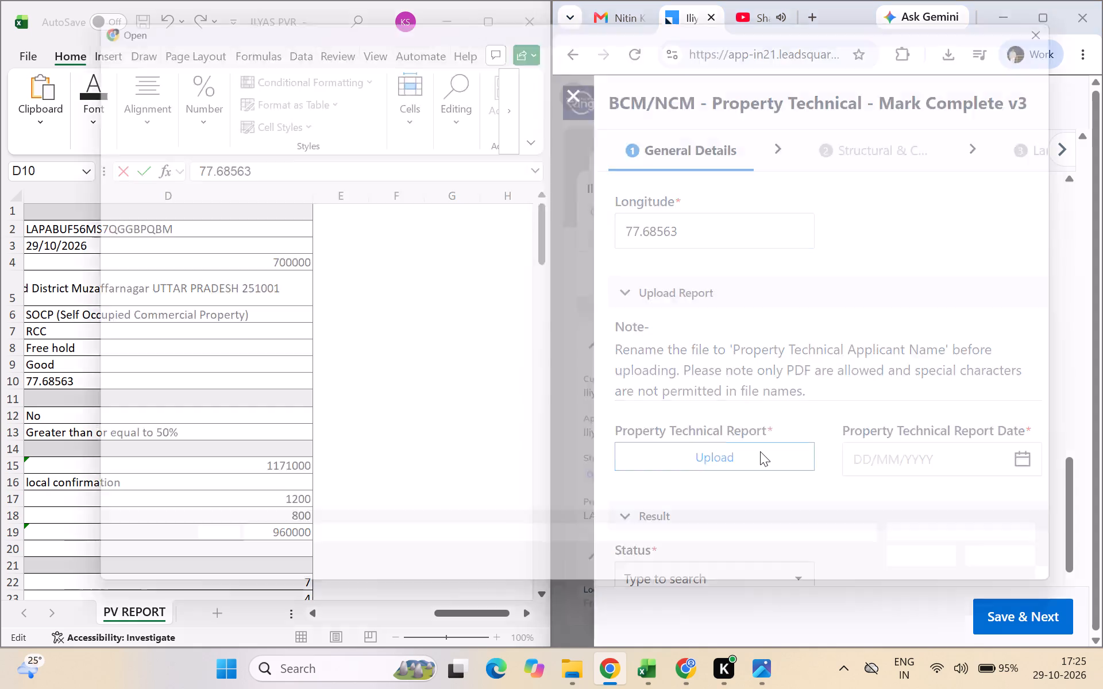
left_click(159, 46)
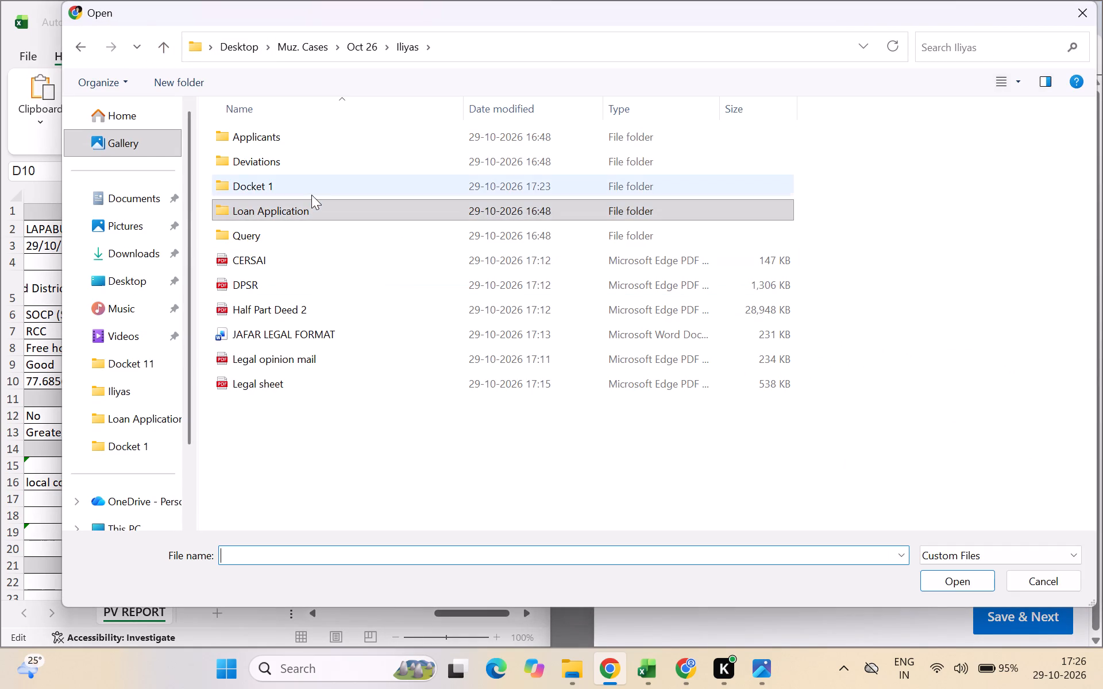
double_click(311, 195)
left_click(286, 168)
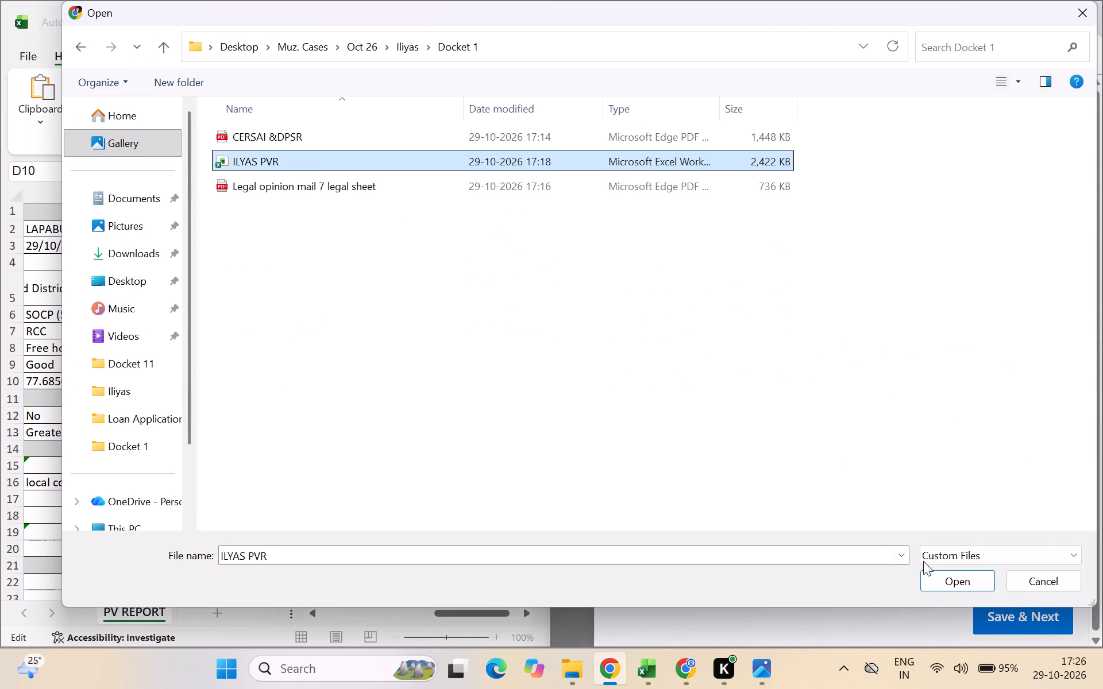
left_click(968, 578)
Set the Property Technical Report Date to 29/10/2026.
scroll(869, 421, "down", 2)
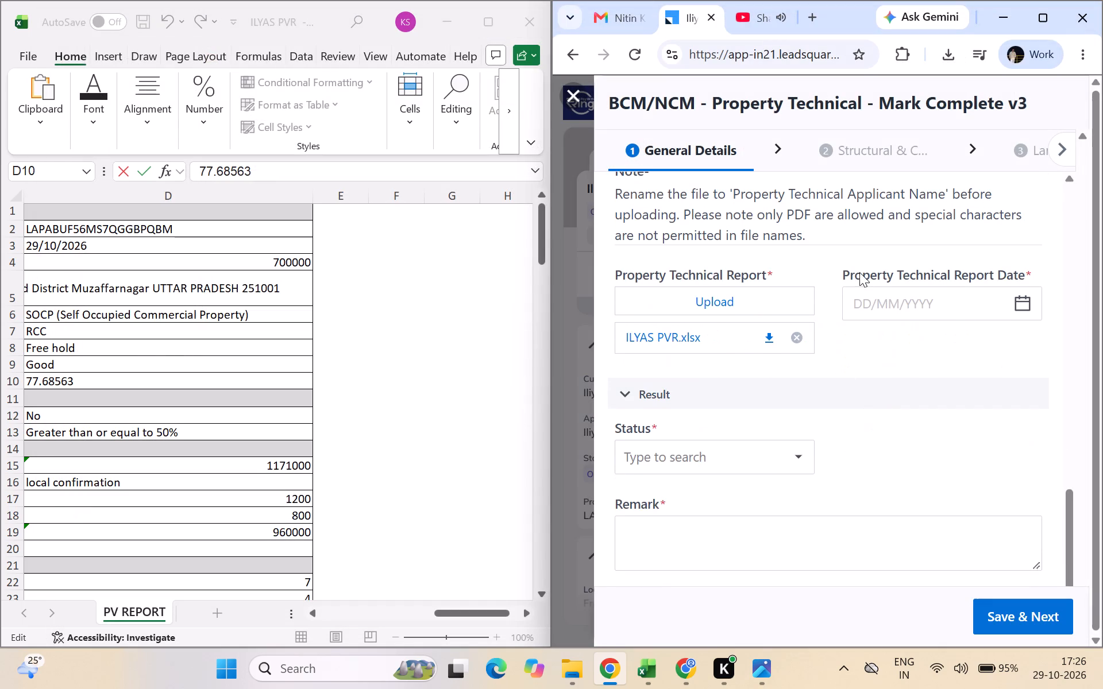
left_click(866, 310)
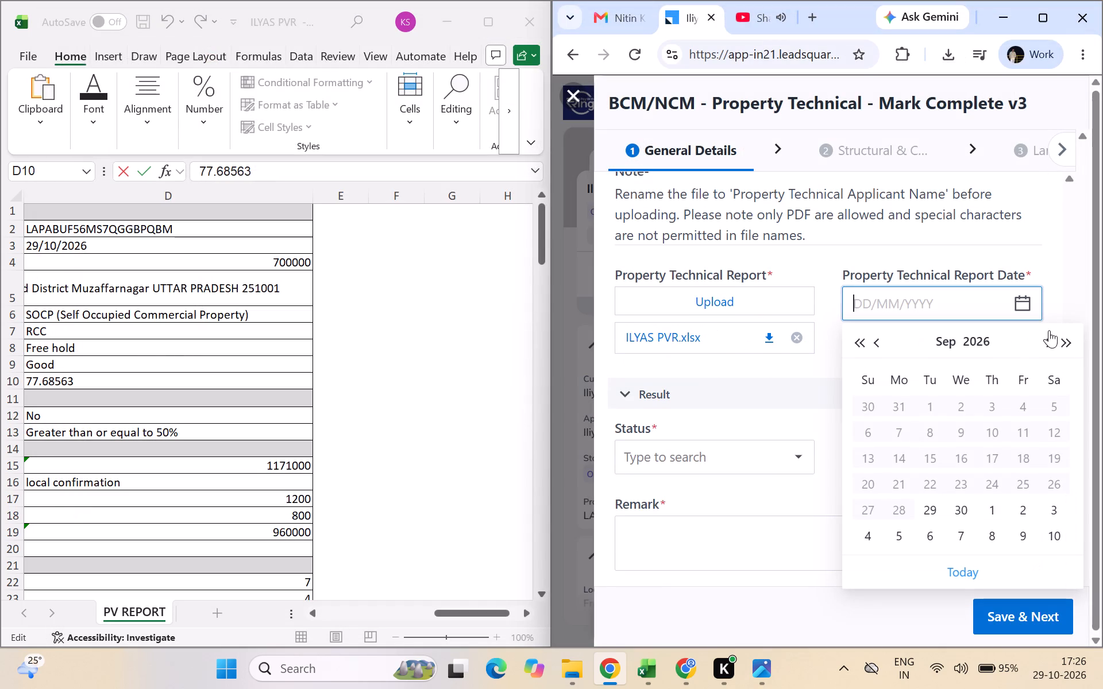
left_click(1048, 340)
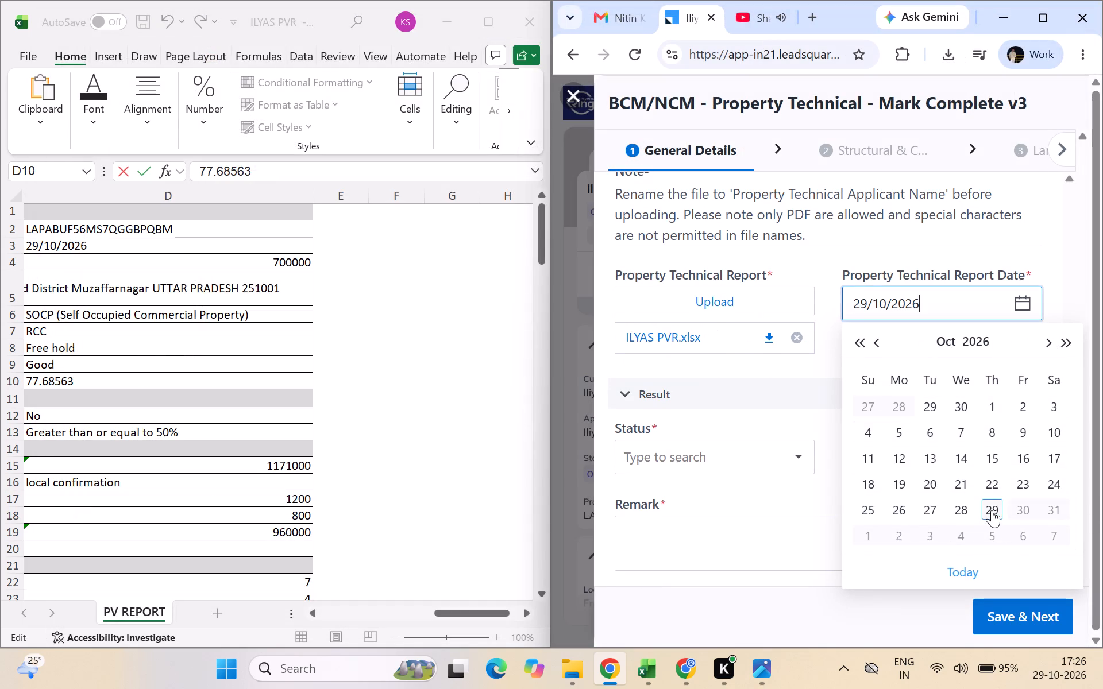
left_click(992, 509)
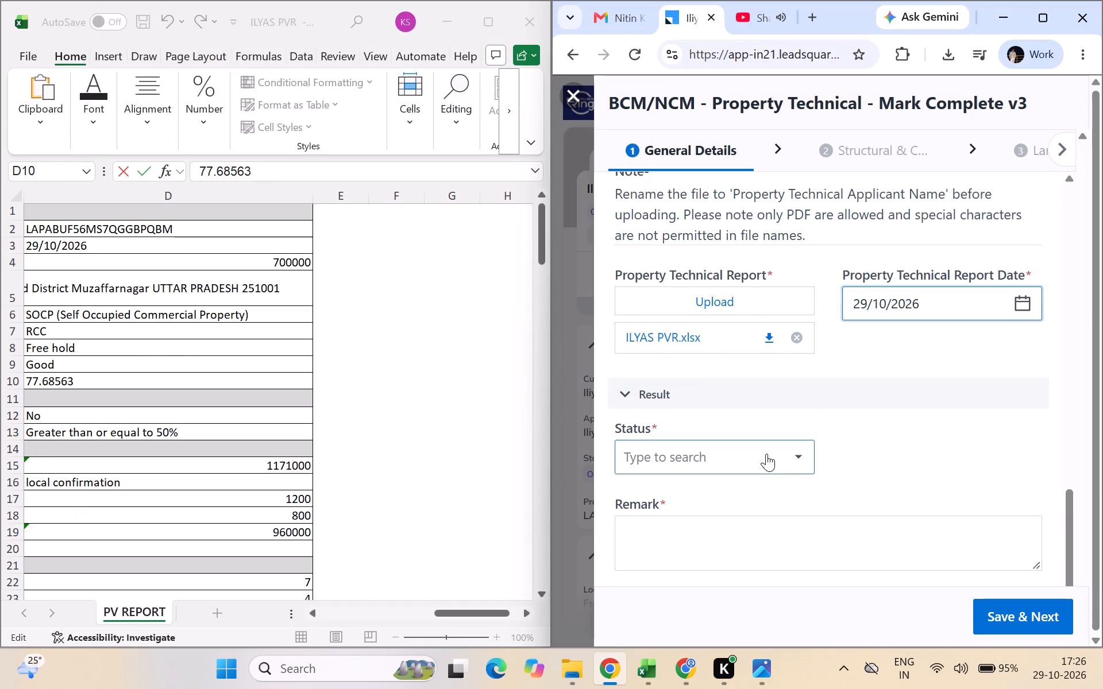
Set the result Status to Completed, enter the remark "Completed", and save the General Details section.
left_click(766, 454)
left_click(688, 551)
scroll(775, 544, "down", 1)
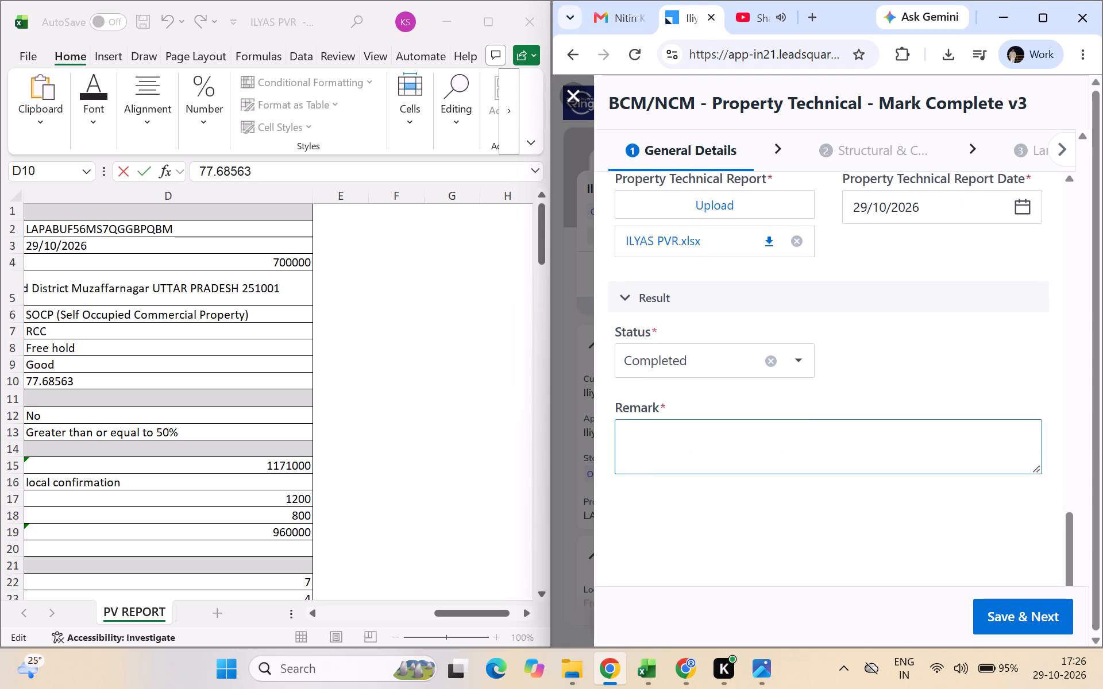
left_click(662, 435)
type("don")
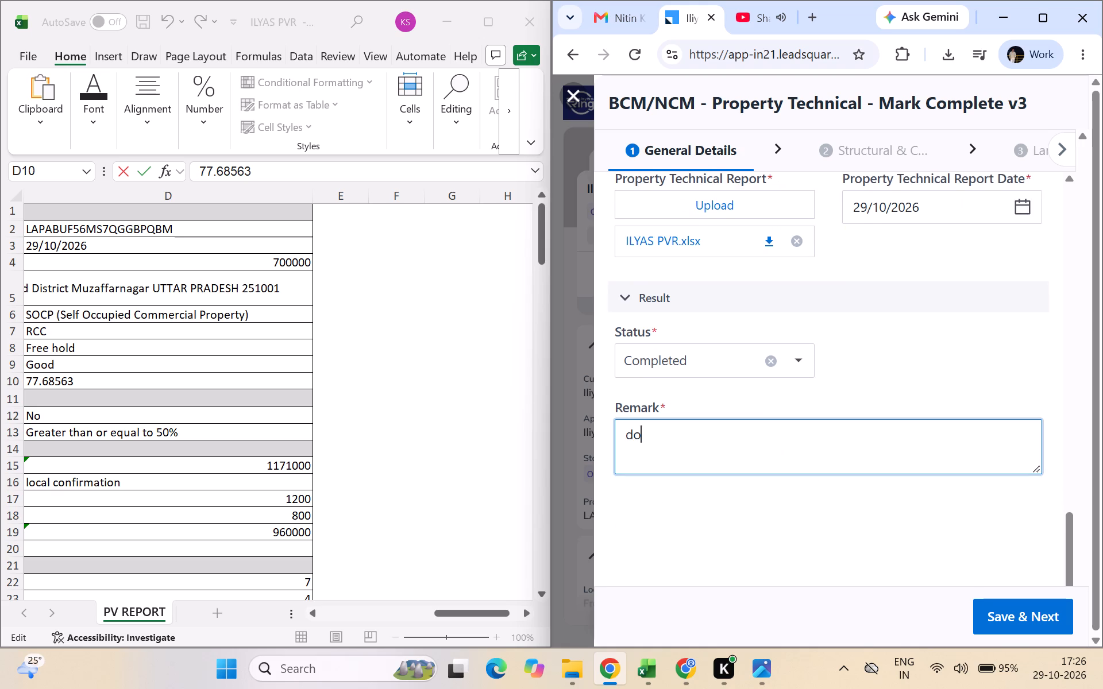
key("BackSpace")
key("BackSpace")
key("BackSpace")
scroll(811, 522, "down", 4)
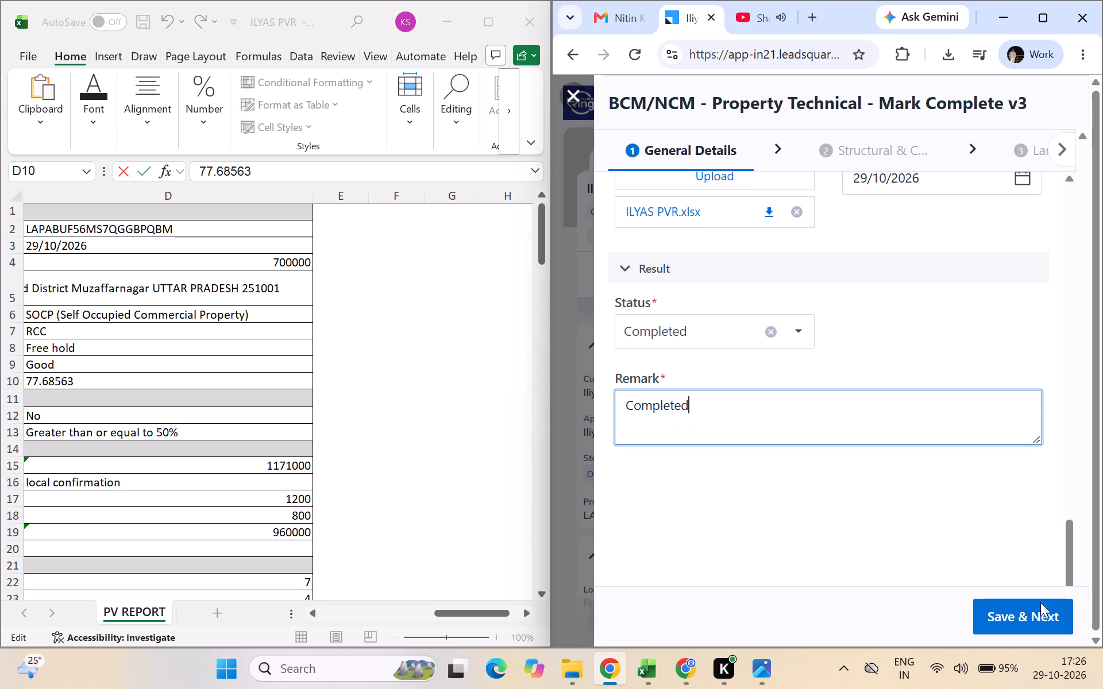
left_click(1023, 620)
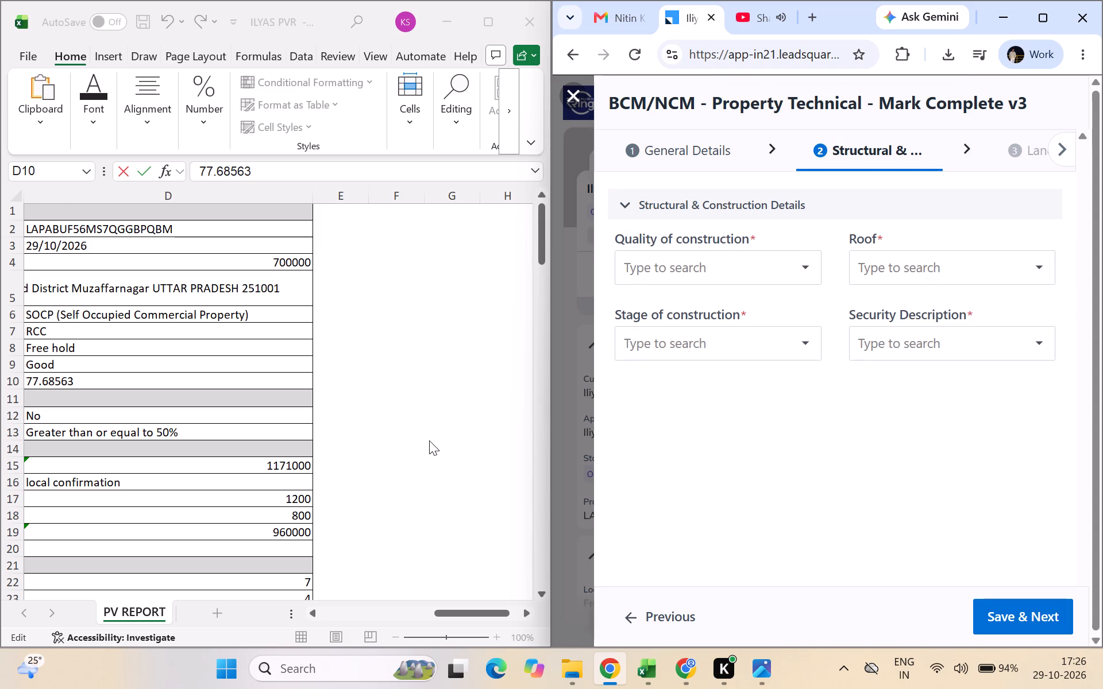
Set Quality of construction to Average, matching the valuation report.
scroll(429, 440, "right", 3)
scroll(319, 438, "right", 1)
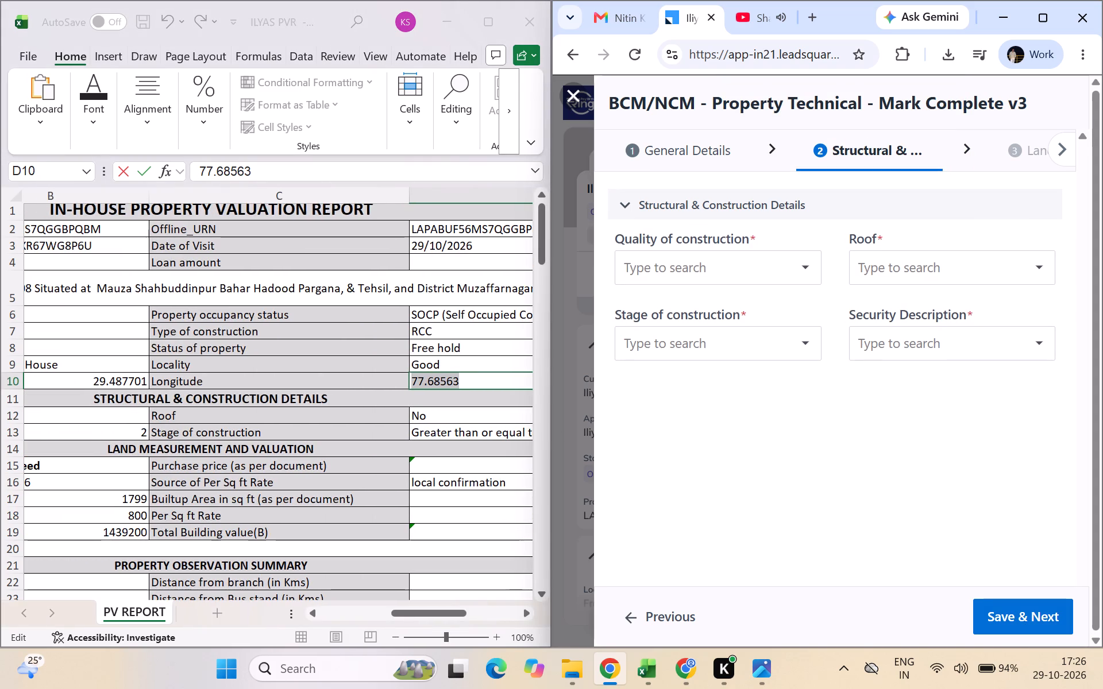
left_click(338, 381)
scroll(377, 469, "right", 2)
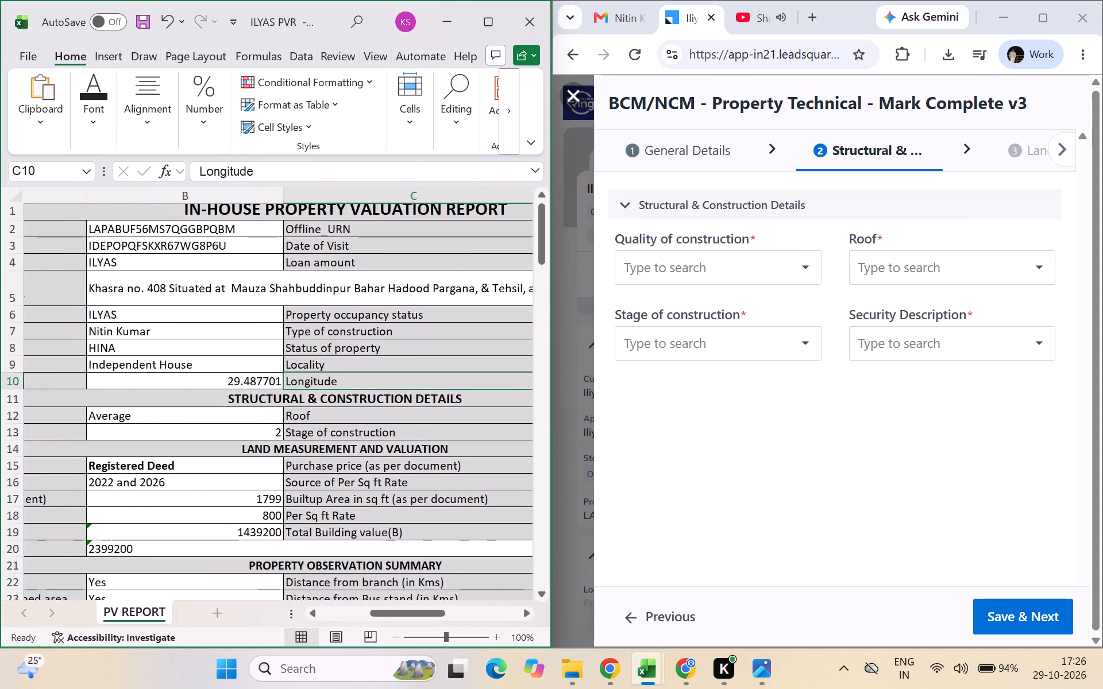
scroll(377, 469, "right", 2)
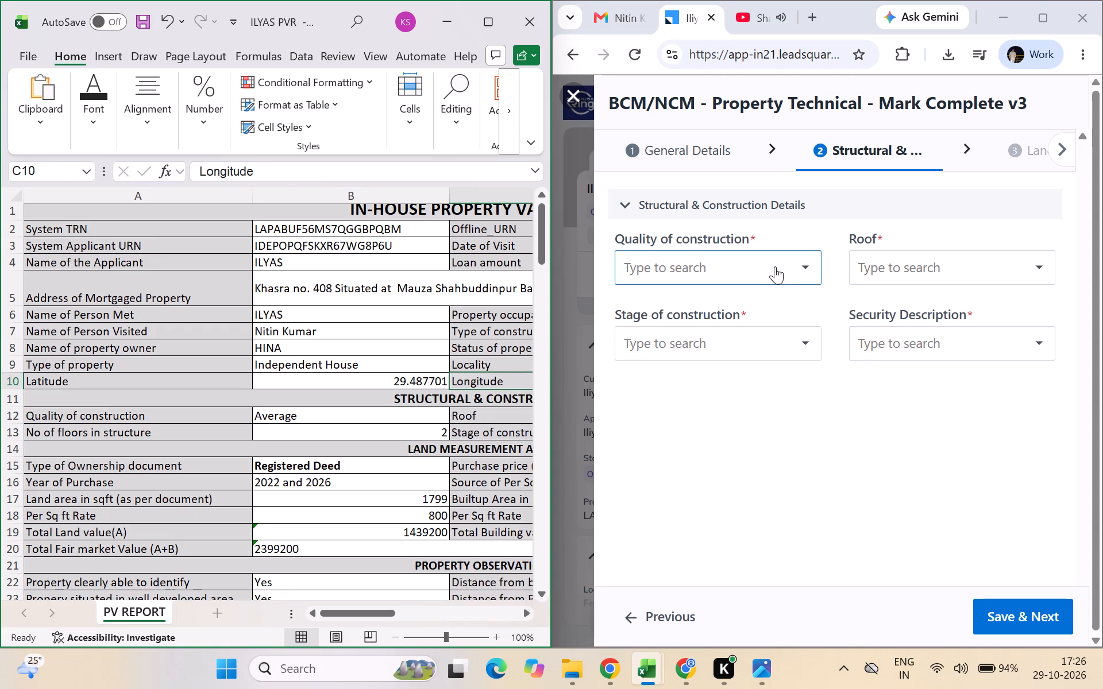
left_click(775, 266)
left_click(687, 363)
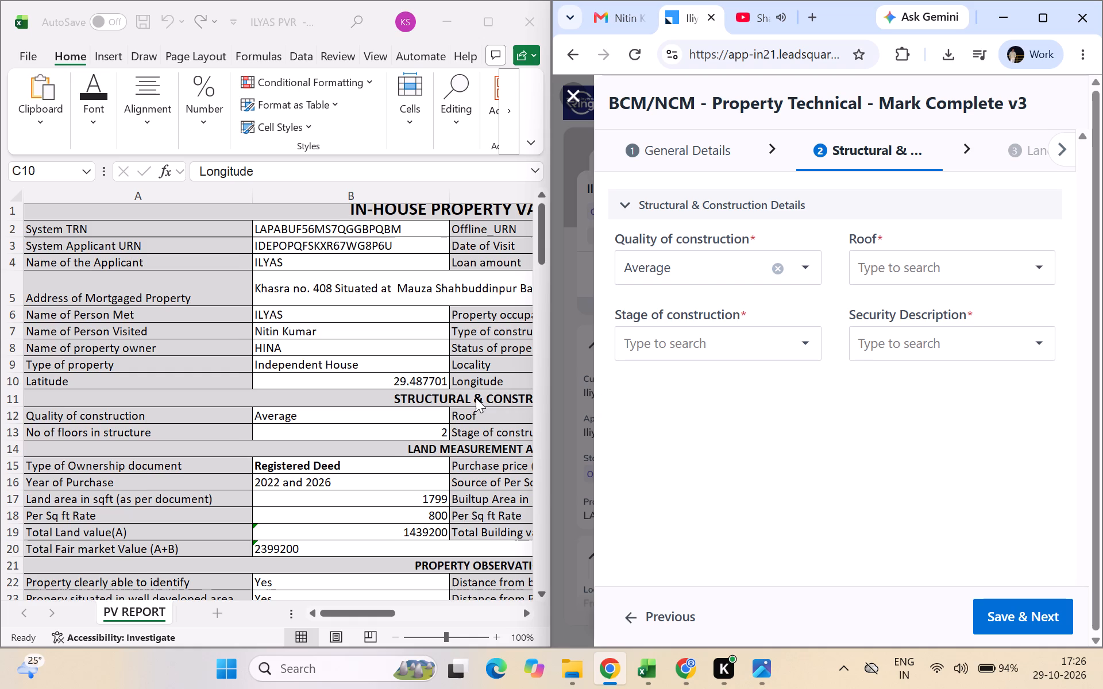
Set Roof to No and Stage of construction to Greater than or equal to 50%, matching the valuation report.
scroll(476, 398, "left", 3)
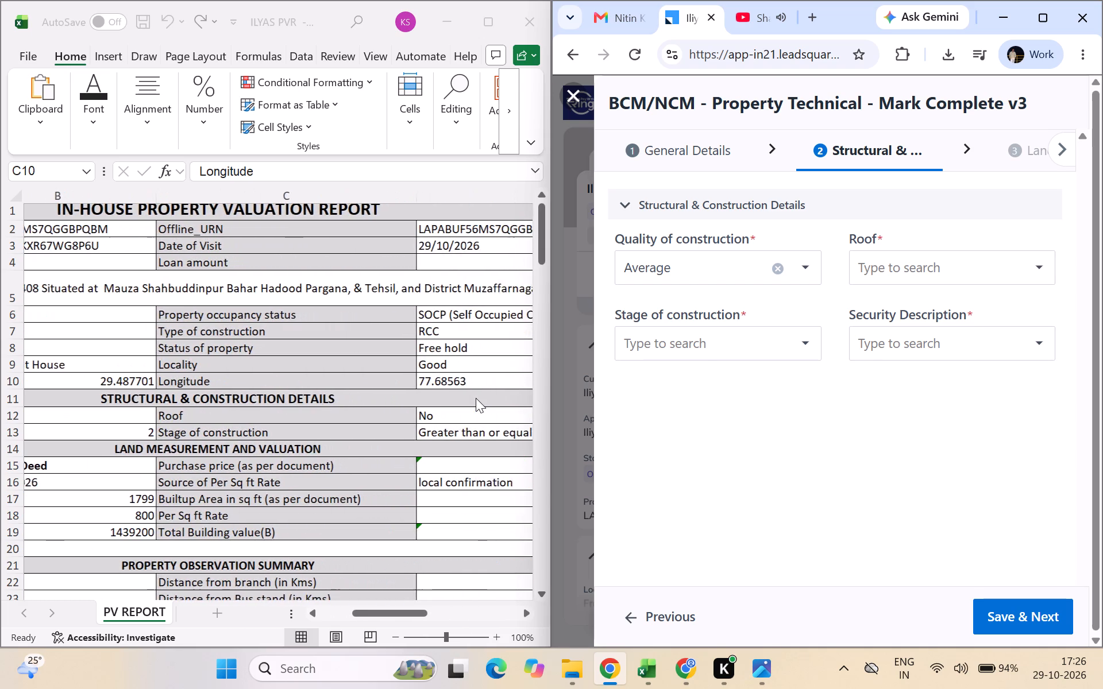
left_click_drag(959, 264, 908, 359)
left_click(908, 359)
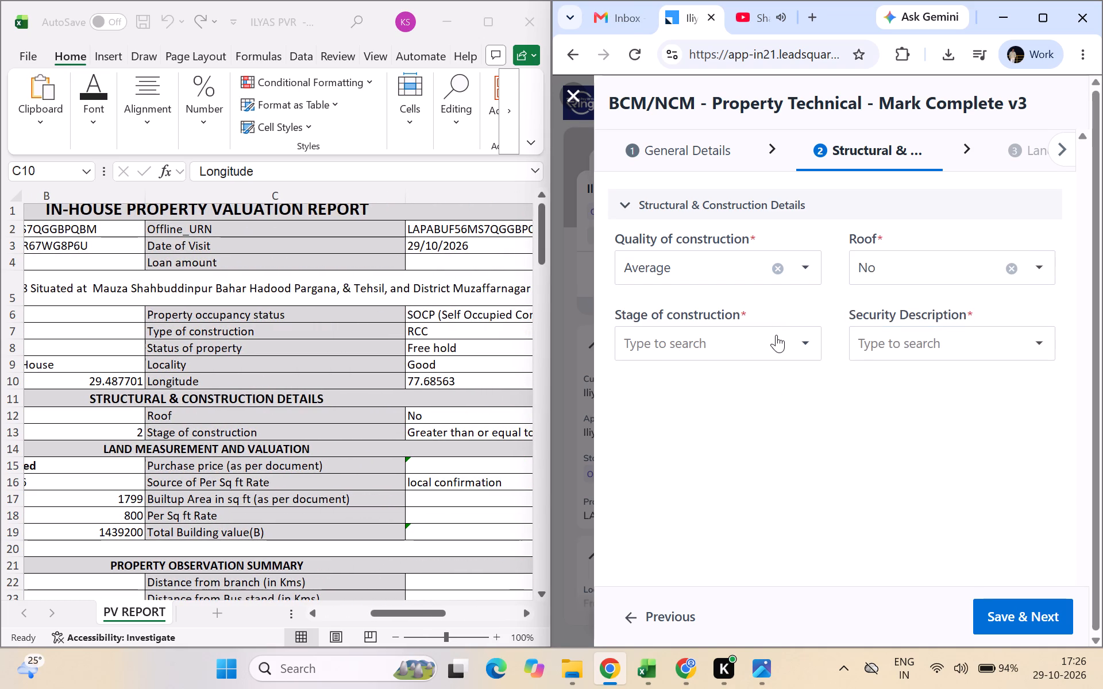
left_click_drag(776, 335, 704, 435)
left_click(704, 435)
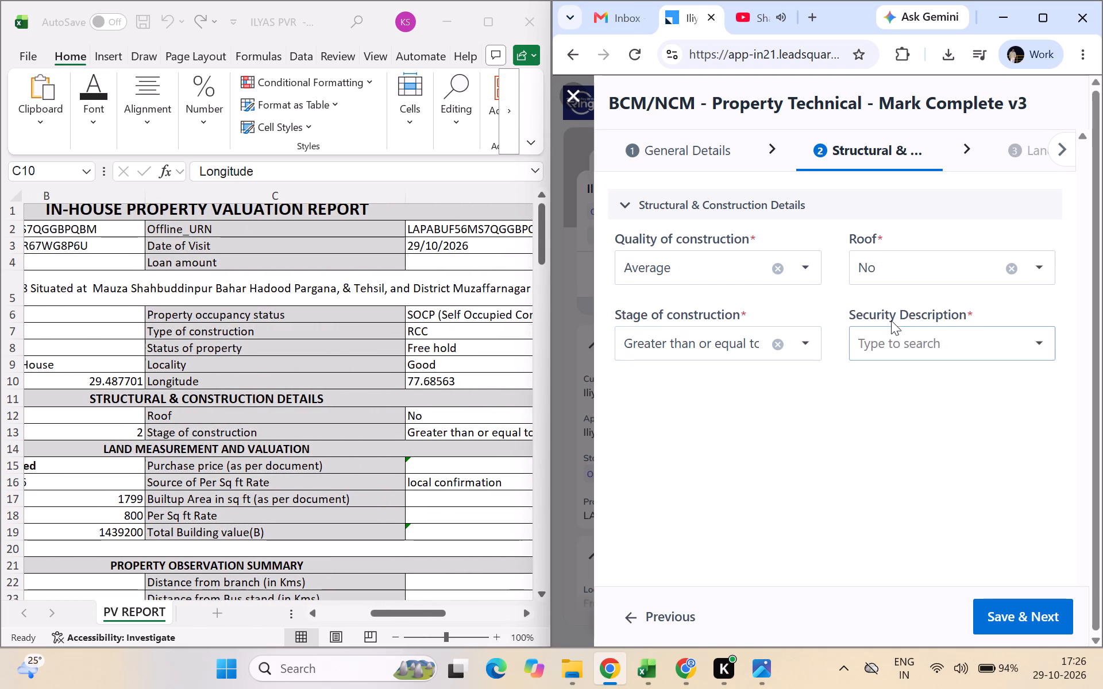
Set Security Description to Equitable Mortgage and save the Structural & Construction Details section.
left_click(902, 330)
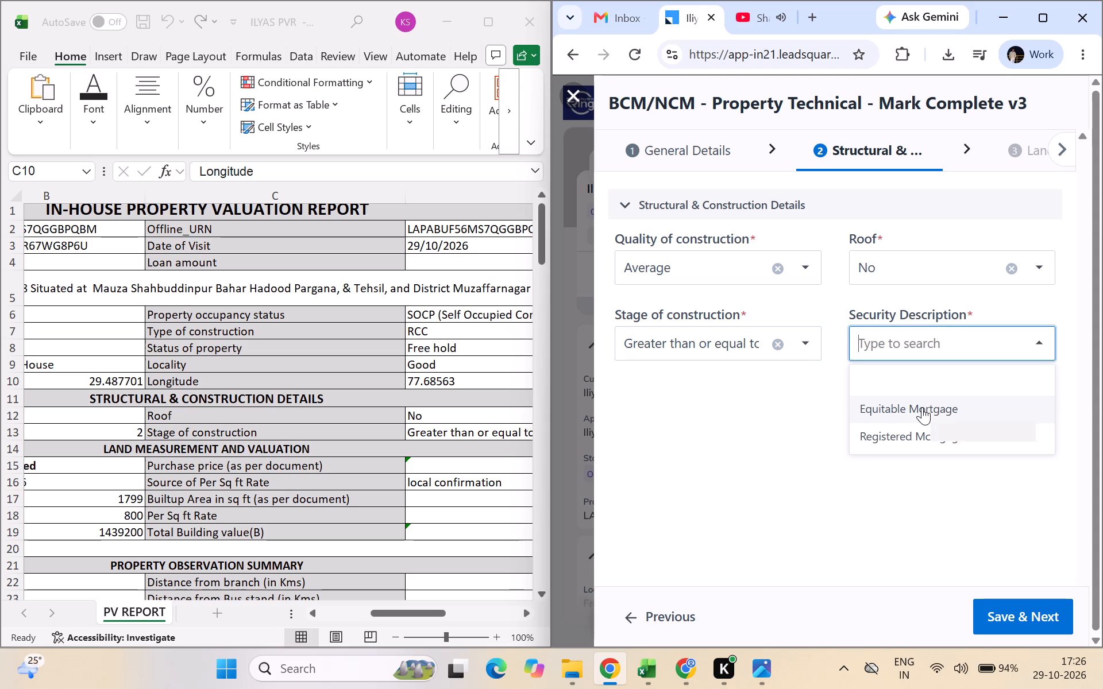
left_click(922, 407)
scroll(361, 454, "right", 1)
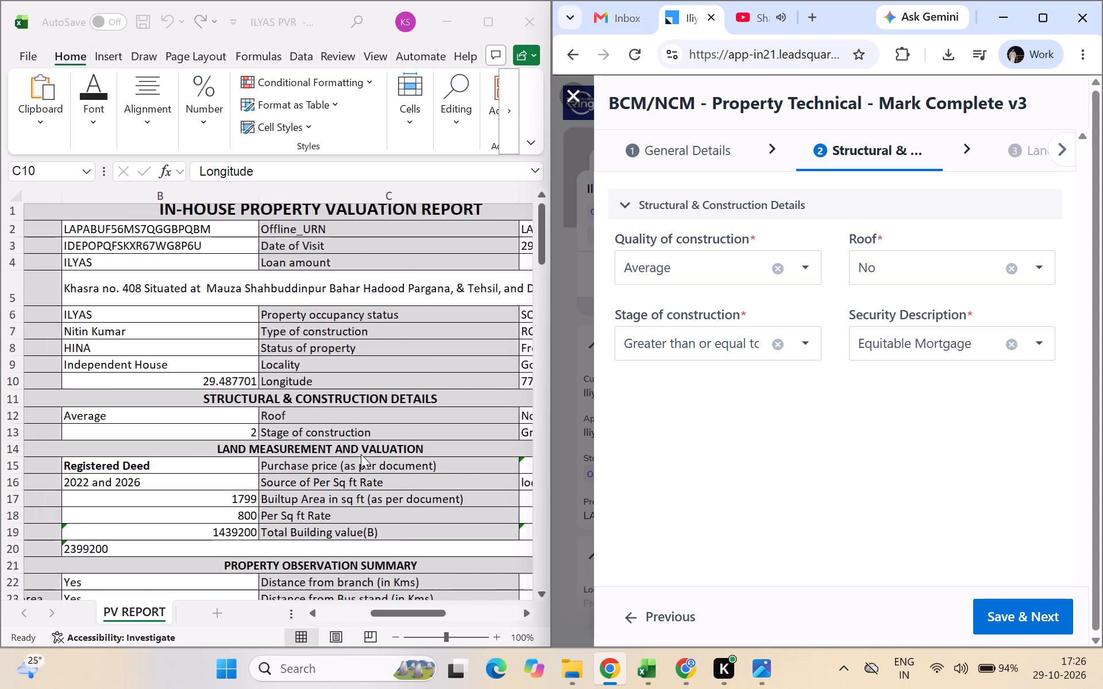
scroll(361, 454, "right", 1)
scroll(746, 412, "down", 2)
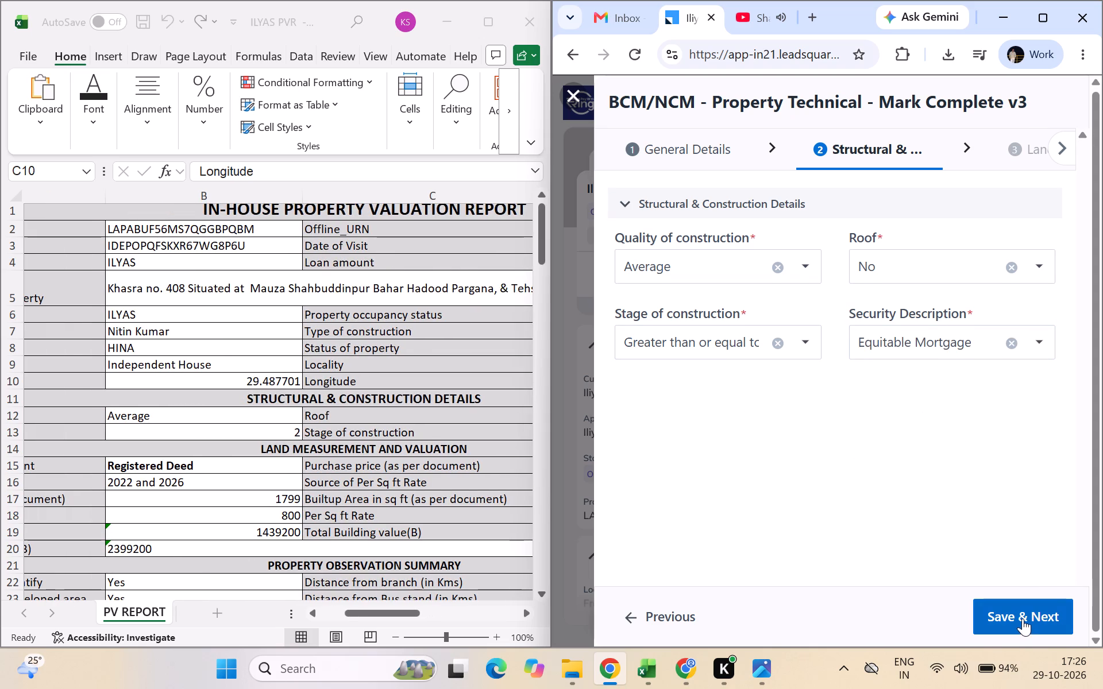
left_click(1023, 618)
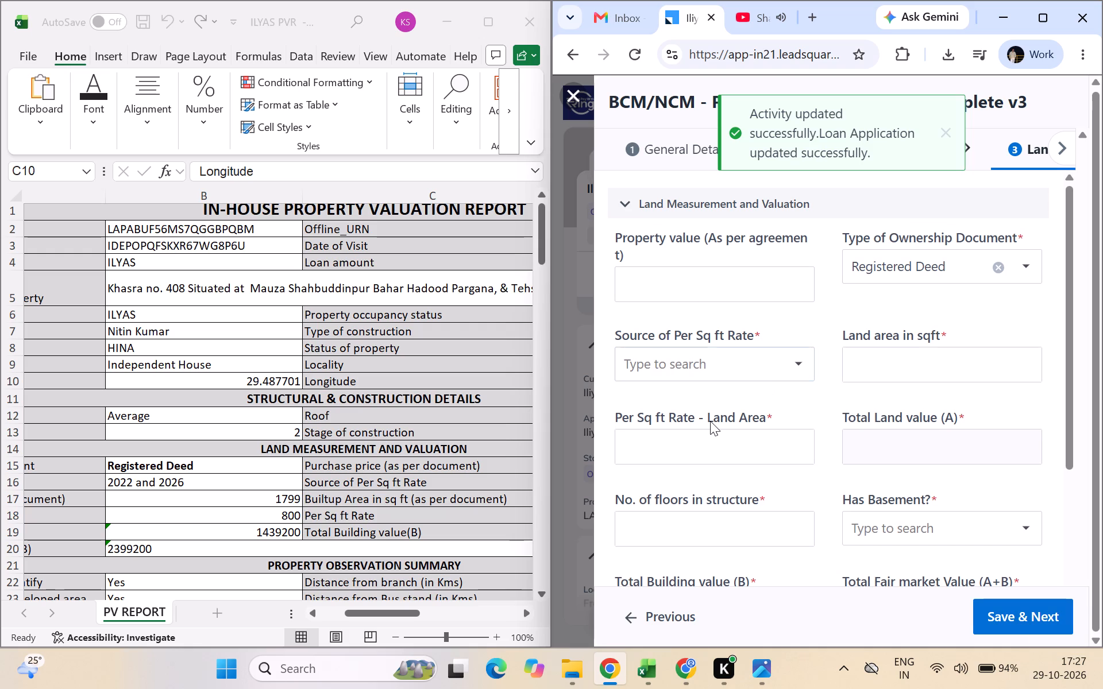
Enter the land figures from the valuation report: Per Sq ft Rate - Land Area 800 and Land area 1799 sq ft.
scroll(460, 456, "down", 2)
scroll(327, 419, "right", 2)
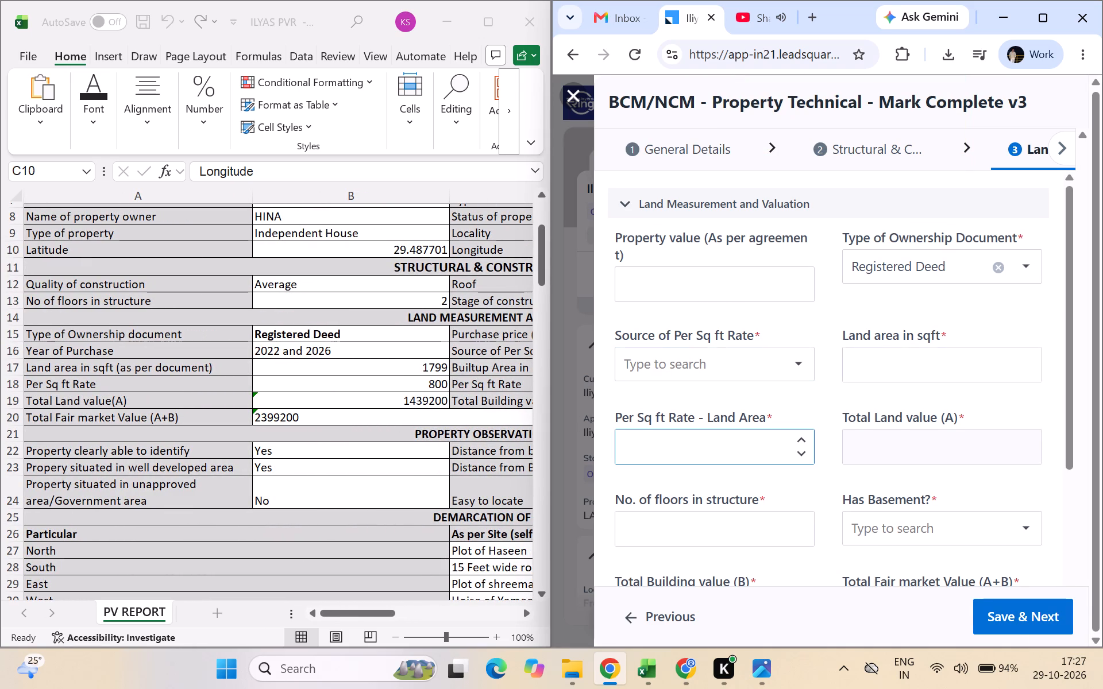
left_click(747, 448)
type("800")
left_click(956, 363)
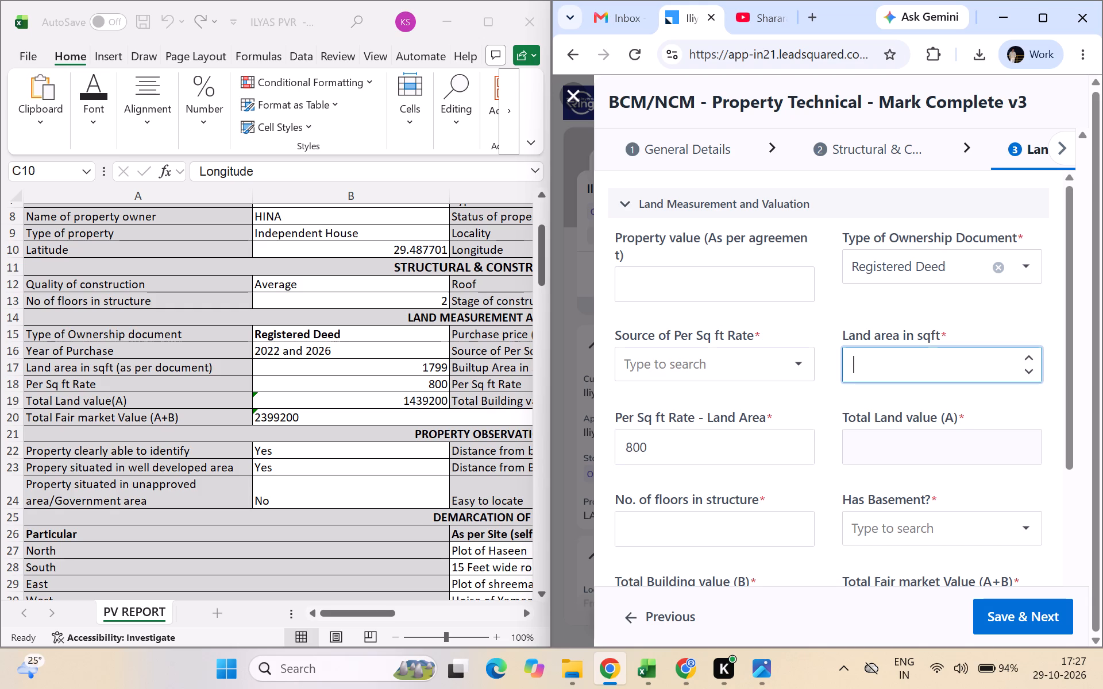
type("17")
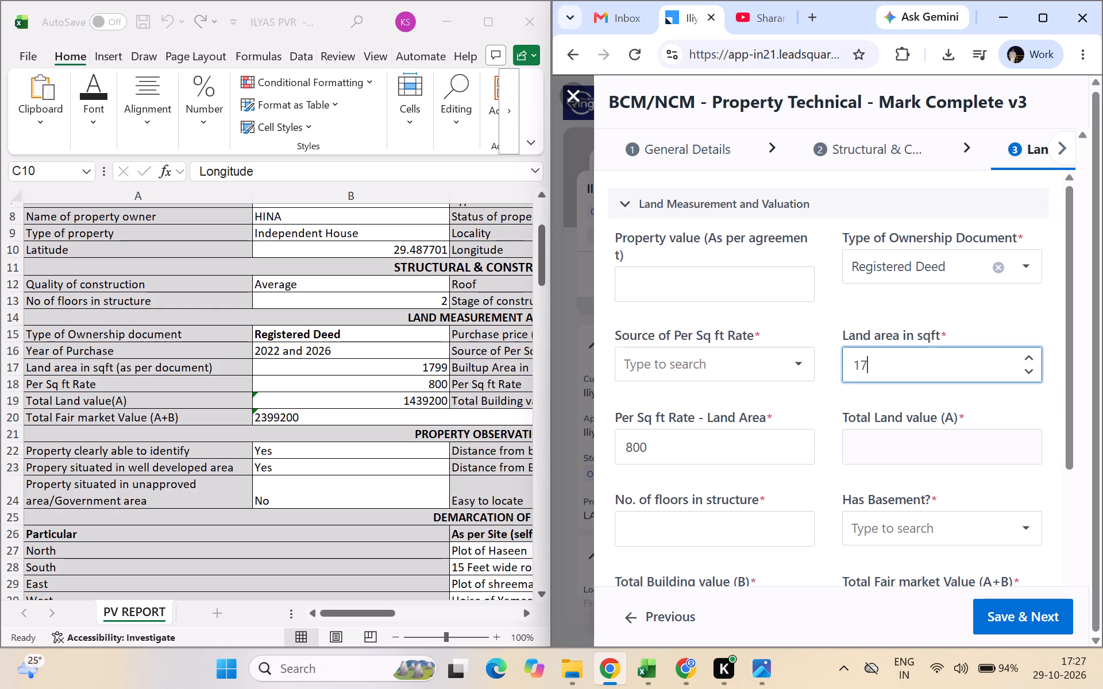
type("99")
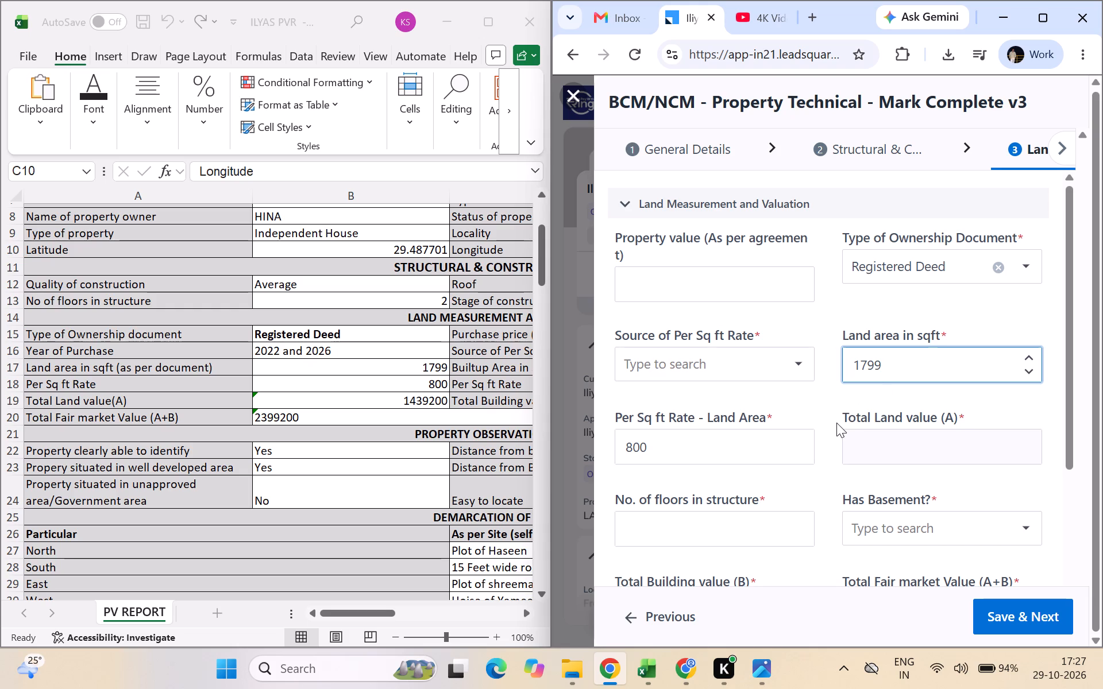
left_click(836, 423)
Set Has Basement to No and No. of floors in structure to 2.
scroll(861, 481, "down", 1)
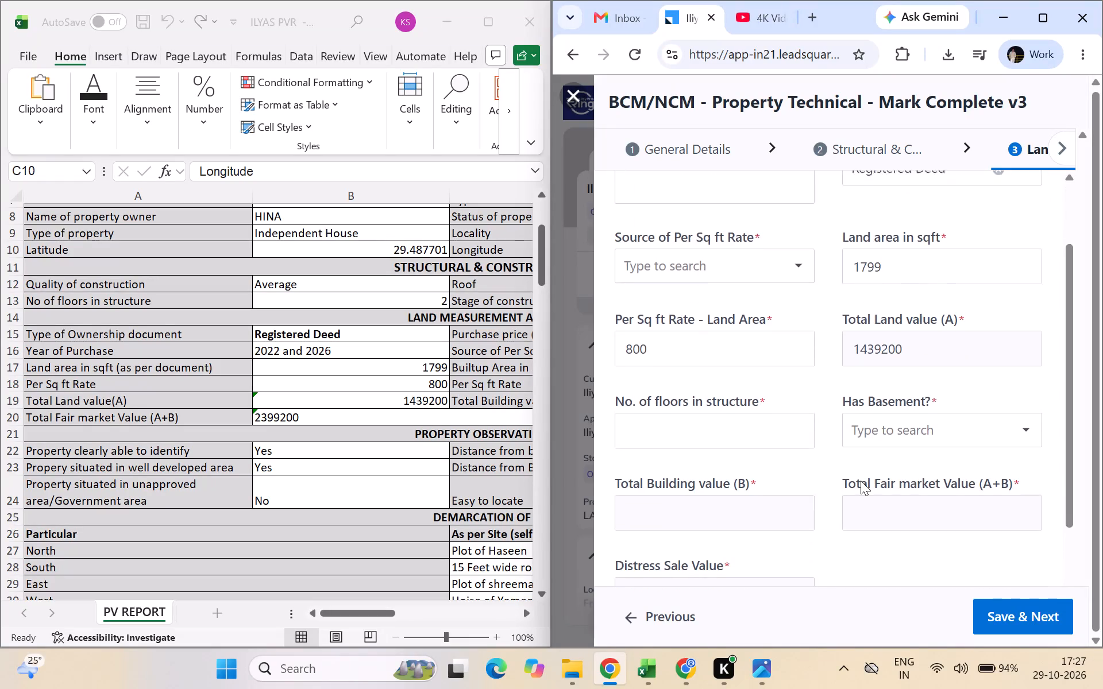
scroll(861, 481, "down", 1)
scroll(461, 464, "left", 3)
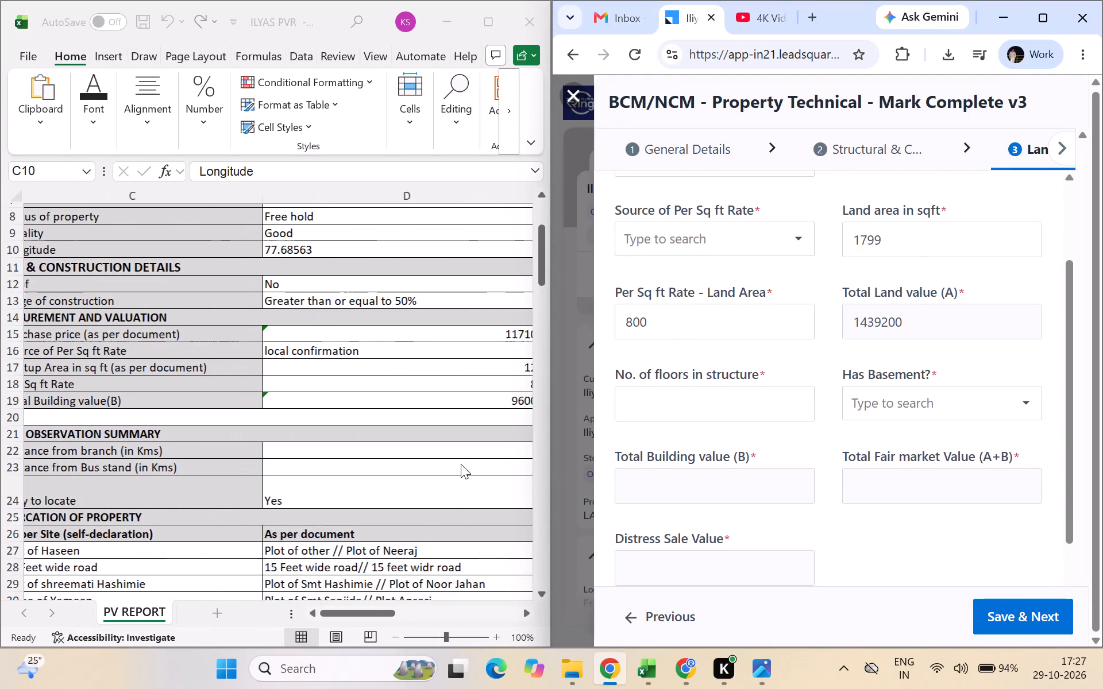
scroll(461, 464, "left", 1)
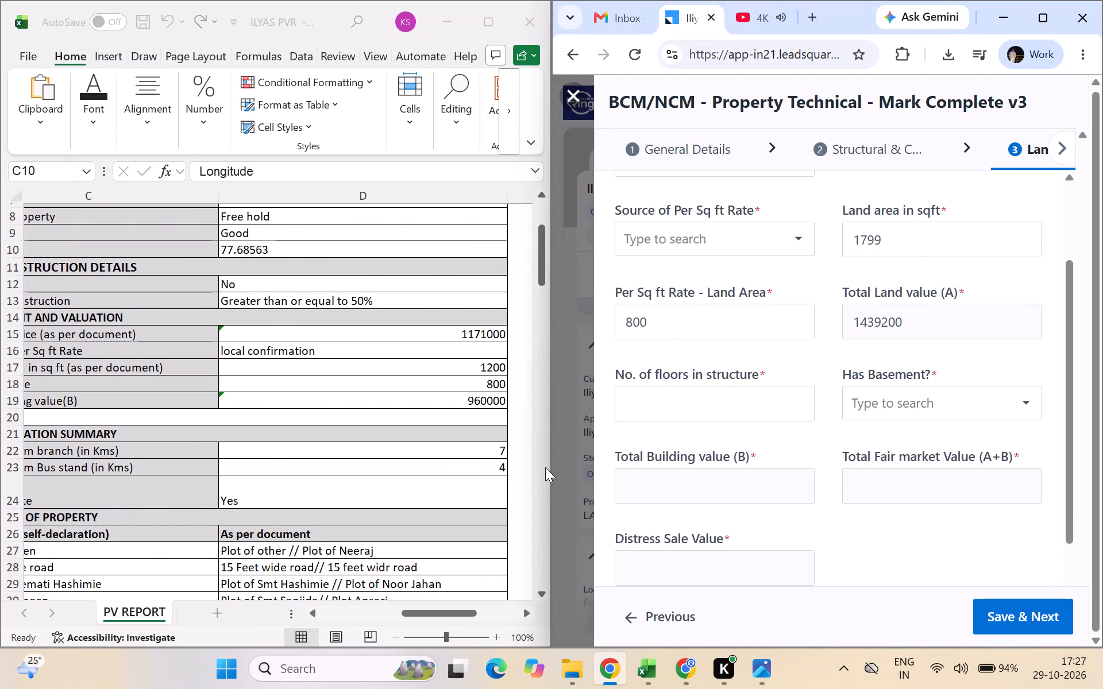
left_click_drag(915, 405, 871, 497)
left_click(871, 497)
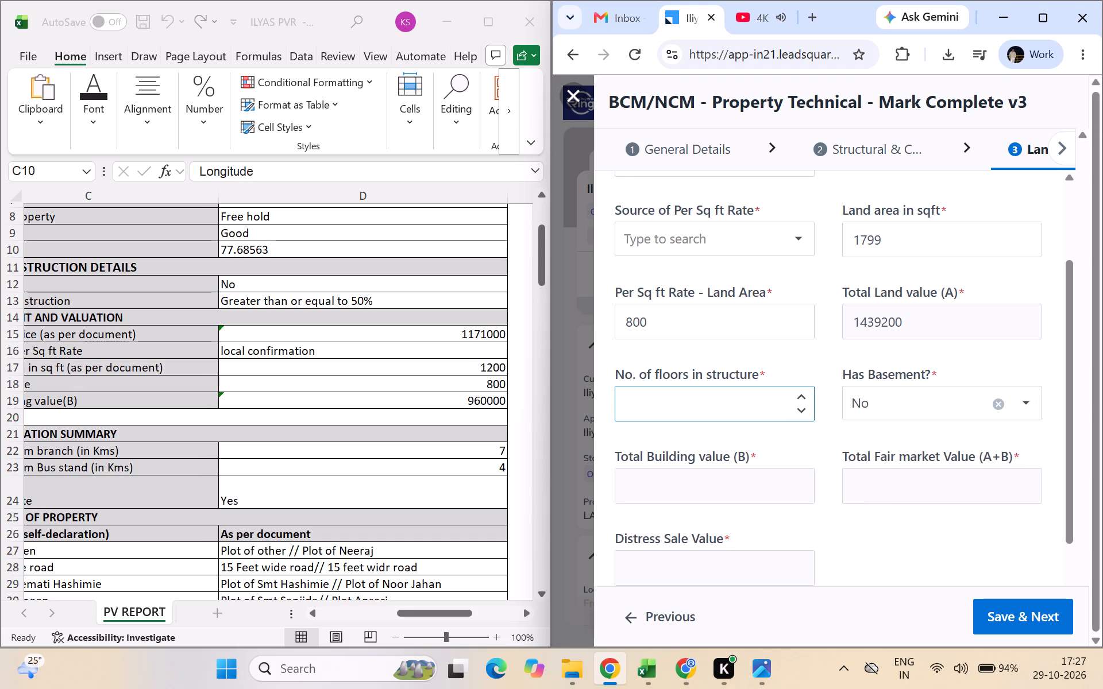
left_click(795, 404)
double_click(802, 393)
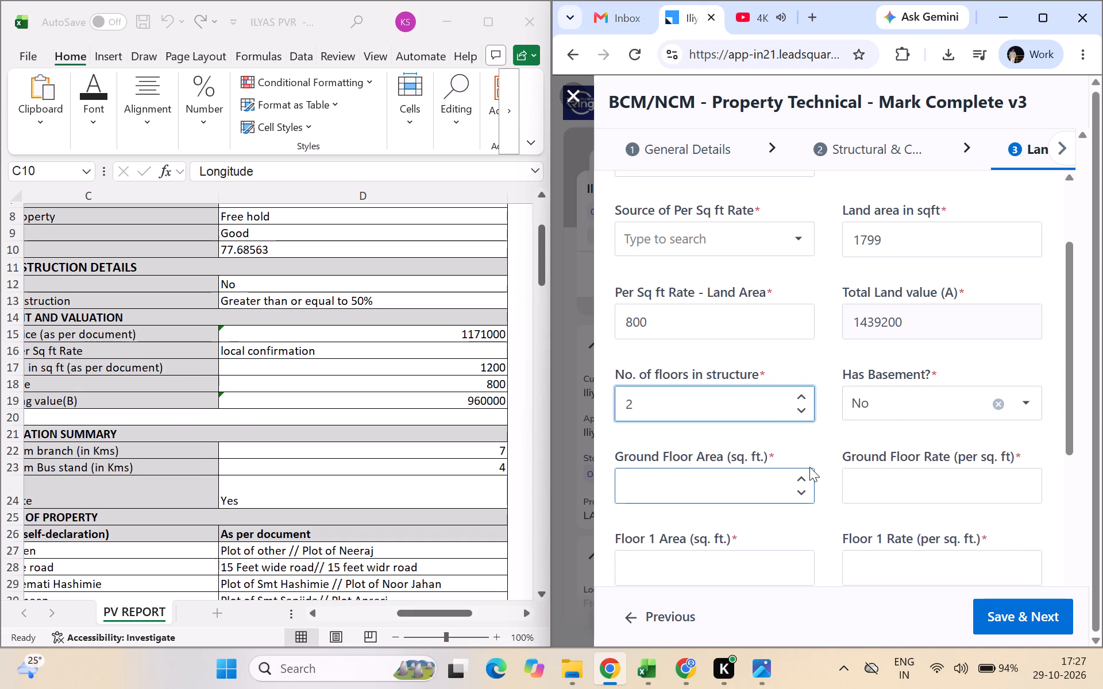
Enter a Ground Floor Rate of 800 per sq ft and a Ground Floor Area of 1200 sq ft.
scroll(360, 446, "right", 1)
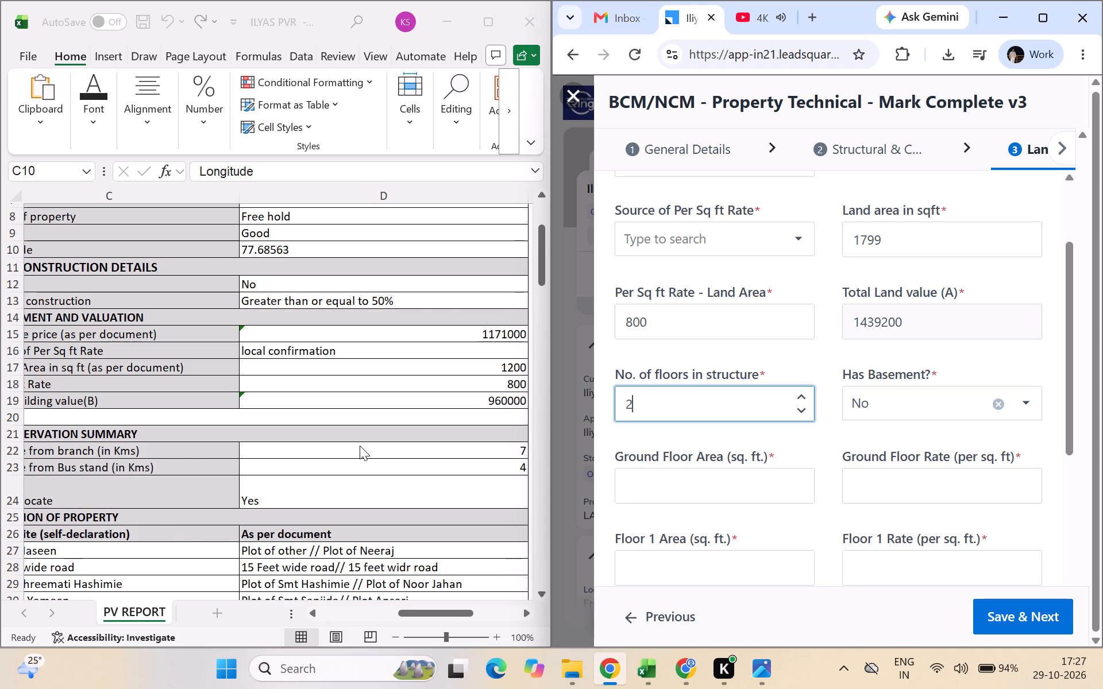
scroll(408, 442, "right", 1)
scroll(808, 497, "down", 1)
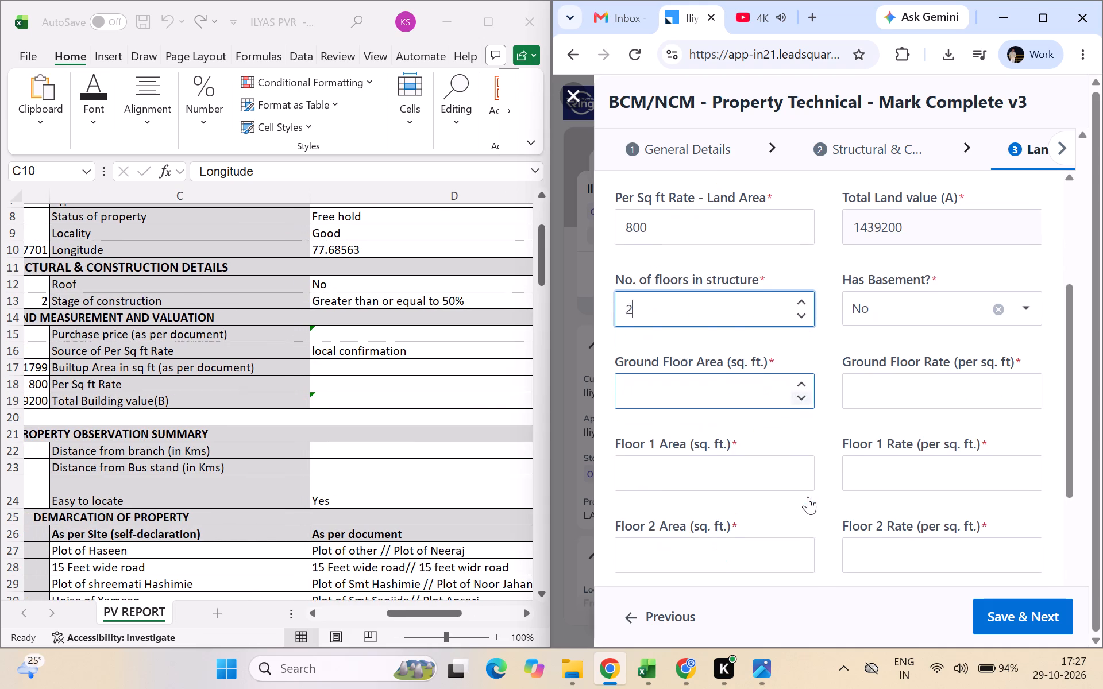
left_click(901, 389)
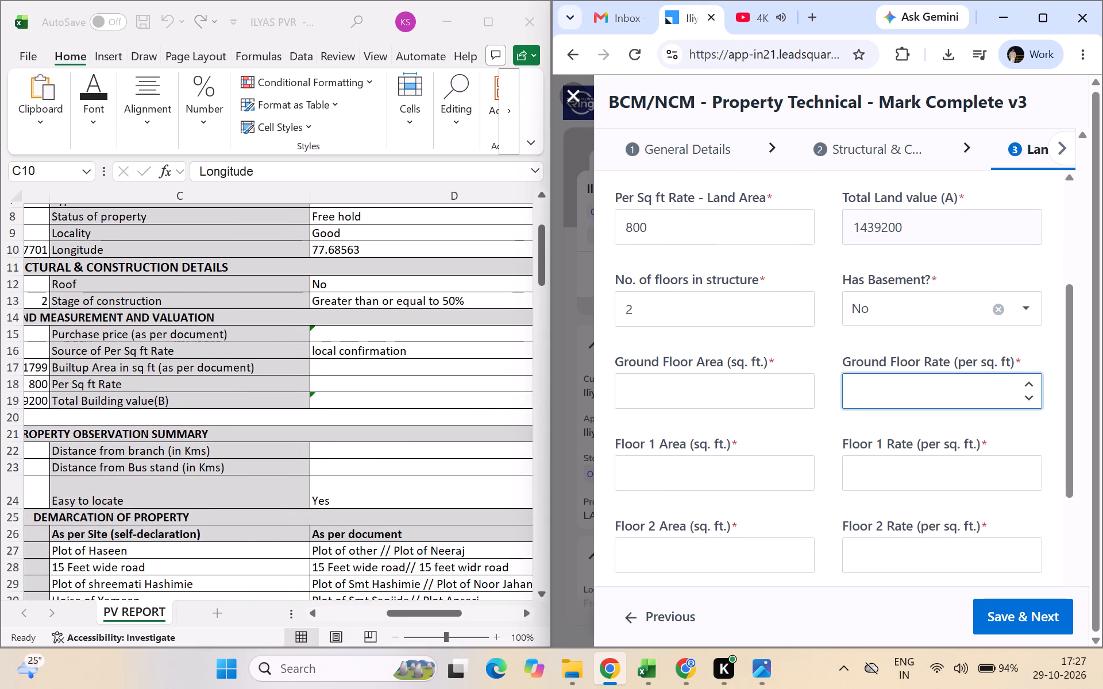
type("800")
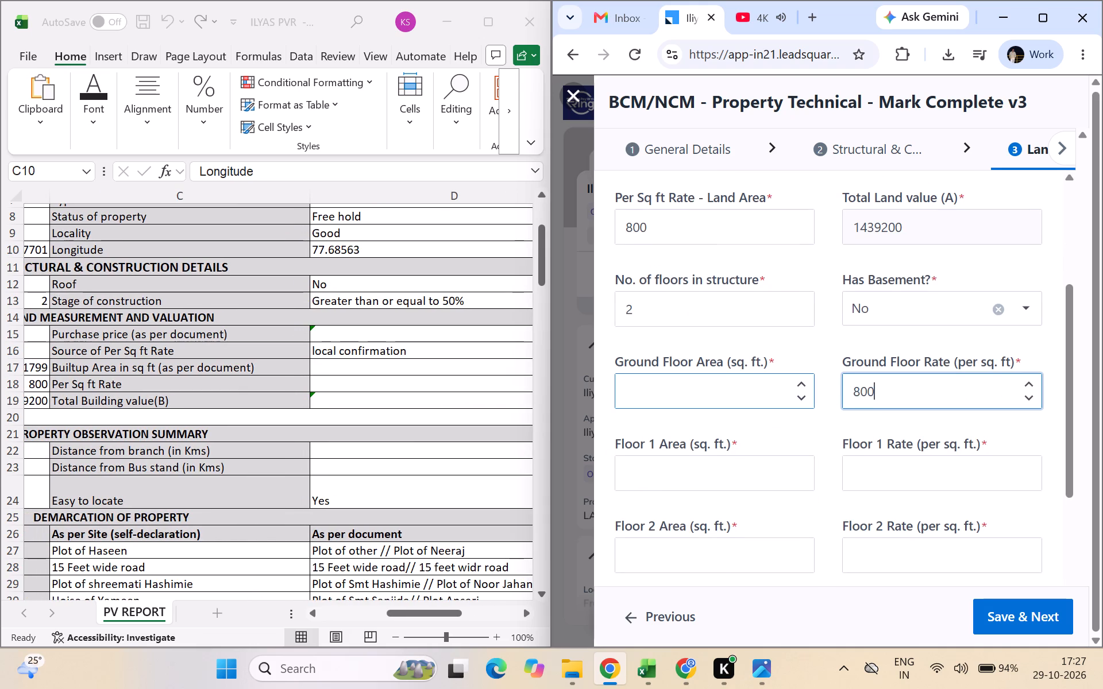
left_click(738, 390)
scroll(420, 404, "left", 1)
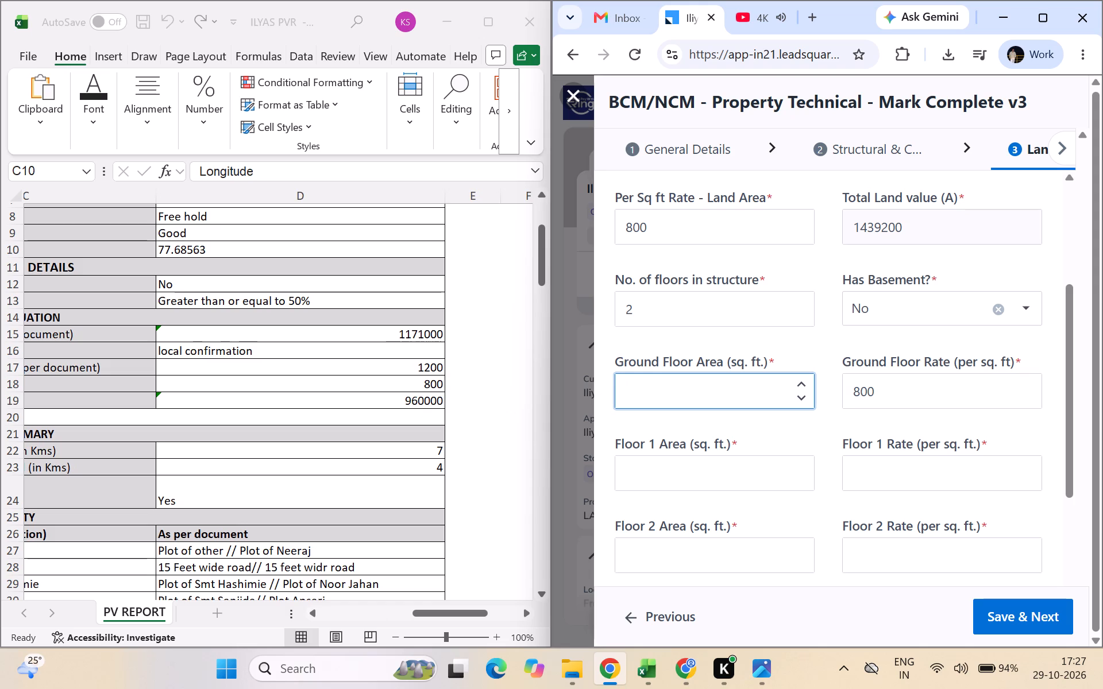
type("1200")
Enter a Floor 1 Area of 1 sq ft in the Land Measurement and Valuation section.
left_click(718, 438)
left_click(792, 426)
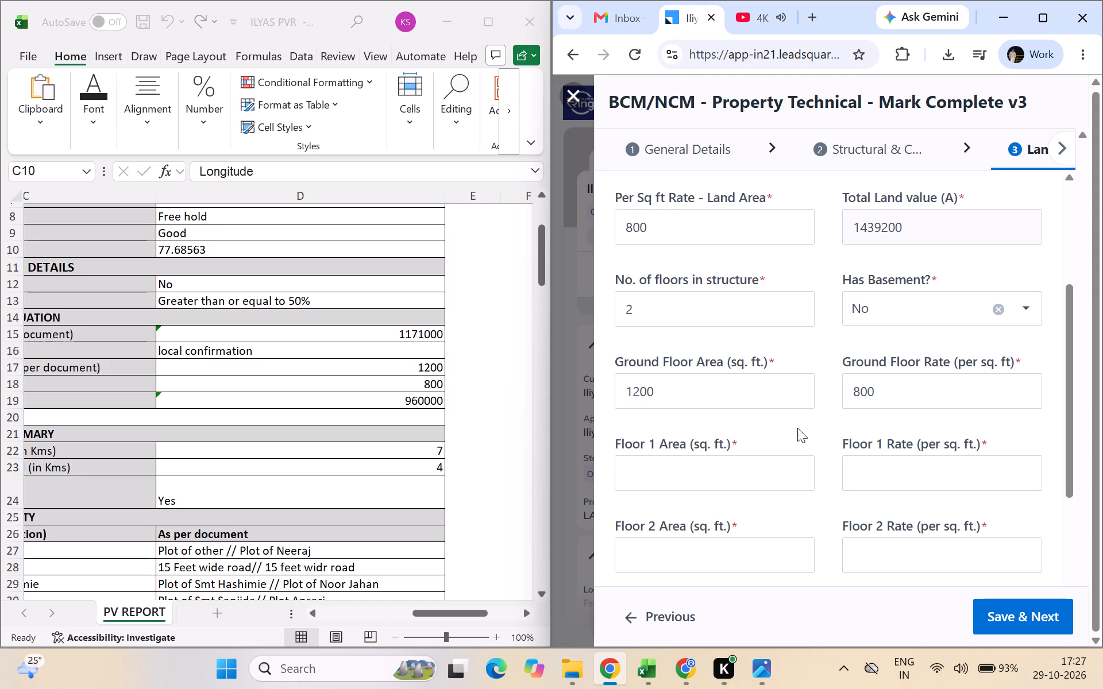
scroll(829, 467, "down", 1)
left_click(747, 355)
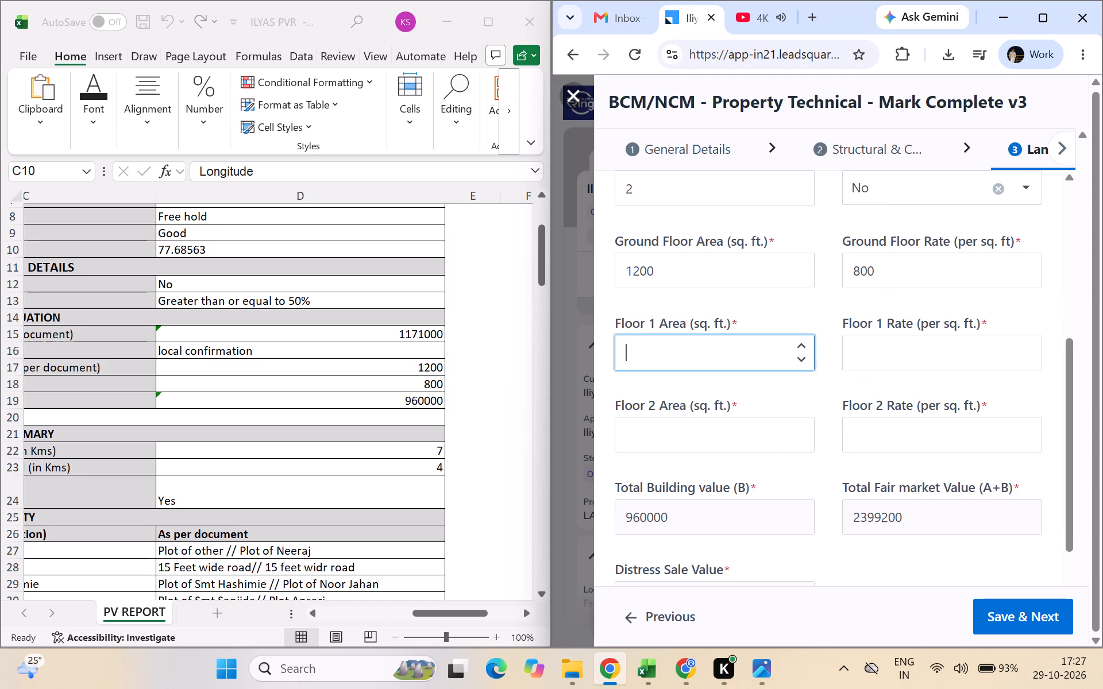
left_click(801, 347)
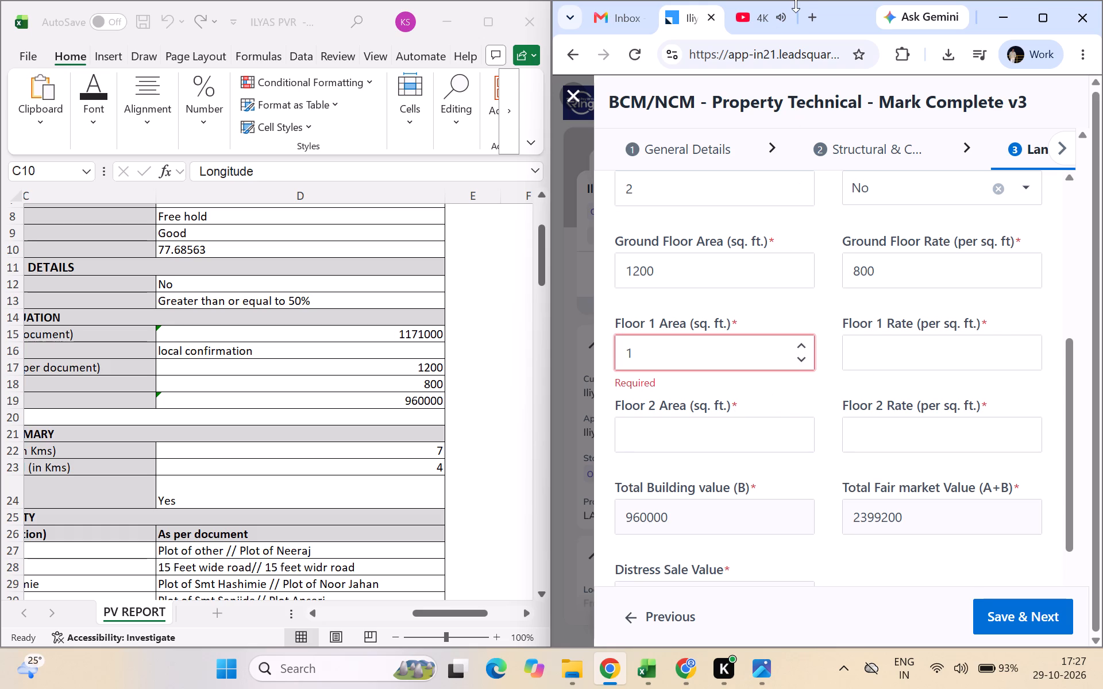
Close the YouTube tab and return to the LeadSquared form.
left_click(772, 18)
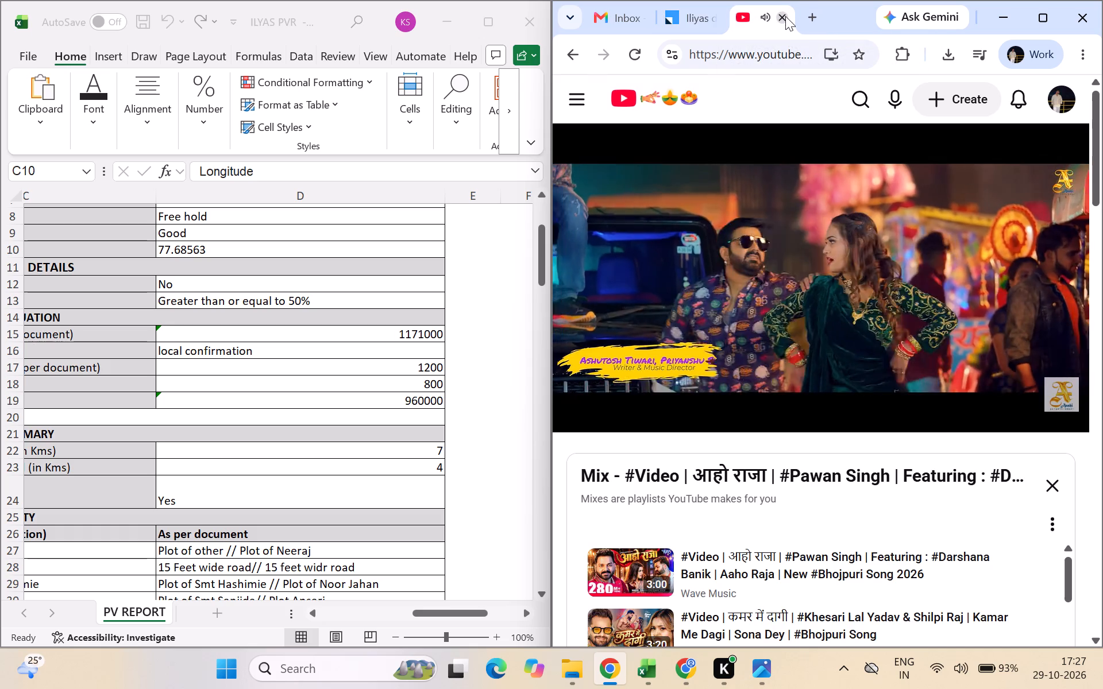
left_click(785, 16)
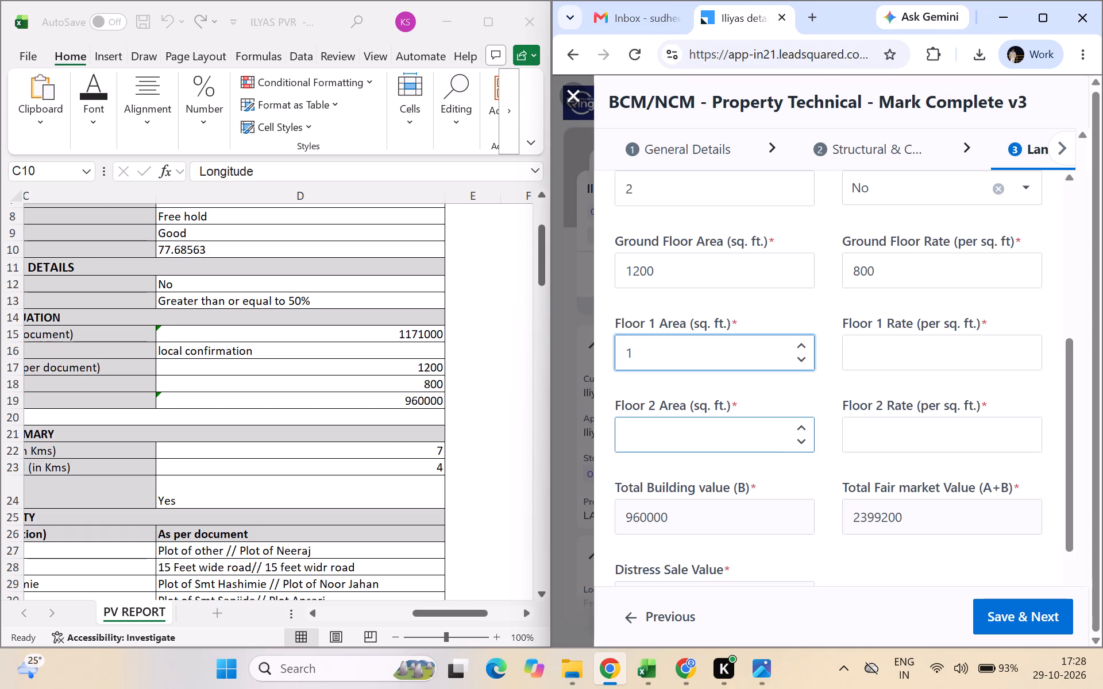
Compare the number of floors and valuation figures in the PV report with the form's floor fields and totals.
scroll(391, 437, "right", 2)
scroll(315, 466, "right", 2)
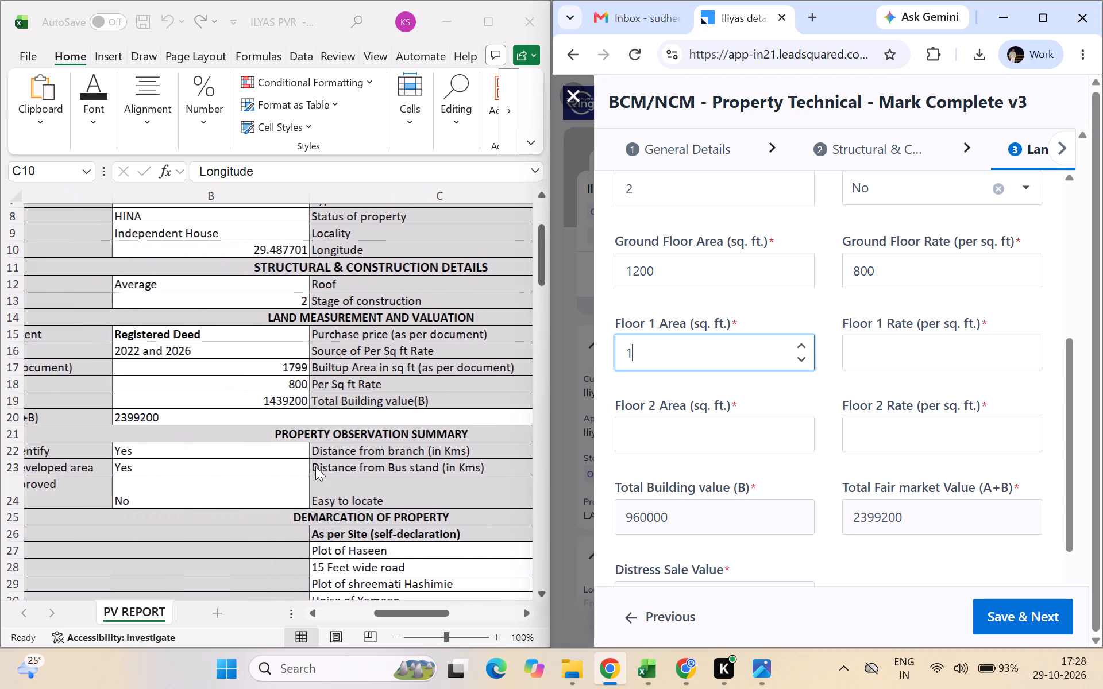
scroll(315, 466, "right", 2)
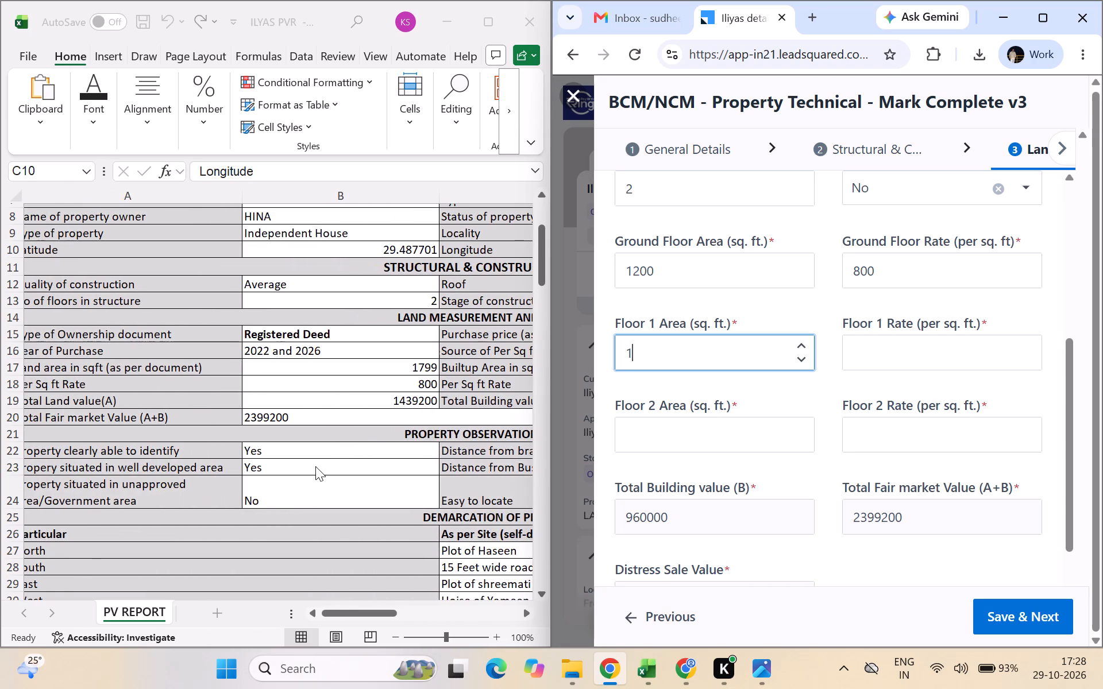
scroll(315, 466, "right", 1)
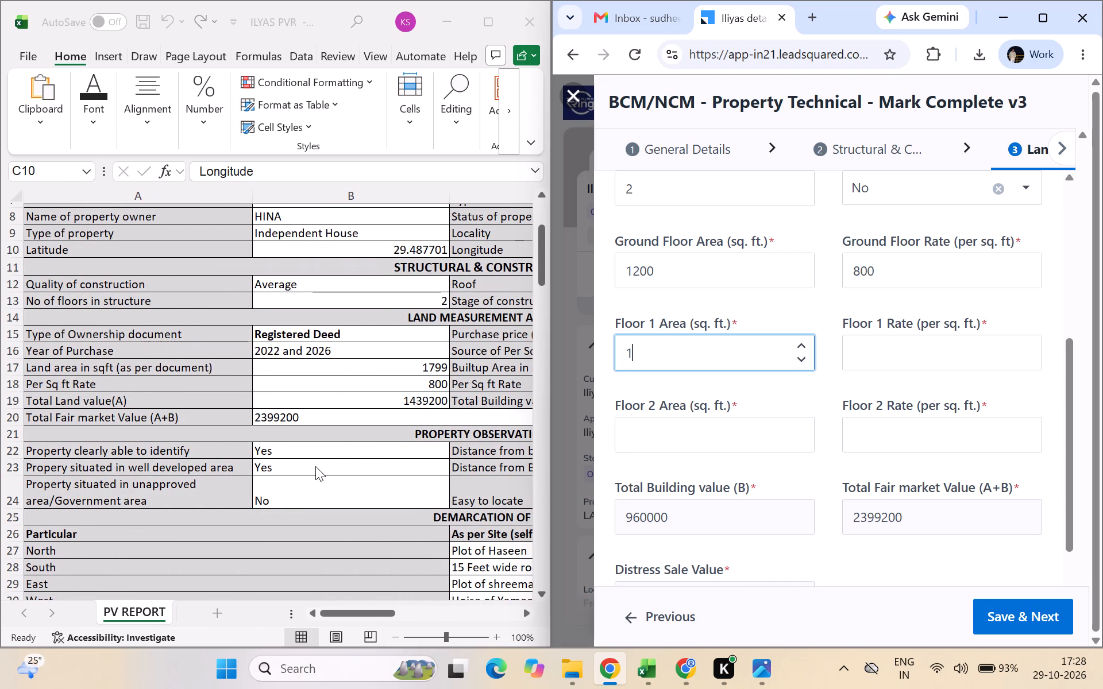
scroll(386, 480, "left", 1)
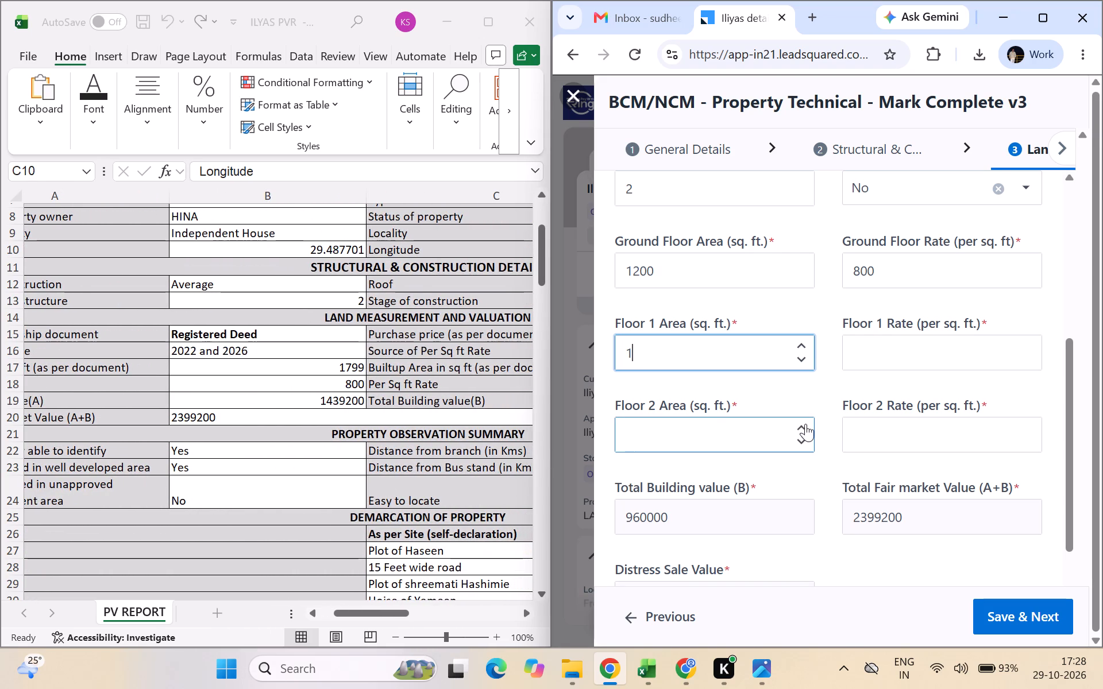
scroll(809, 423, "down", 1)
scroll(886, 385, "left", 1)
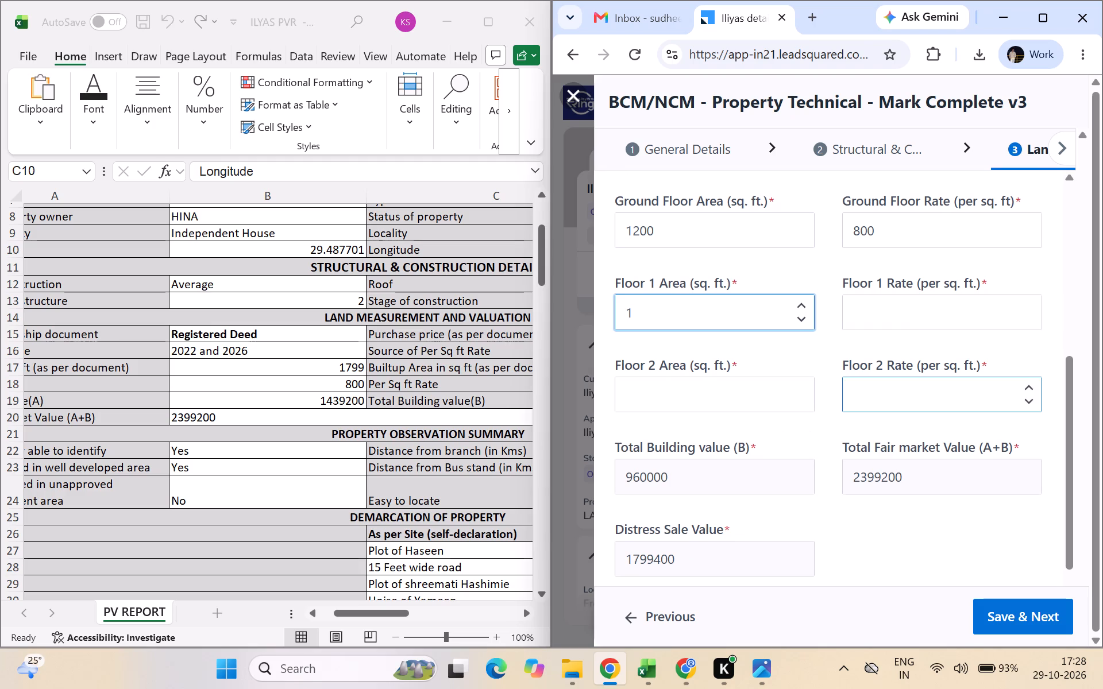
scroll(810, 411, "down", 1)
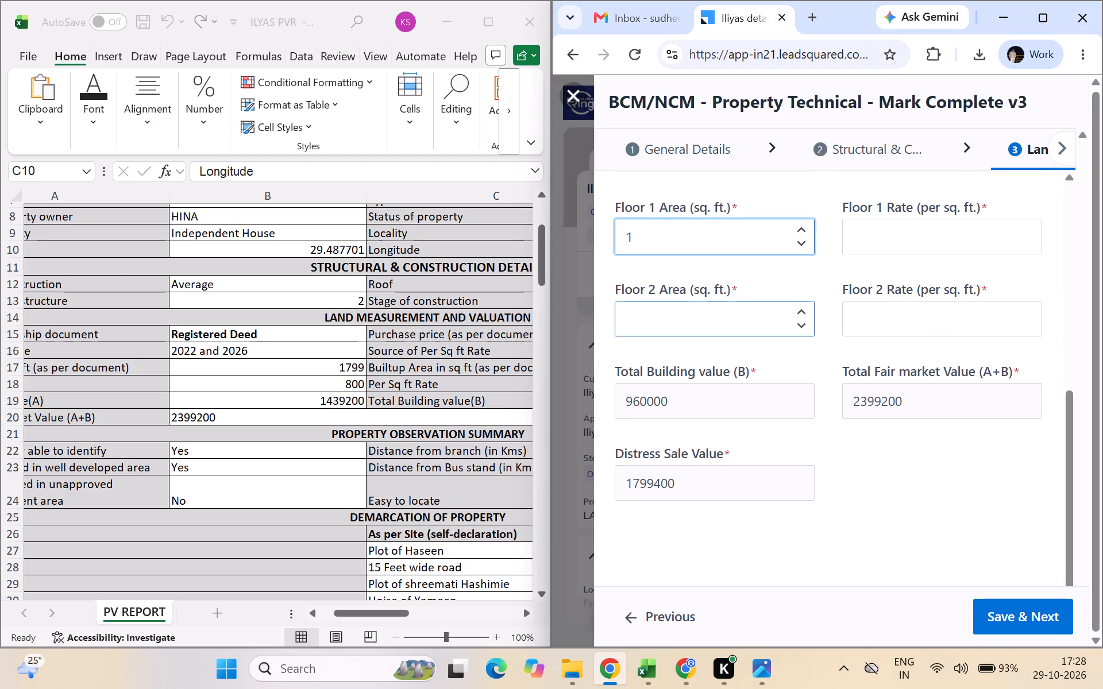
Set No. of floors in structure to 0.
scroll(800, 431, "up", 1)
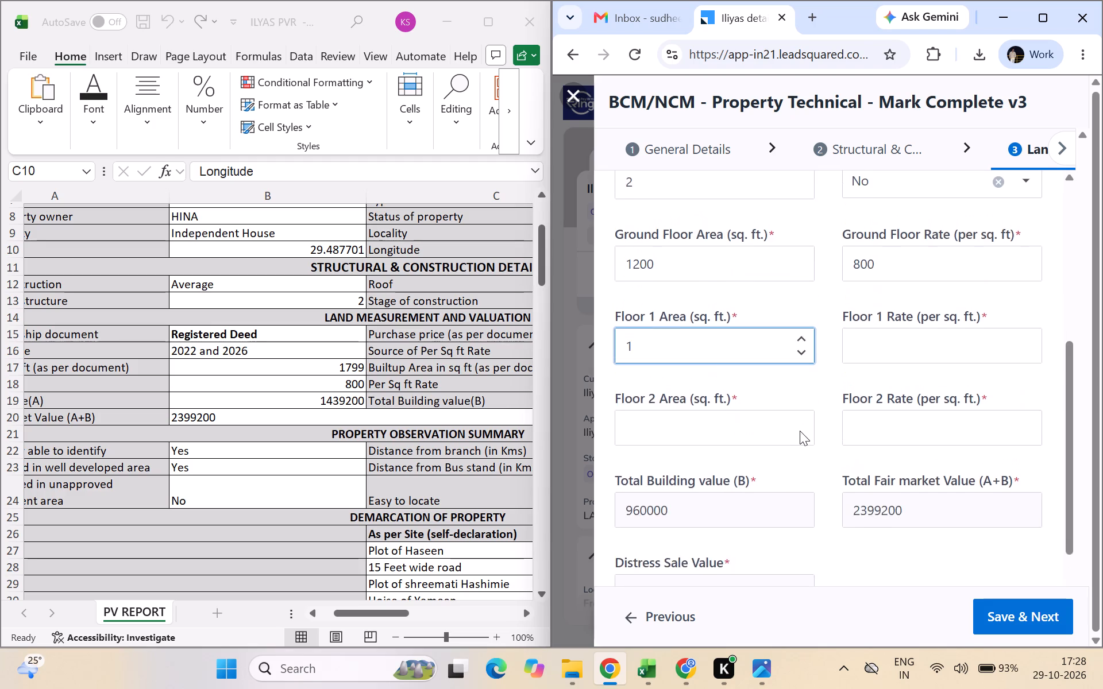
scroll(800, 431, "up", 4)
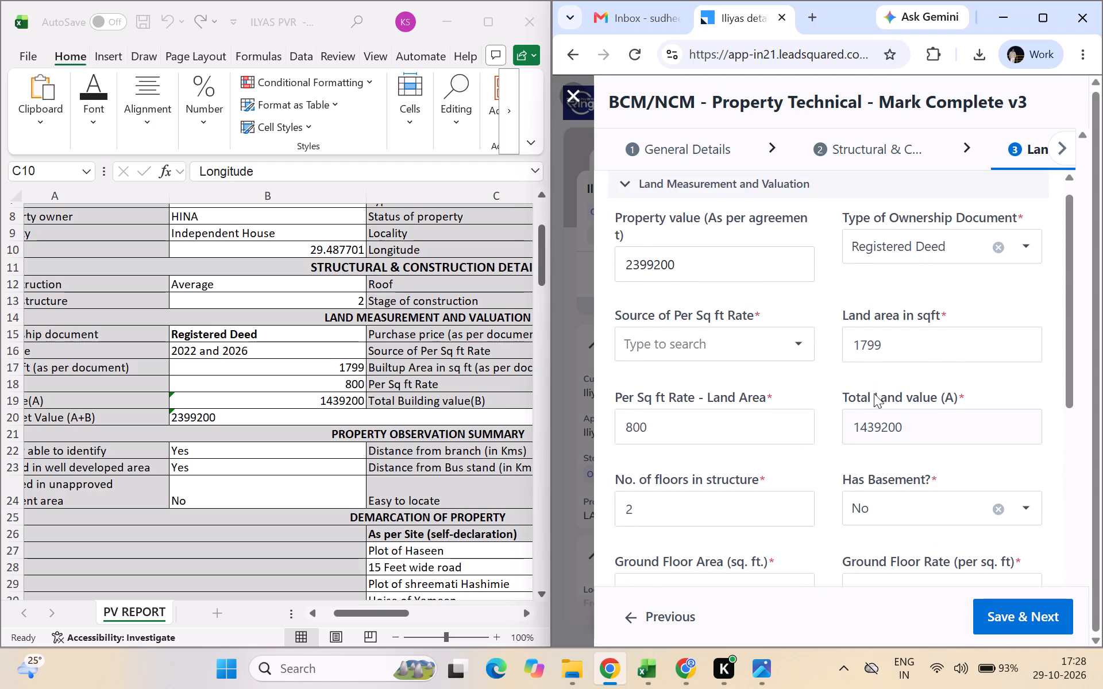
scroll(875, 396, "up", 1)
scroll(886, 497, "down", 1)
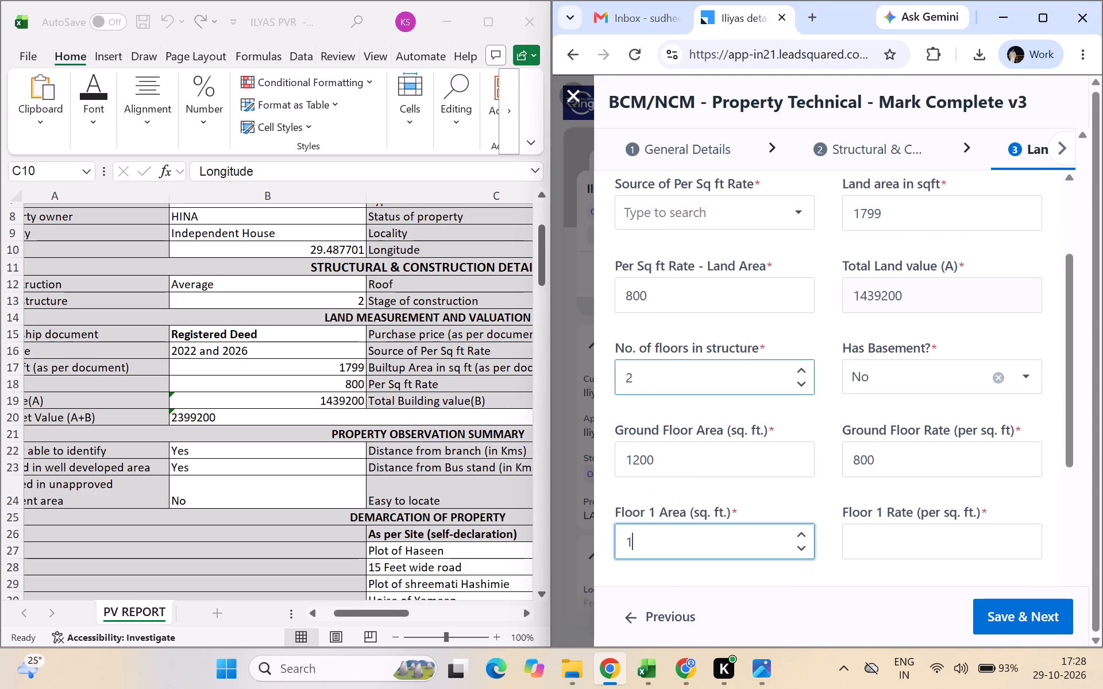
left_click(777, 386)
left_click(801, 373)
left_click(801, 373)
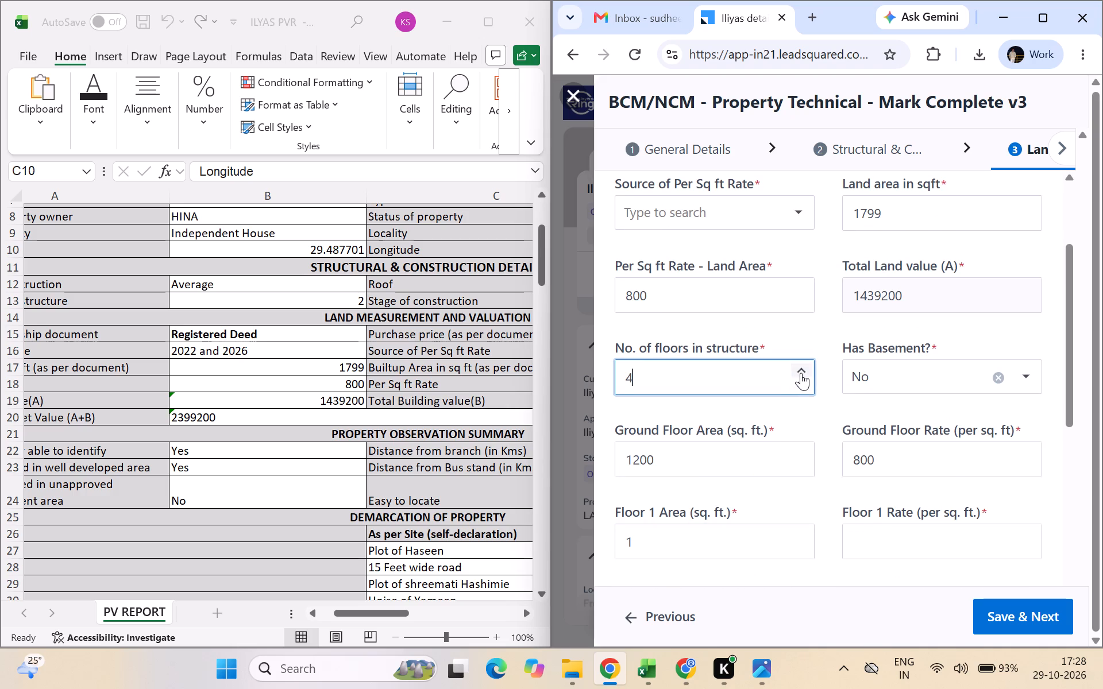
left_click(801, 373)
triple_click(803, 378)
left_click(803, 378)
left_click(803, 378)
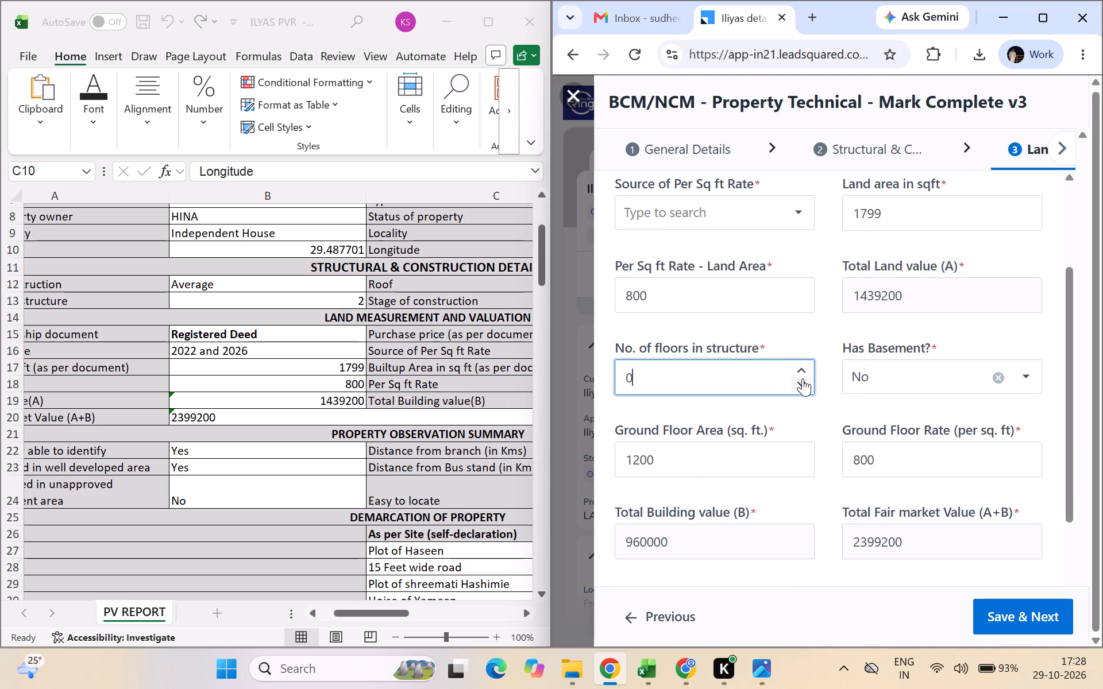
Compare the form's building, fair market and distress sale values with the PV report's valuation rows.
scroll(807, 434, "down", 1)
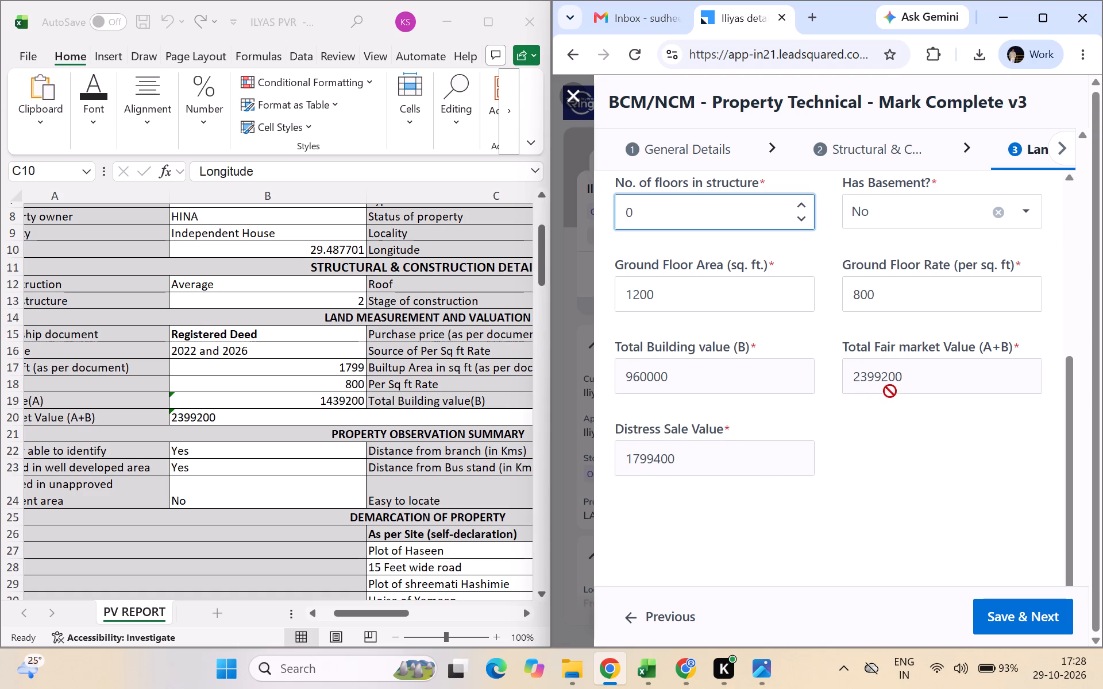
scroll(533, 460, "left", 1)
scroll(337, 425, "right", 1)
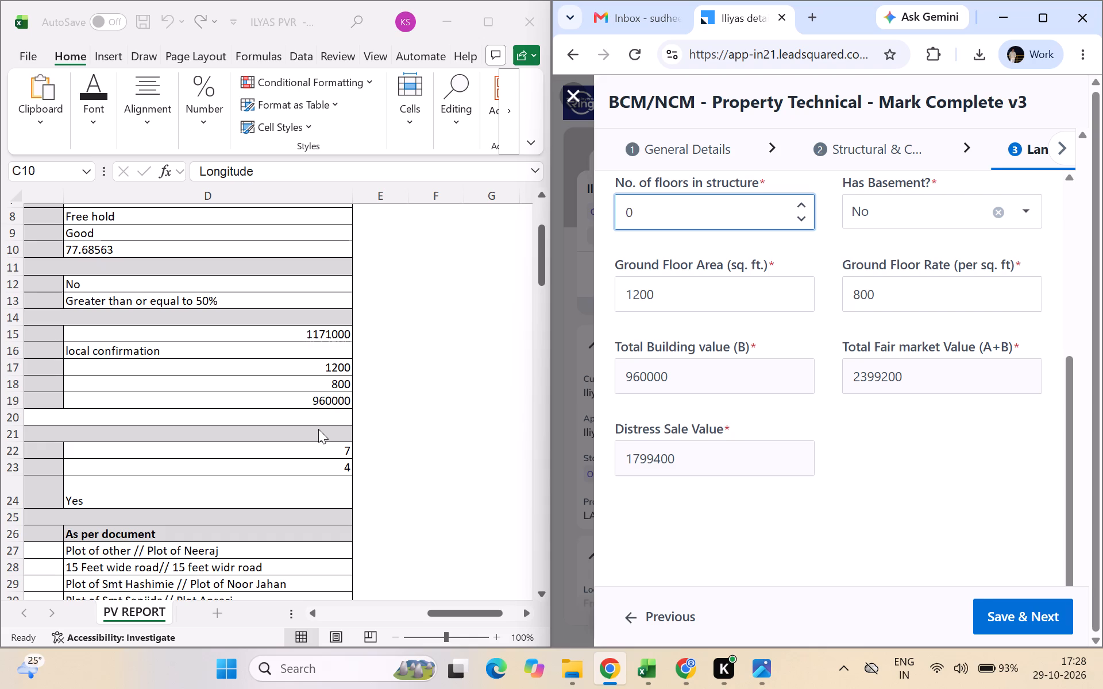
scroll(319, 448, "right", 1)
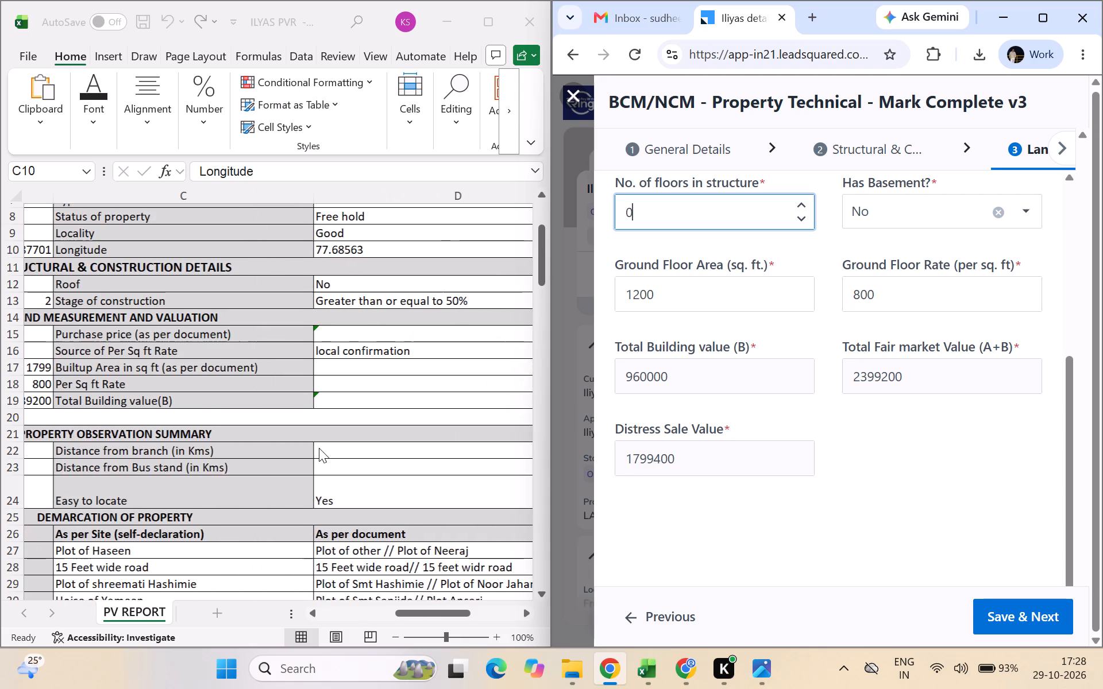
scroll(319, 448, "right", 1)
left_click(399, 401)
scroll(399, 401, "left", 1)
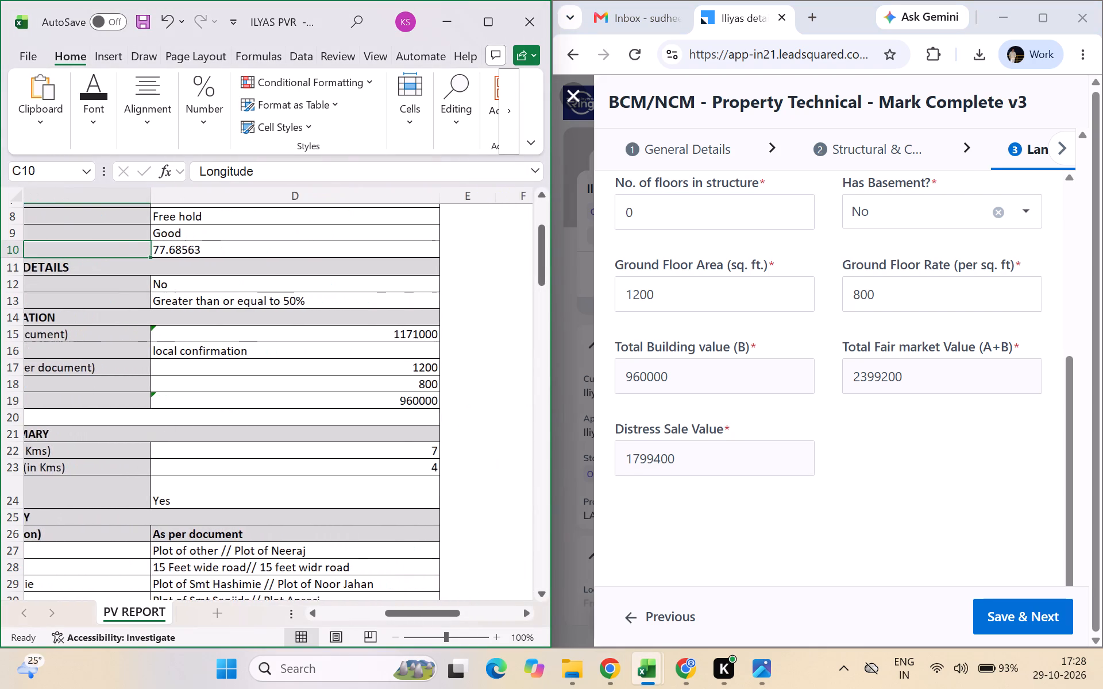
scroll(399, 401, "left", 1)
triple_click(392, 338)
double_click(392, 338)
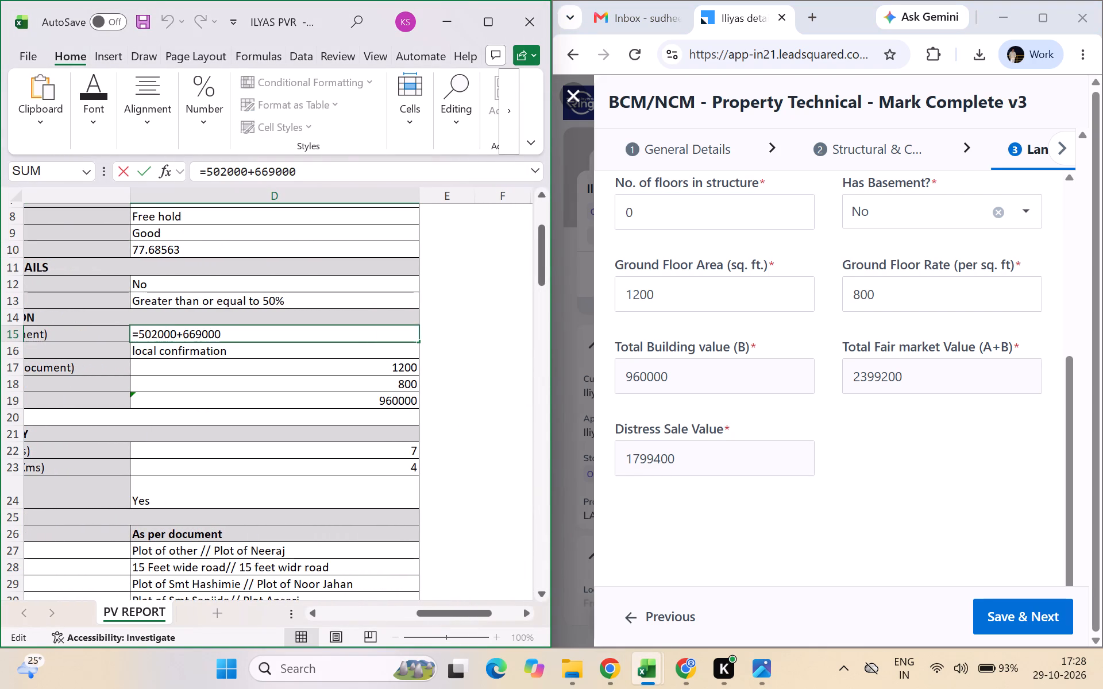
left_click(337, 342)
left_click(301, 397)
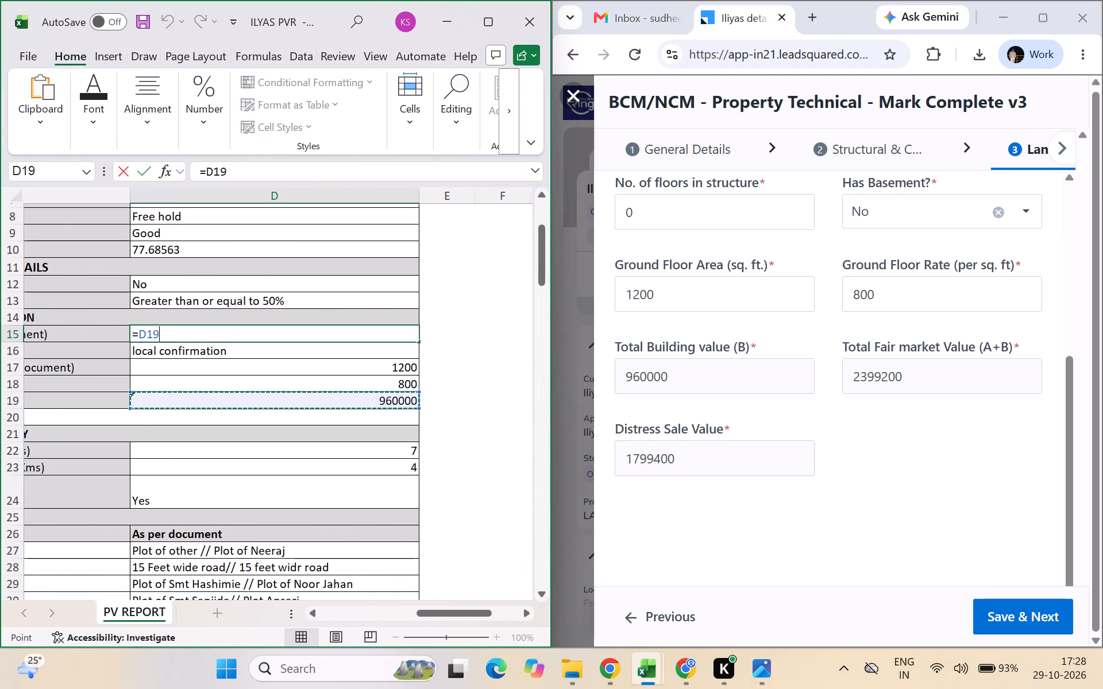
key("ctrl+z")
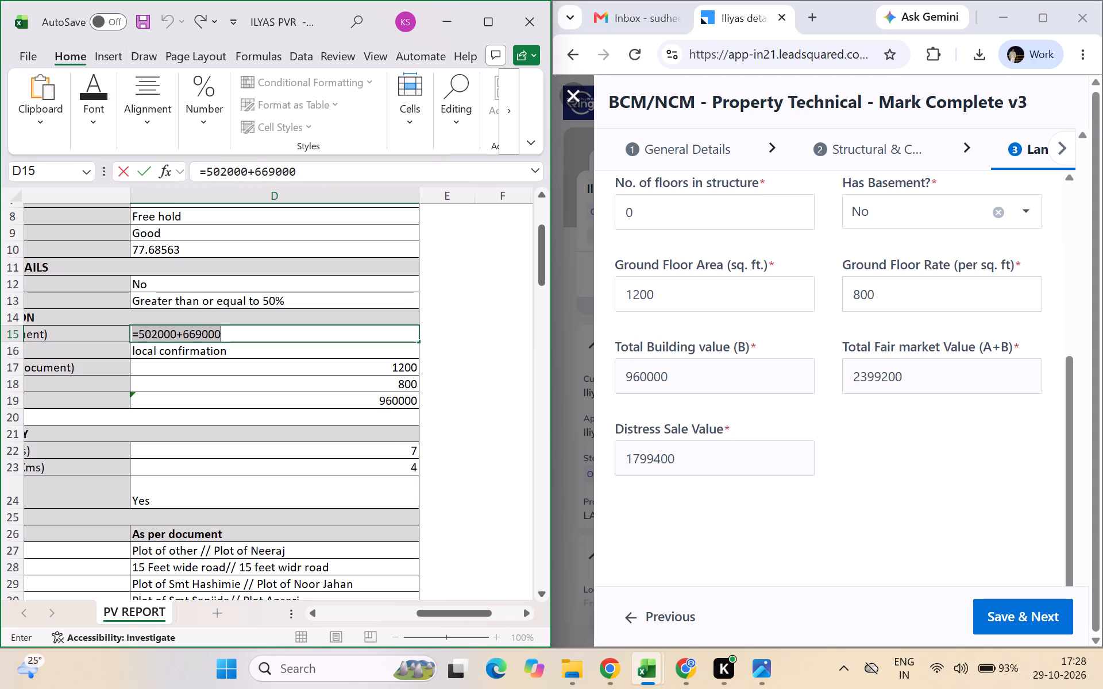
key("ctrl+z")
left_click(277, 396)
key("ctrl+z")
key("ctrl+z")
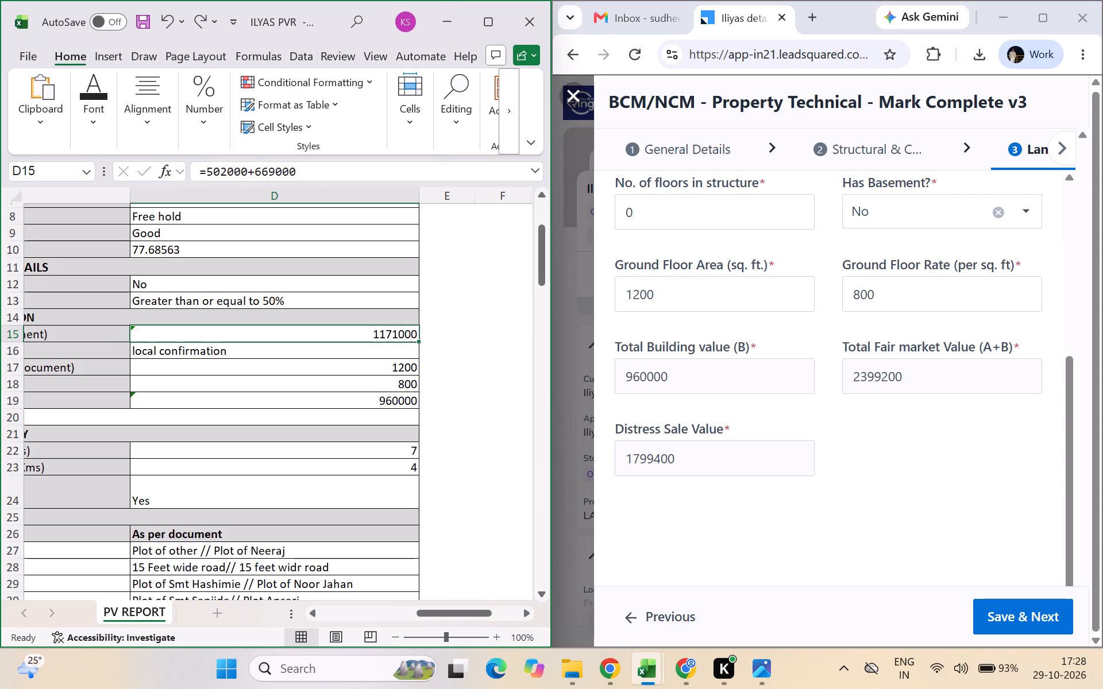
Examine the PV report's purchase price formula and the surrounding land measurement and valuation rows.
scroll(212, 396, "right", 2)
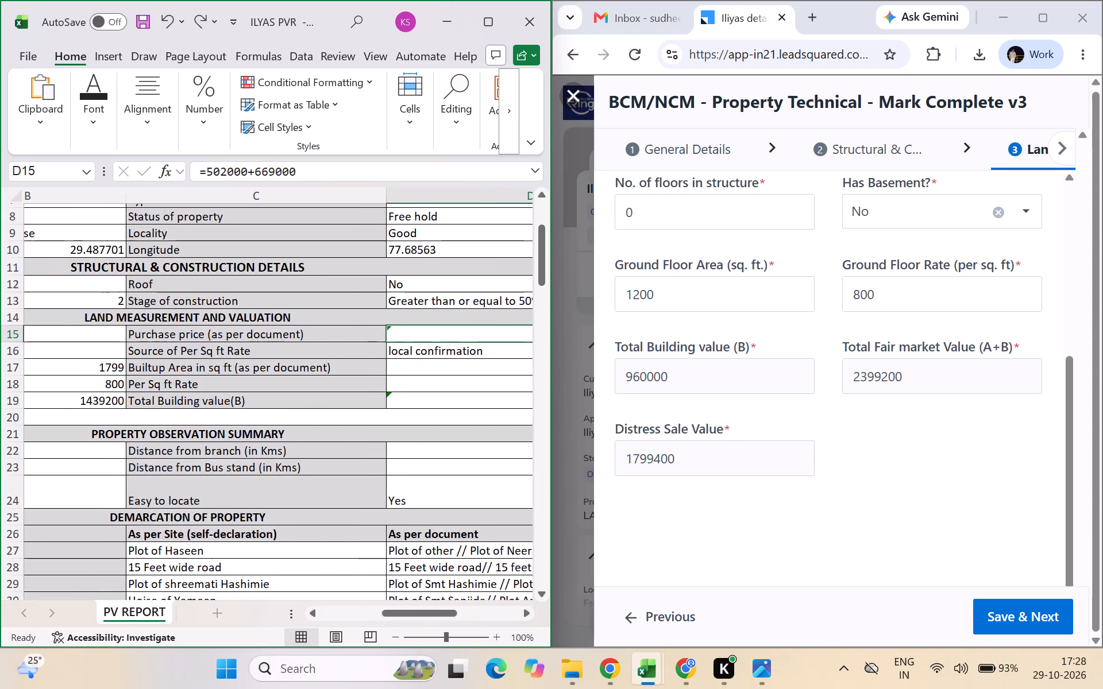
left_click(231, 353)
scroll(296, 349, "up", 1)
scroll(418, 447, "left", 1)
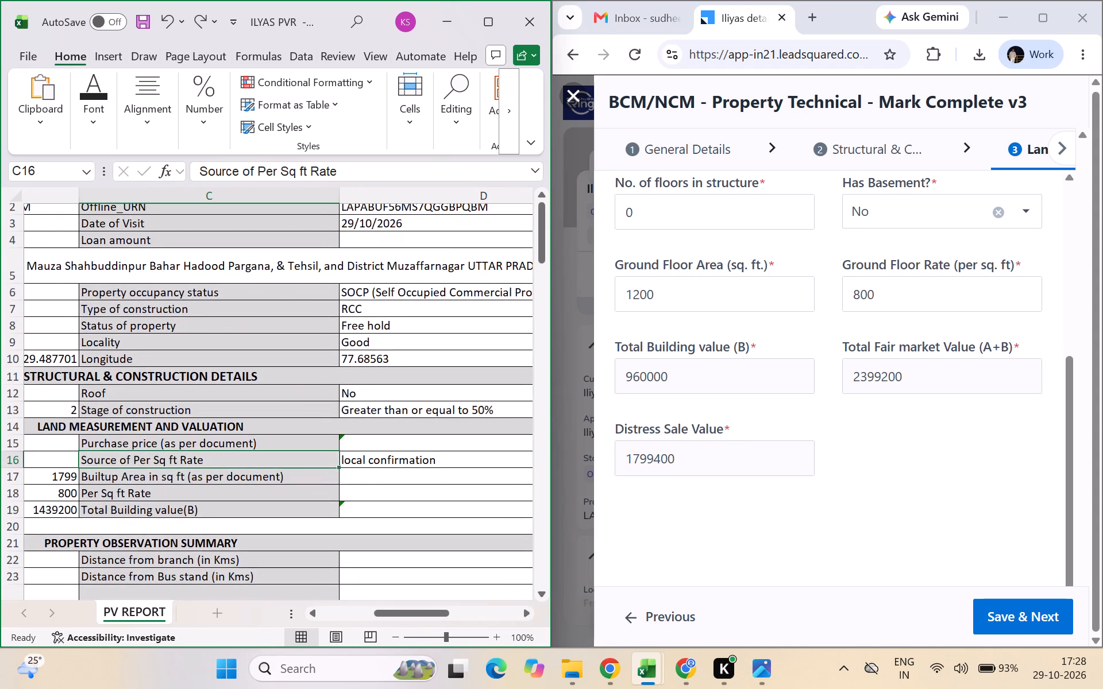
left_click(439, 438)
scroll(439, 438, "left", 1)
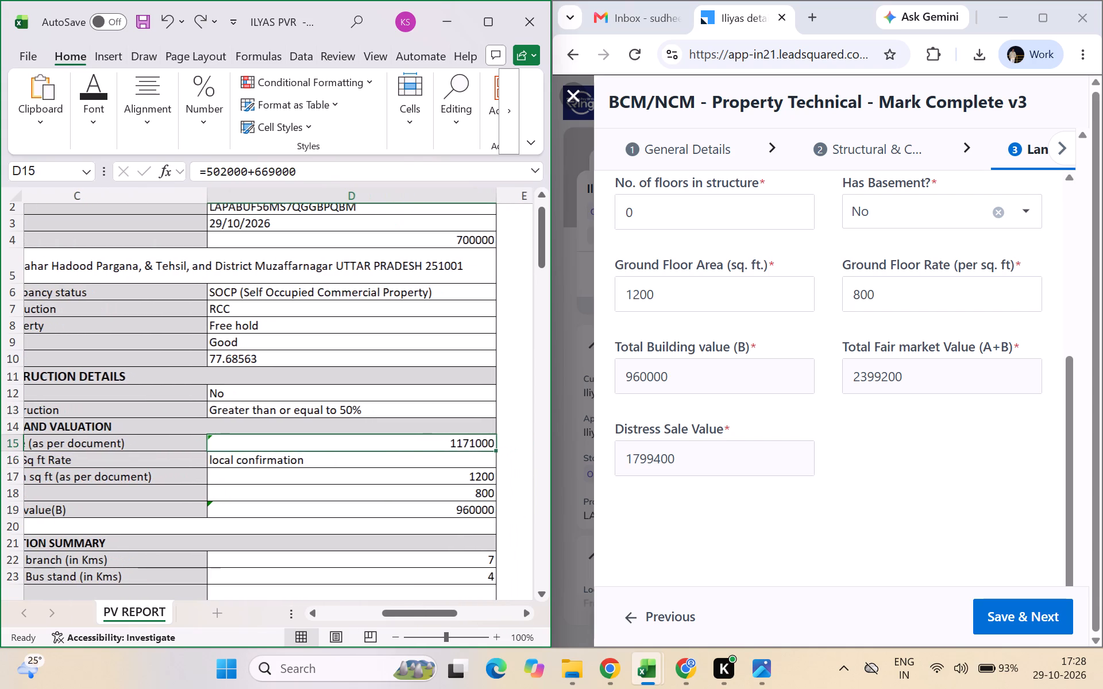
triple_click(456, 442)
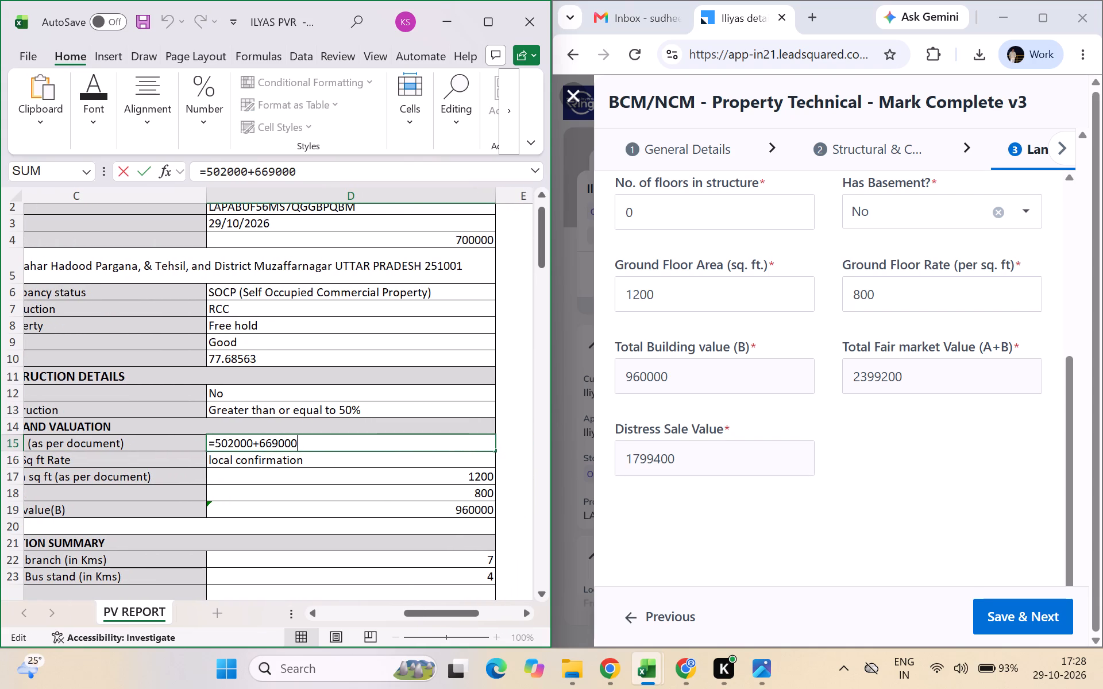
key("ctrl+z")
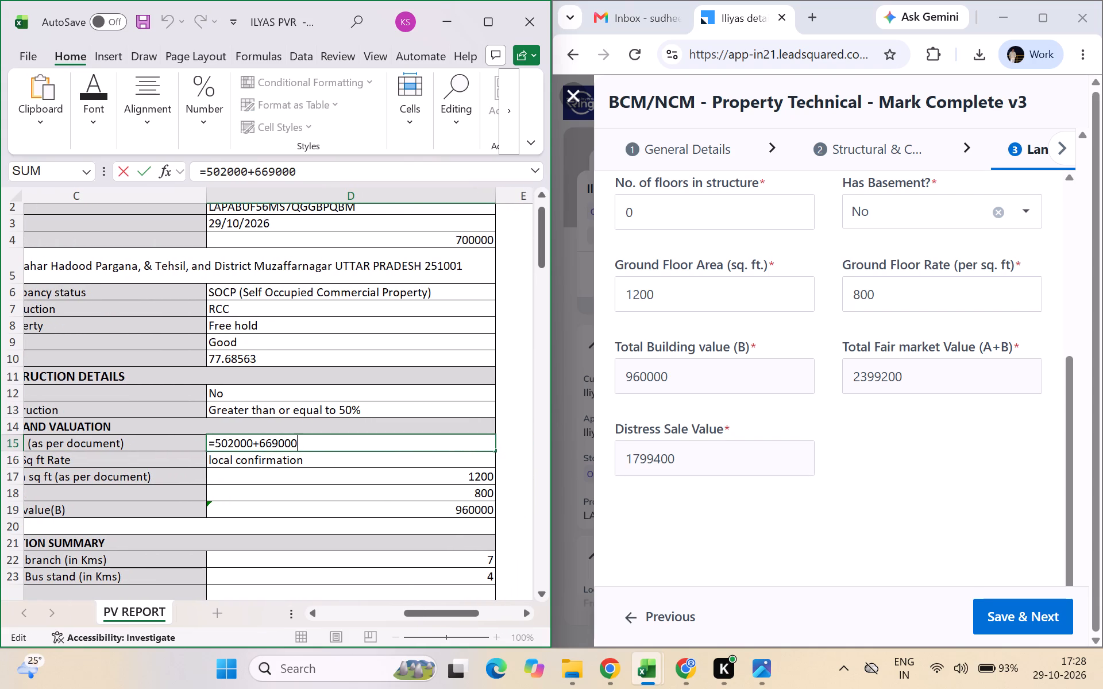
left_click(383, 486)
scroll(369, 450, "down", 1)
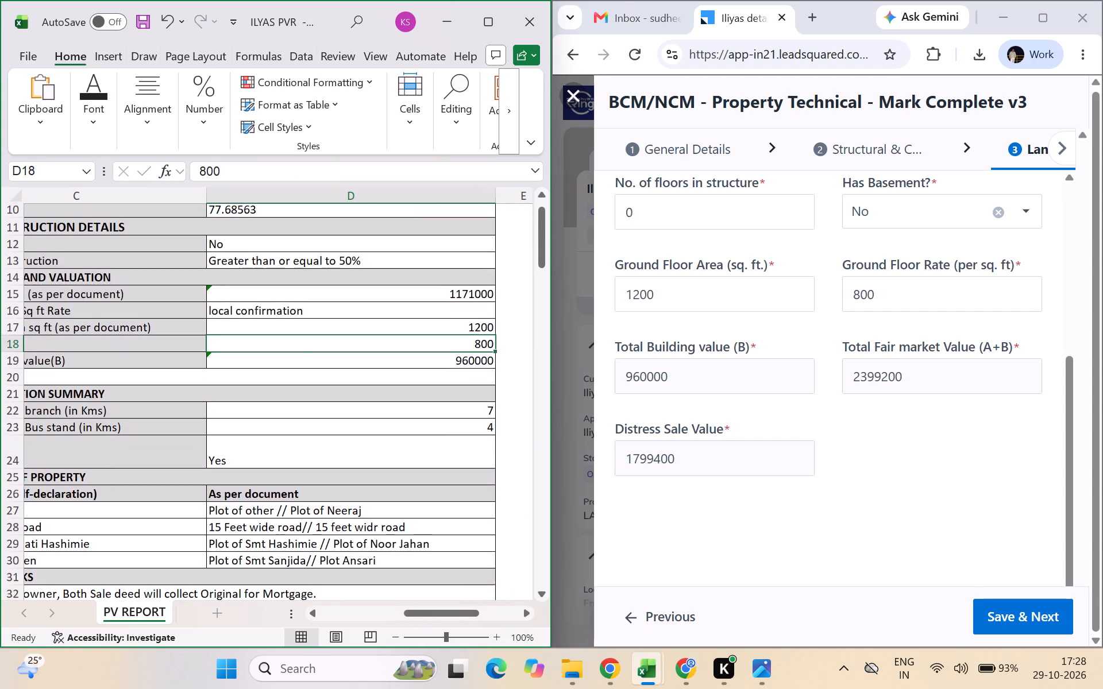
scroll(666, 435, "down", 1)
Try to save the Land Measurement and Valuation section and continue to the next section.
scroll(839, 446, "up", 6)
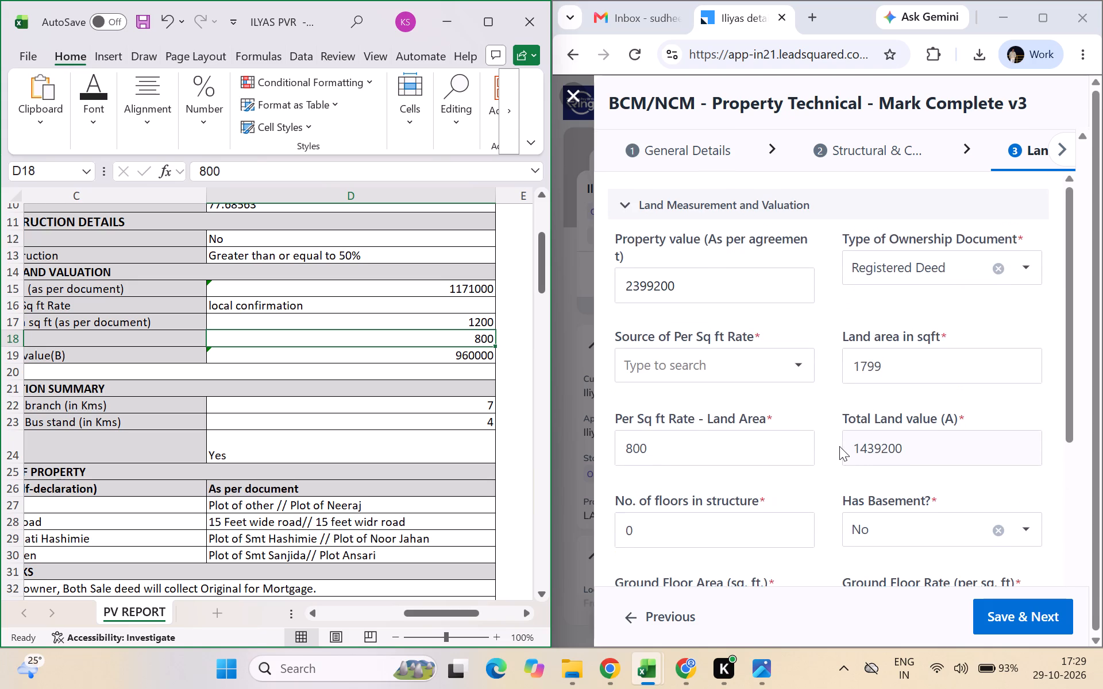
scroll(839, 446, "up", 1)
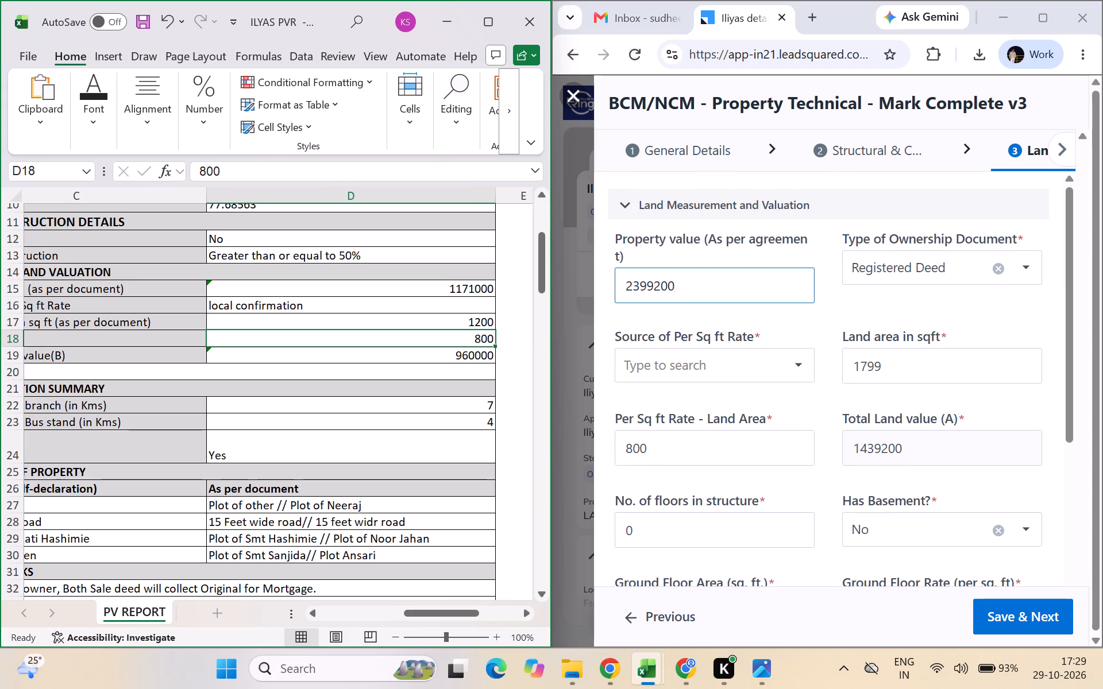
left_click(676, 291)
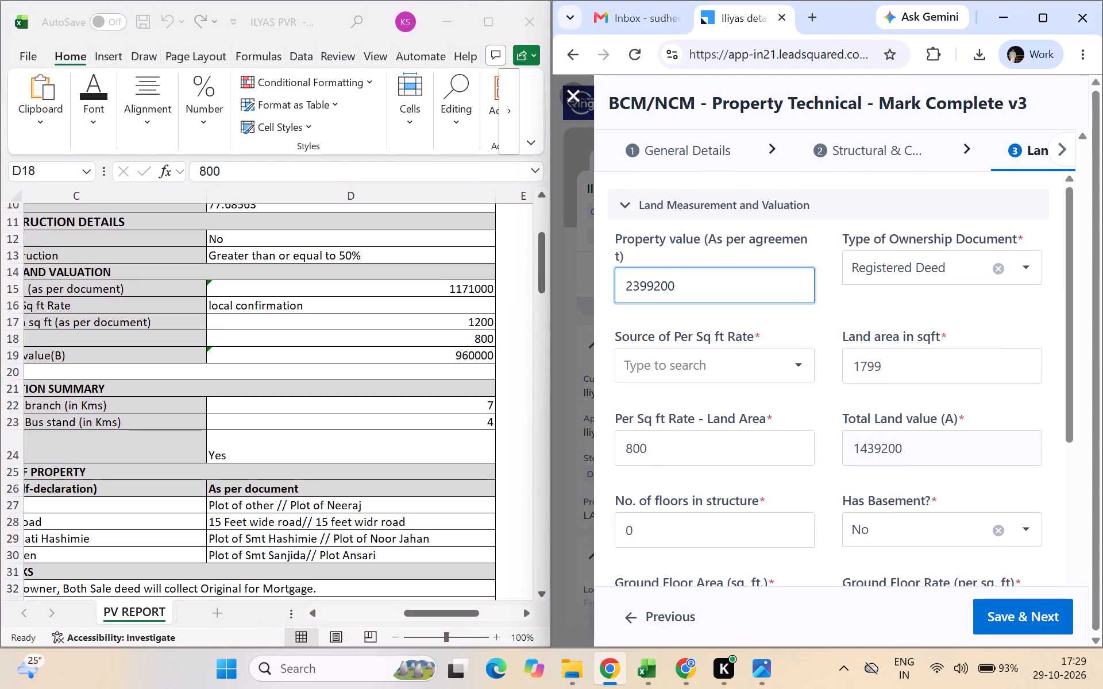
scroll(721, 469, "down", 5)
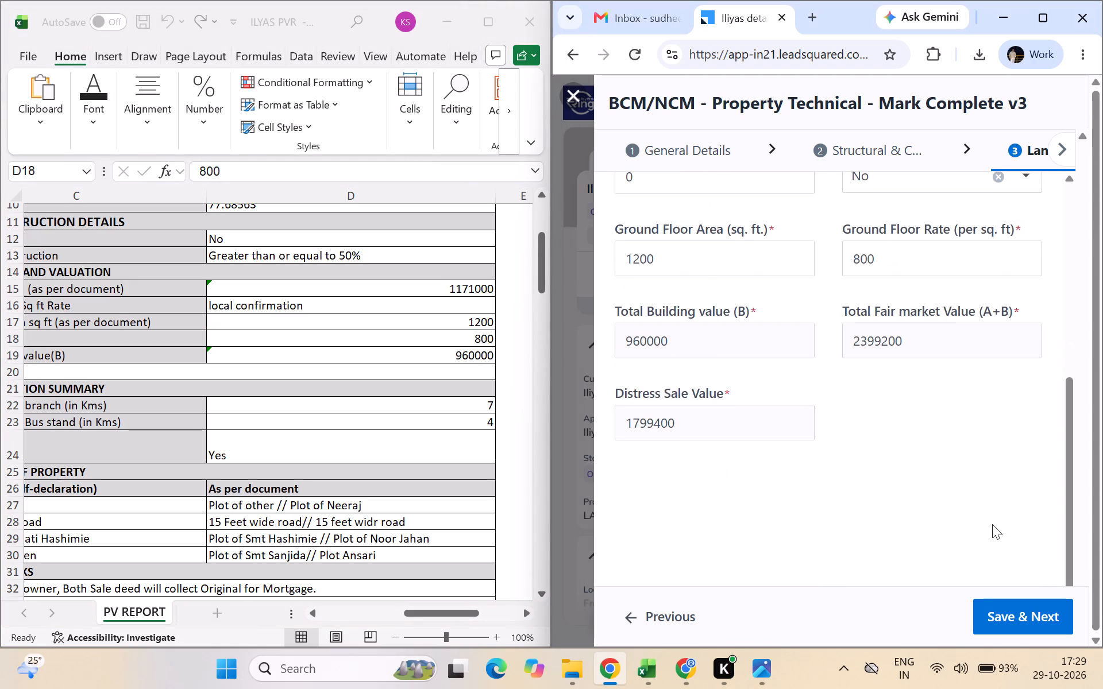
left_click(1000, 608)
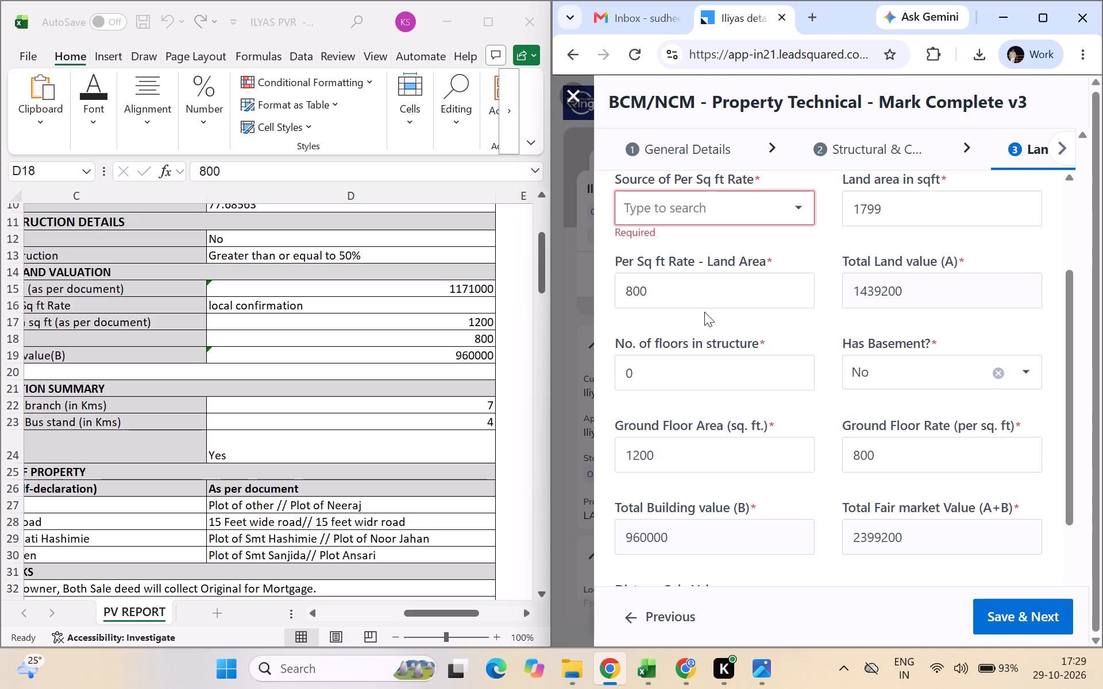
Set Source of Per Sq ft Rate to local confirmation, and save the Land Measurement and Valuation section to continue.
left_click(716, 202)
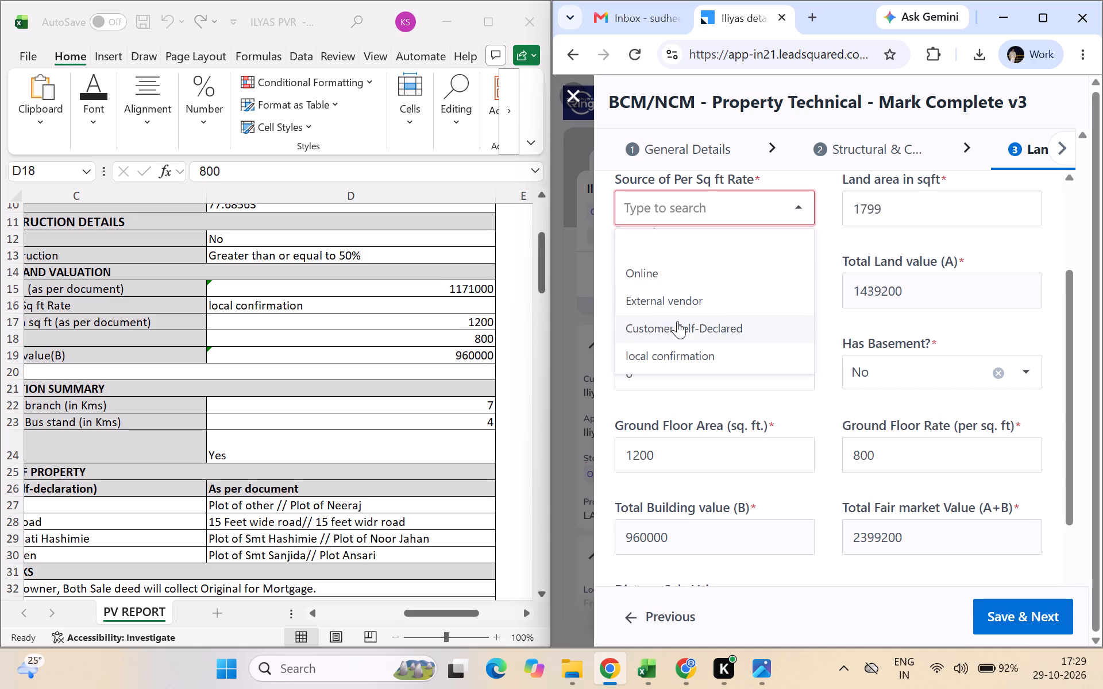
left_click(677, 359)
scroll(747, 354, "down", 2)
left_click(981, 602)
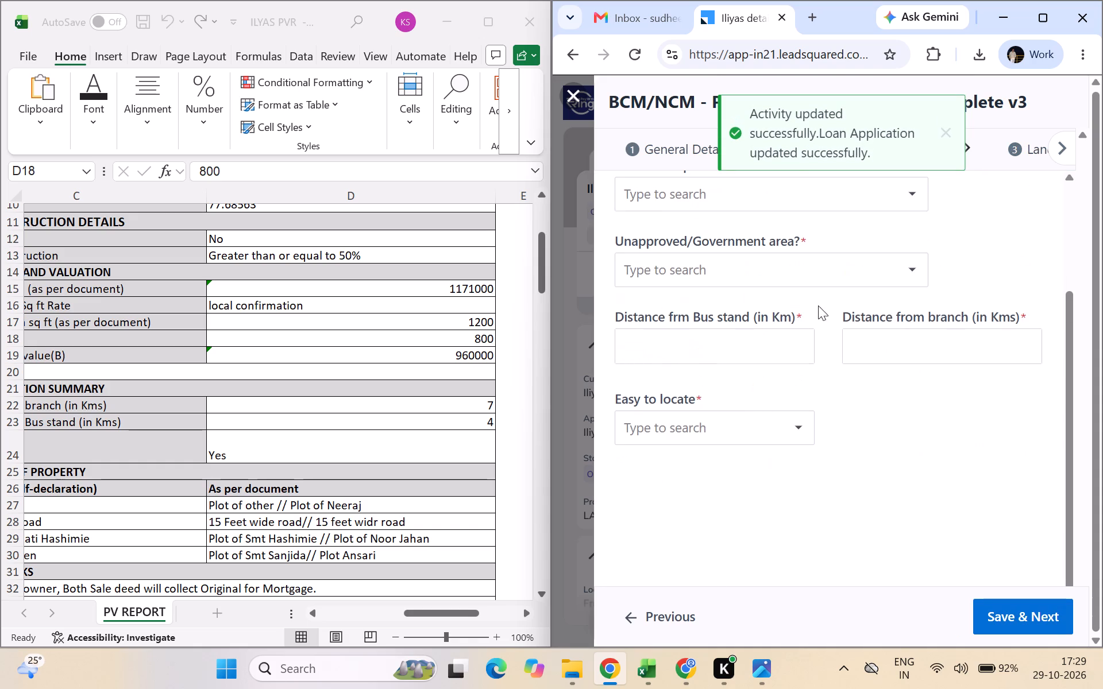
In the Property Observation Summary, set Property clearly able to identify and Well developed to Yes, and Unapproved/Government area to No.
scroll(775, 211, "up", 2)
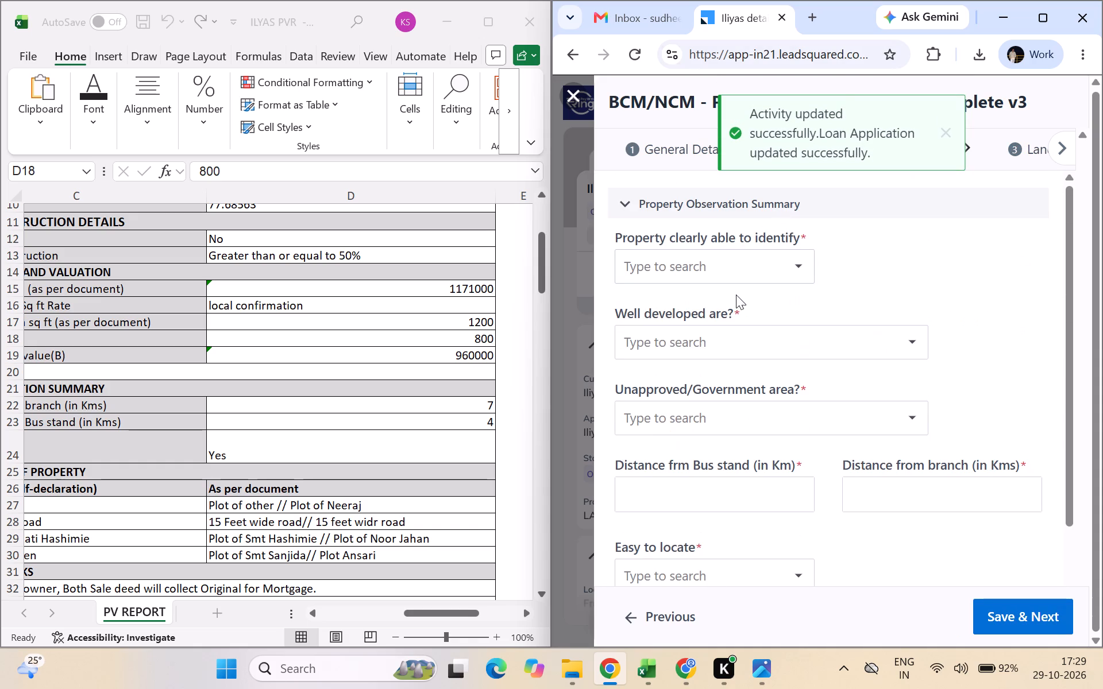
left_click(769, 272)
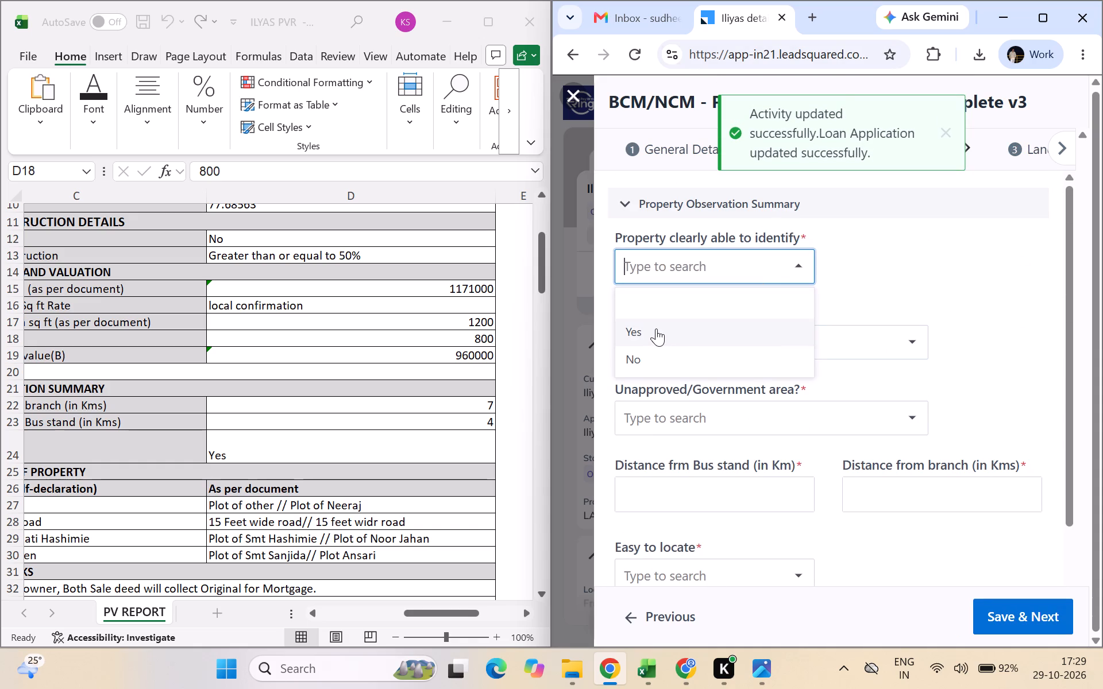
left_click(656, 328)
left_click(697, 348)
left_click(665, 407)
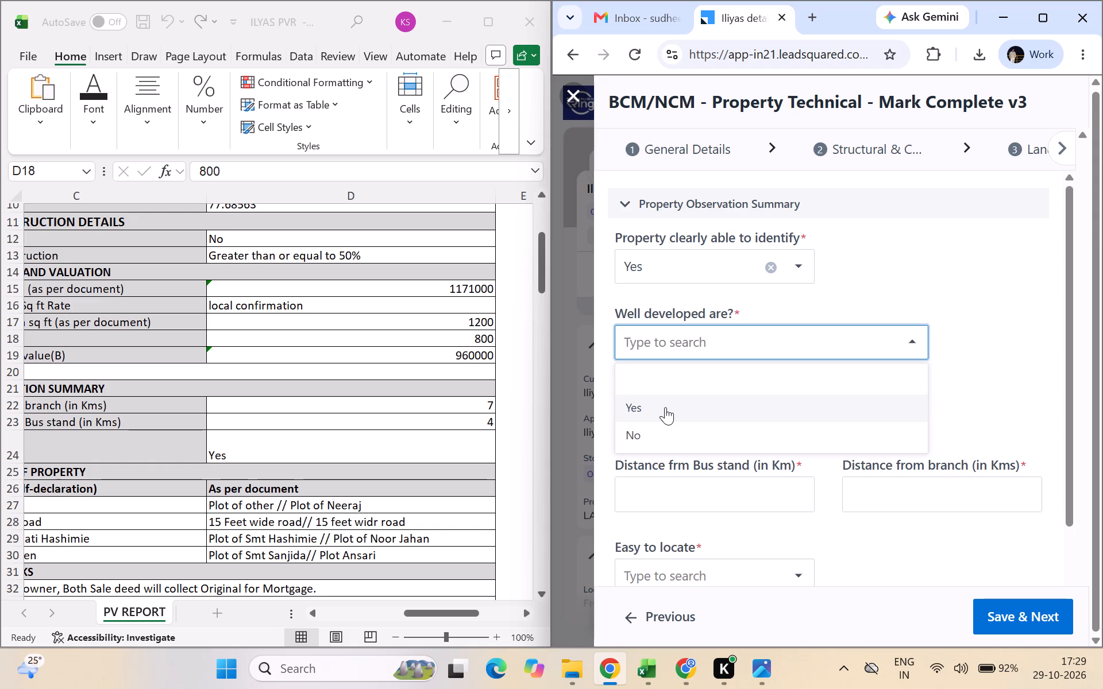
left_click(712, 413)
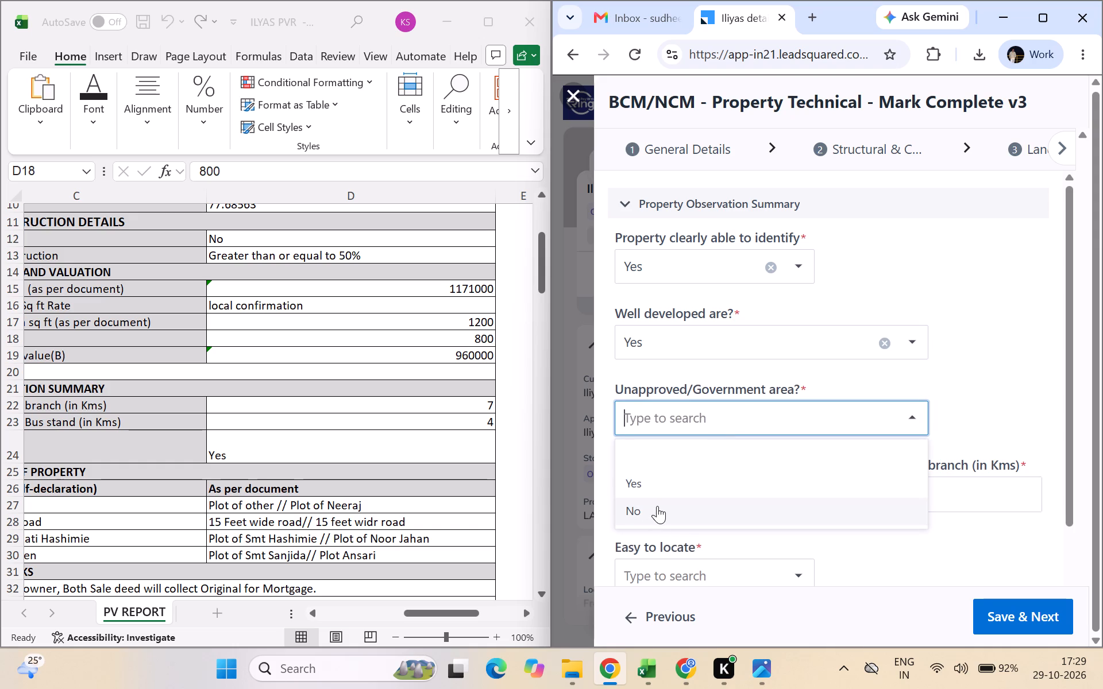
left_click(659, 505)
Enter the distances from the PV report: 4 km from the bus stand and 7 km from the branch.
scroll(691, 428, "down", 1)
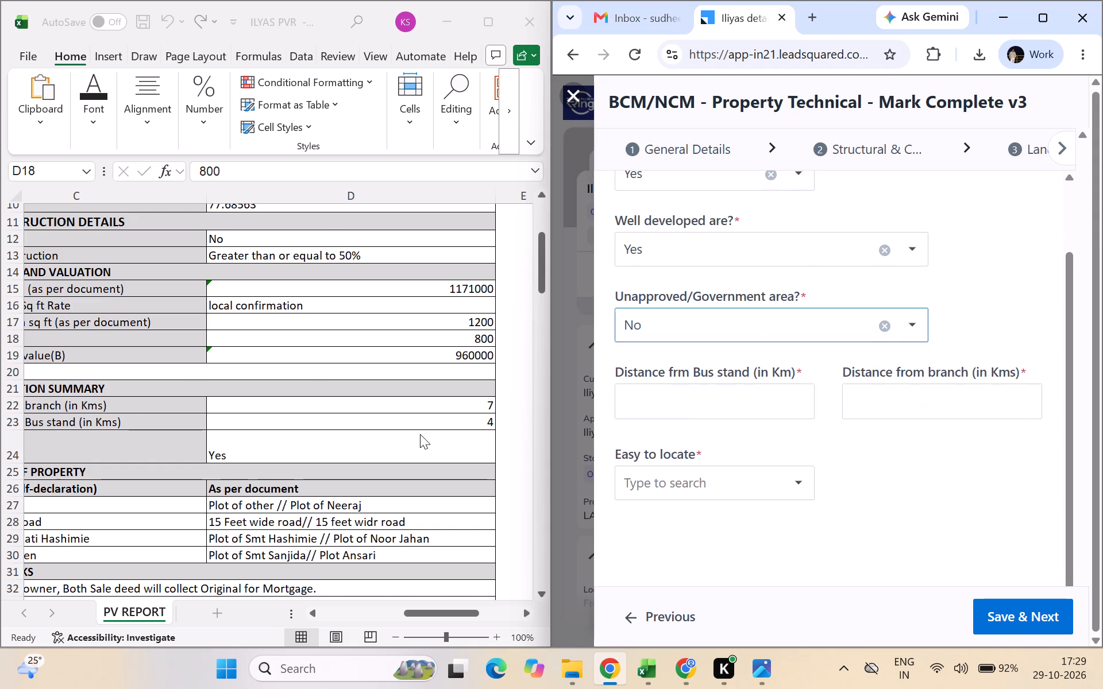
scroll(319, 428, "right", 5)
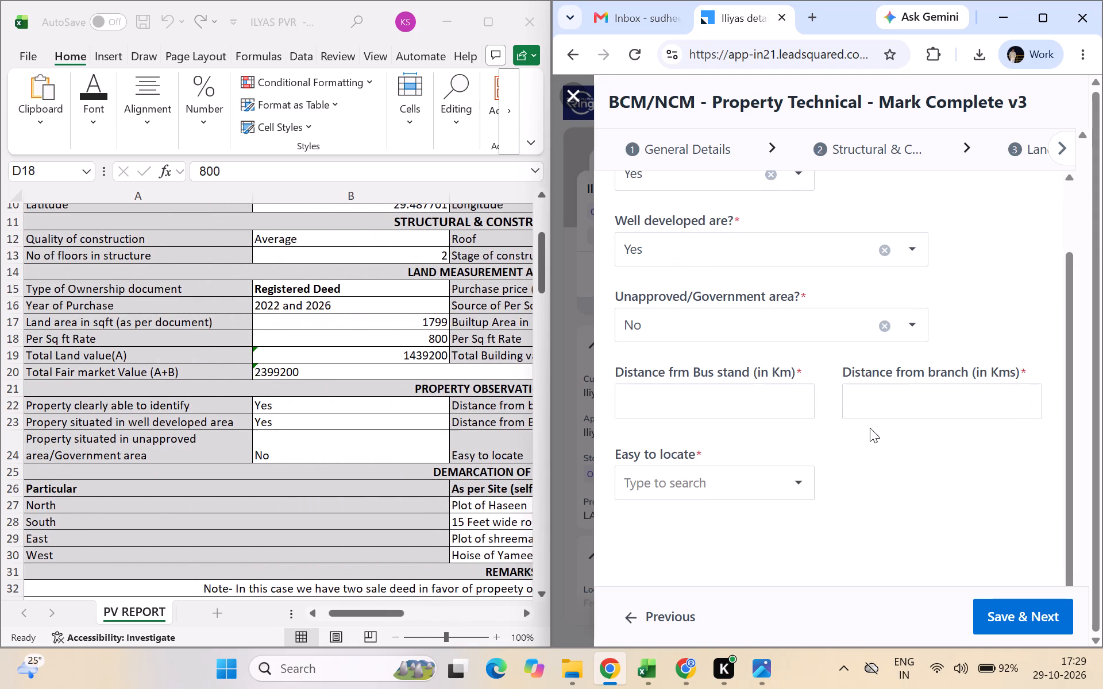
scroll(426, 428, "left", 2)
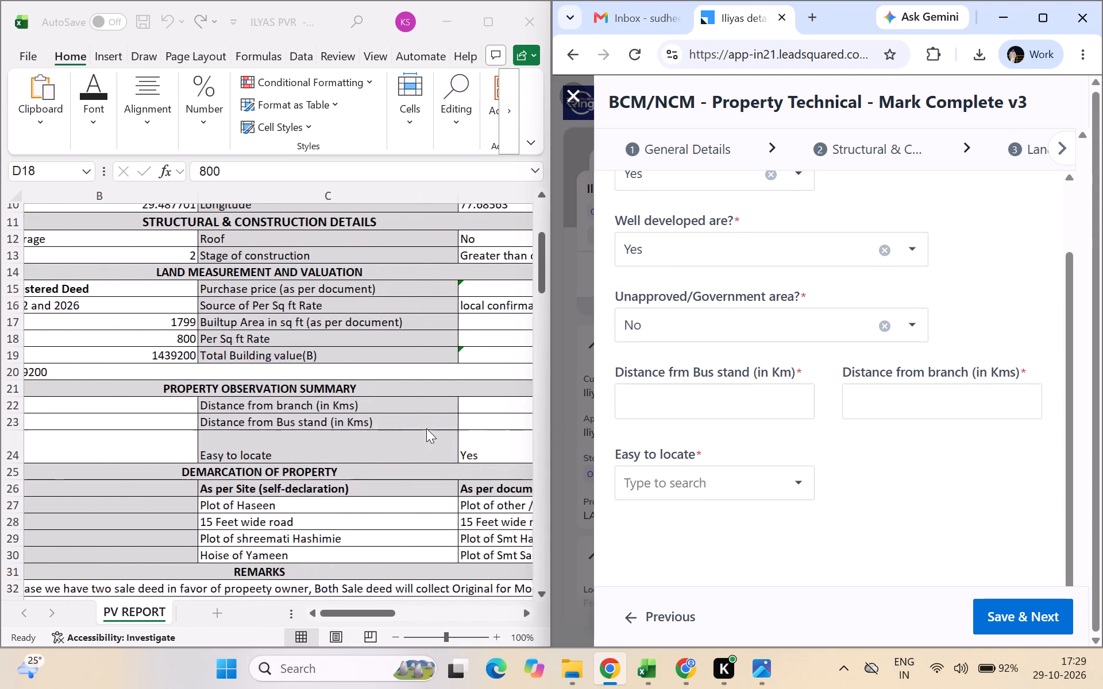
scroll(446, 429, "left", 2)
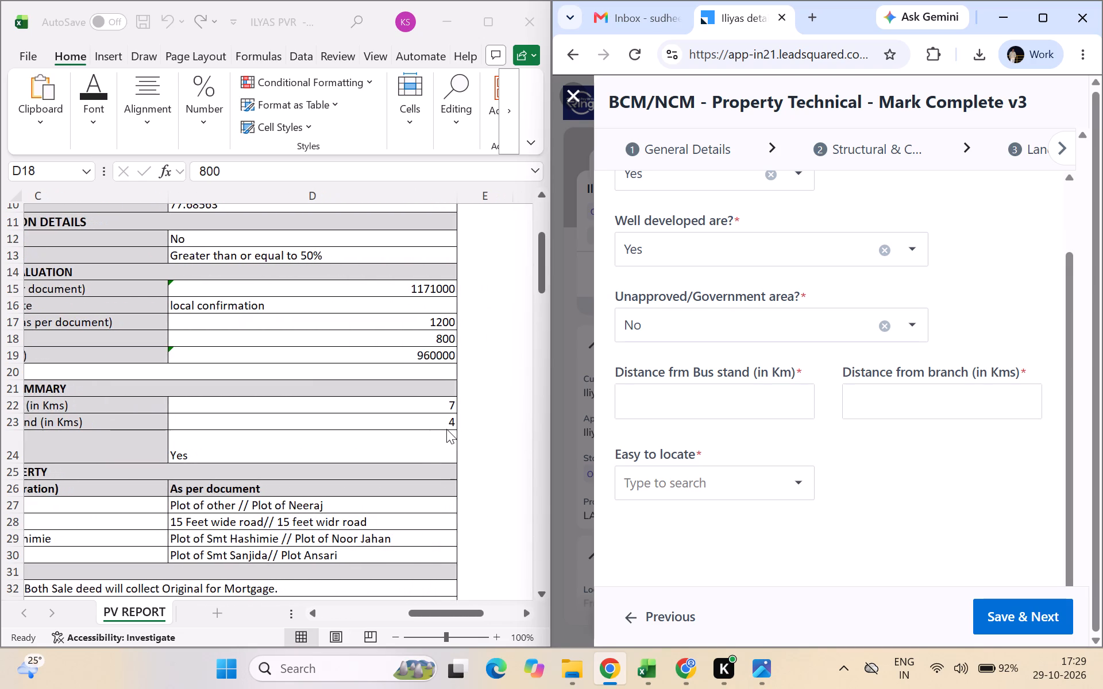
left_click(715, 400)
key("4")
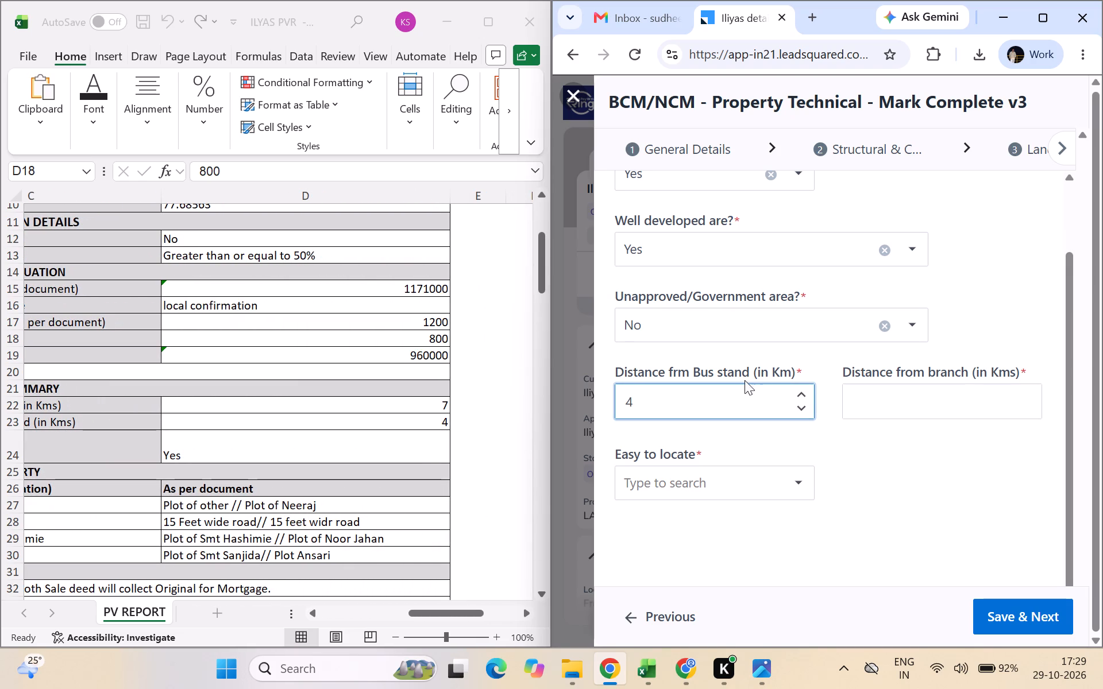
left_click(810, 381)
left_click(904, 405)
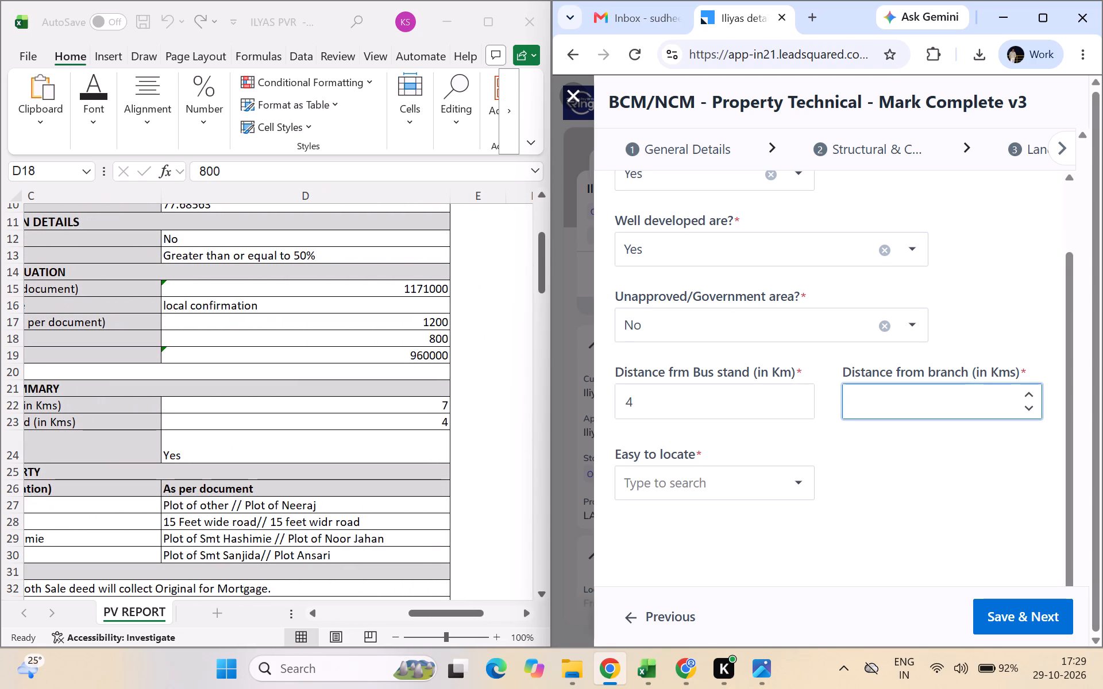
key("7")
Set Easy to locate to Yes and save the Property Observation Summary to continue to the next section.
left_click_drag(781, 471, 685, 566)
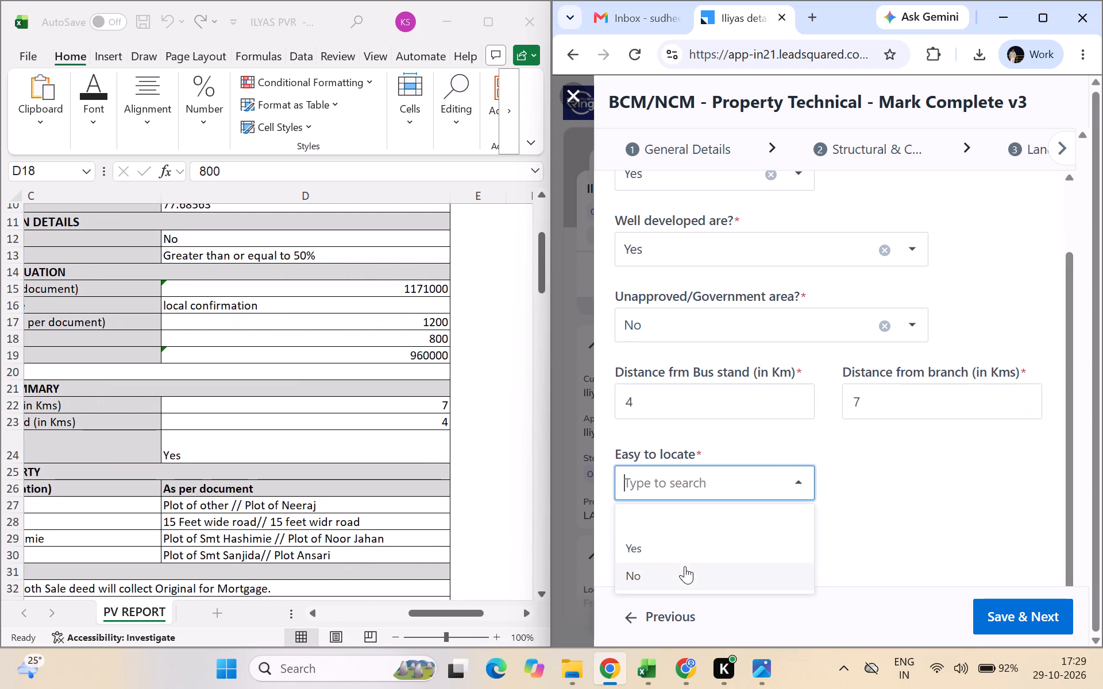
left_click_drag(685, 566, 700, 547)
left_click(700, 547)
scroll(959, 515, "down", 4)
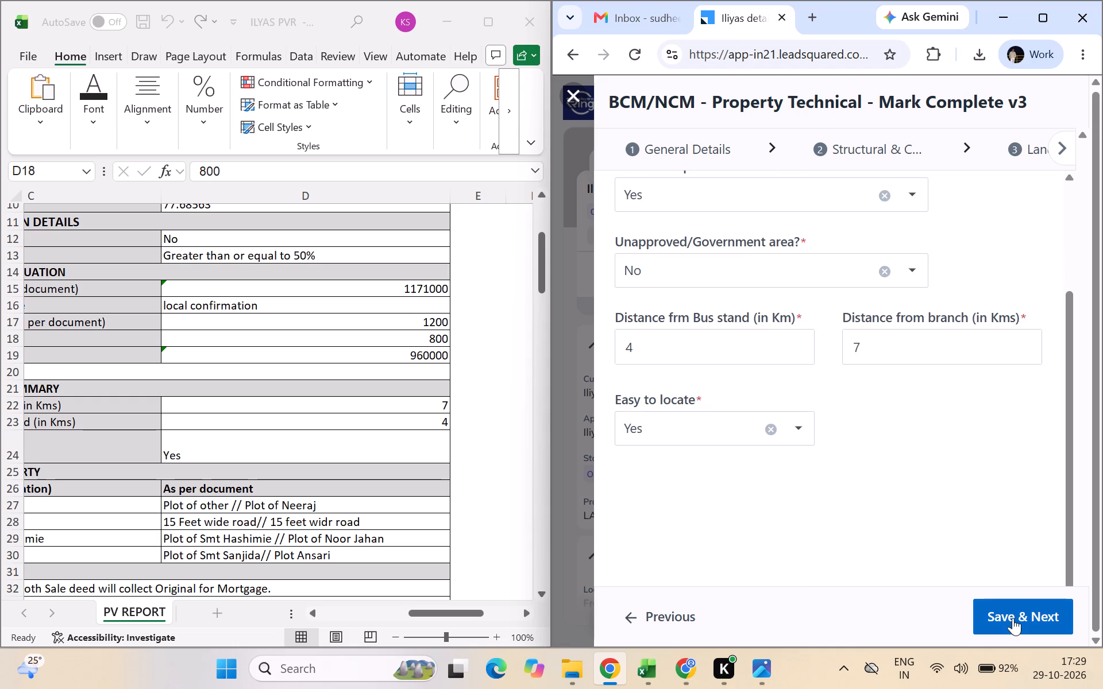
left_click(1016, 611)
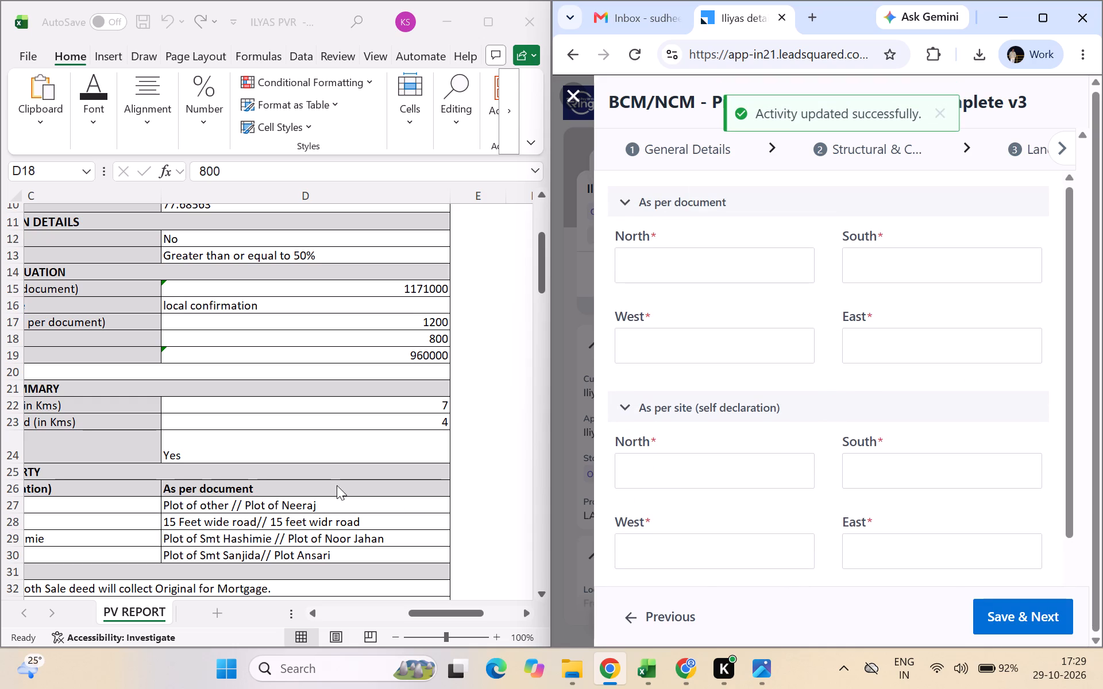
Copy the North boundary from the PV report's As per document column into the form's As per document North field.
scroll(337, 485, "right", 1)
scroll(349, 423, "right", 1)
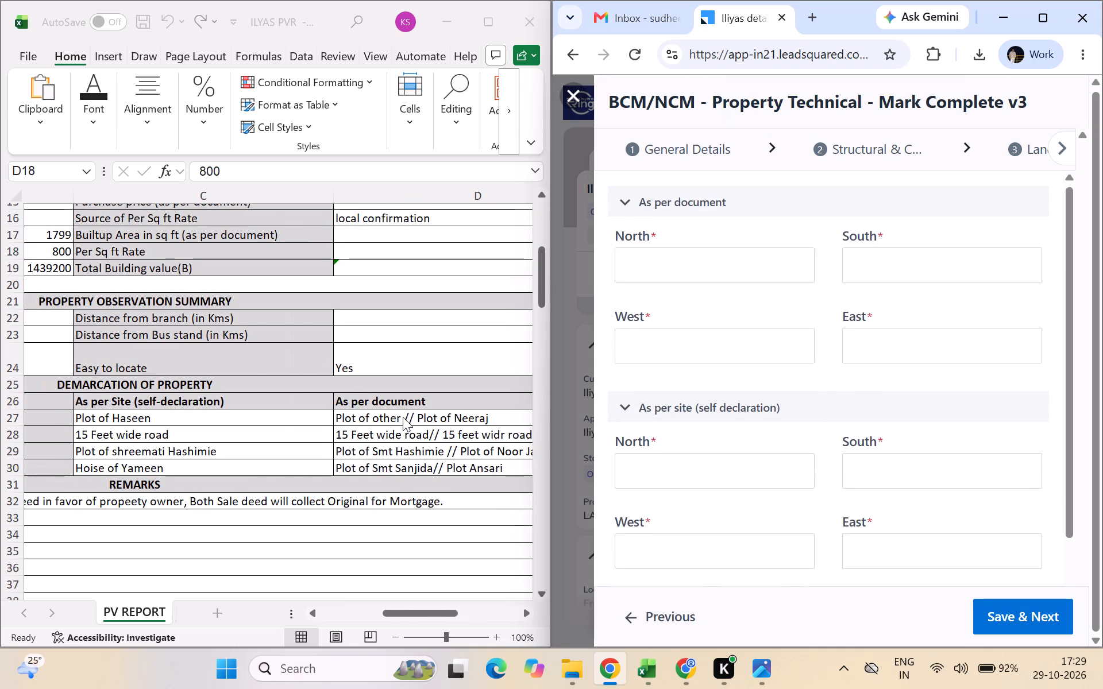
double_click(398, 419)
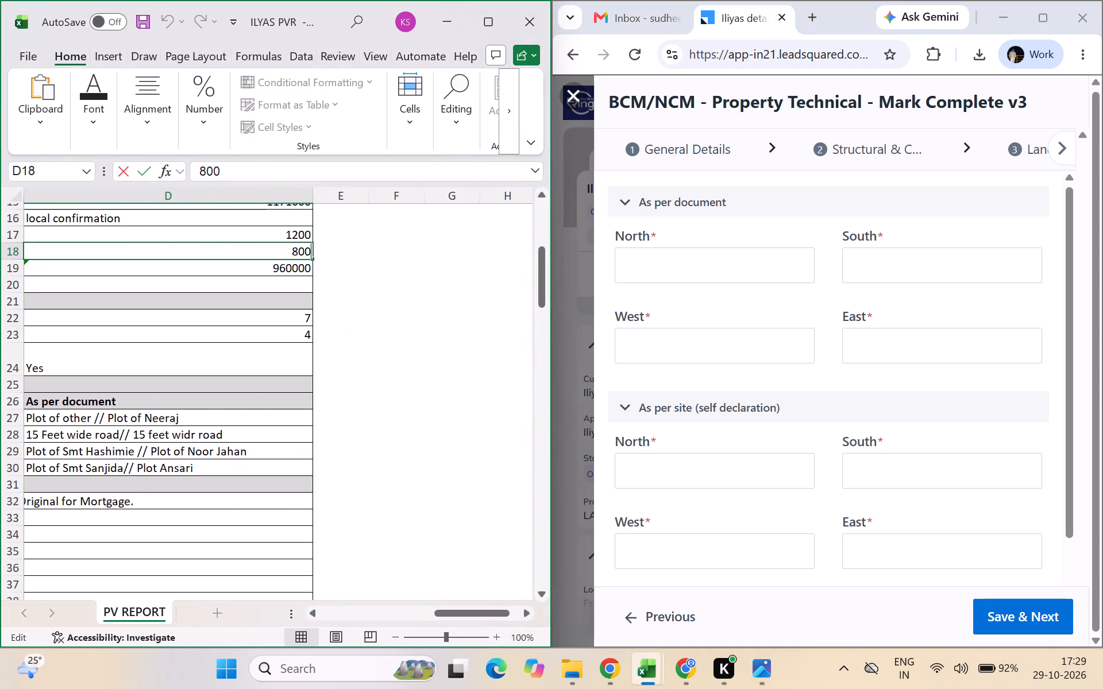
triple_click(84, 419)
double_click(84, 419)
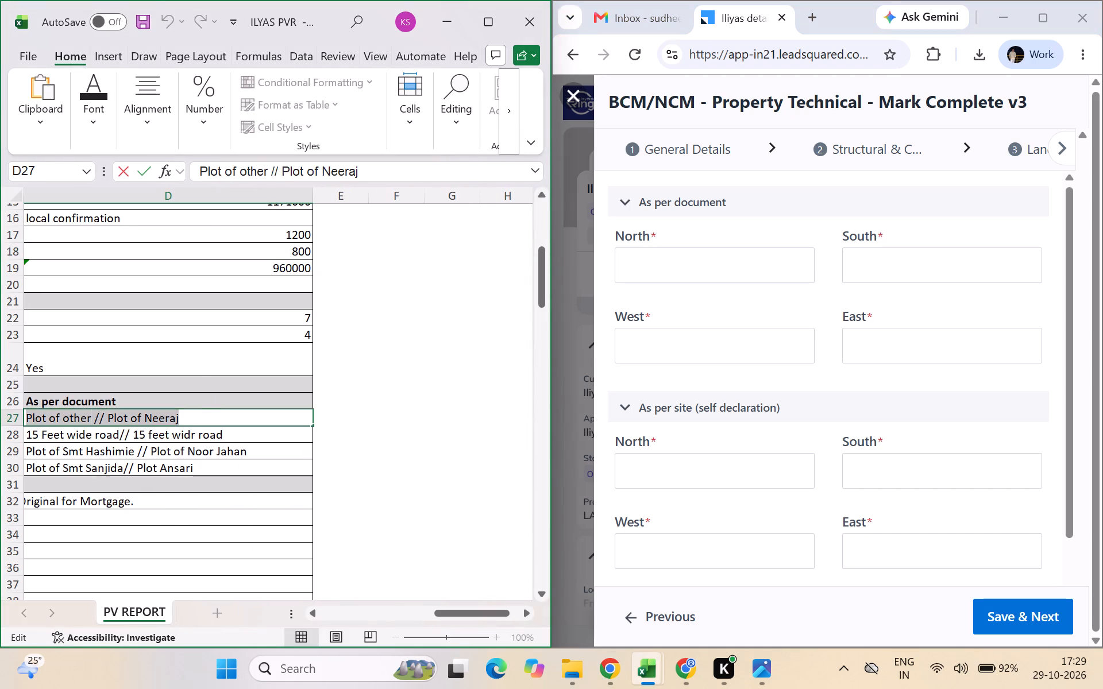
key("ctrl+c")
left_click(666, 269)
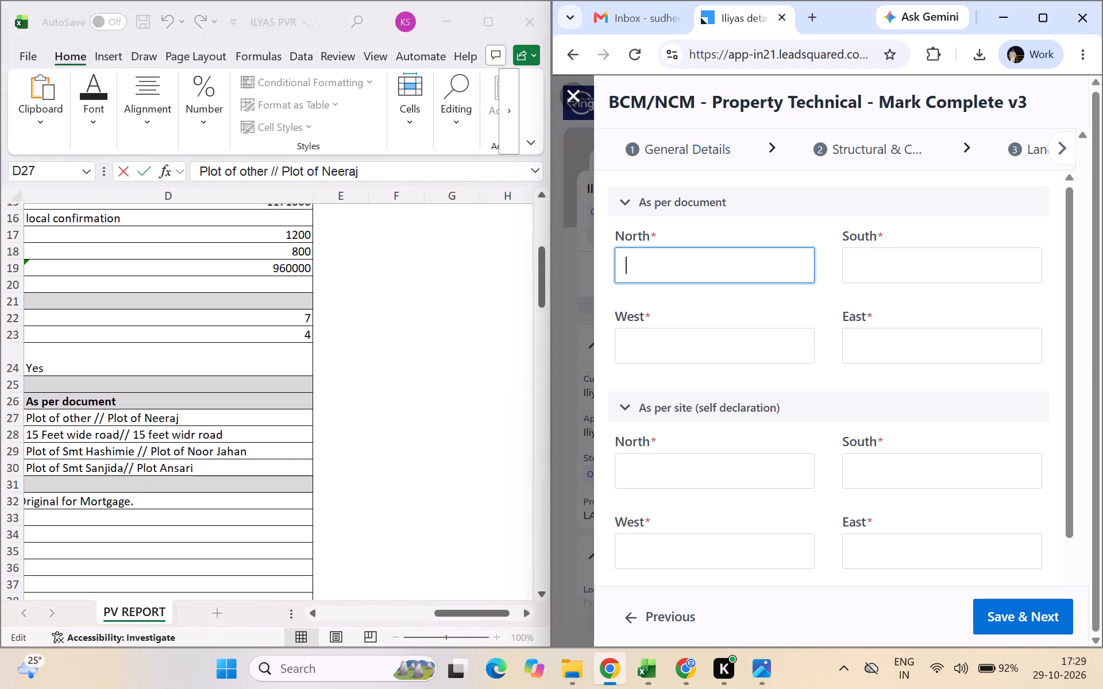
key("ctrl+v")
Copy the As per document South boundary, "15 Feet wide road// 15 feet widr road", from the PV report into the matching form field.
scroll(278, 490, "right", 1)
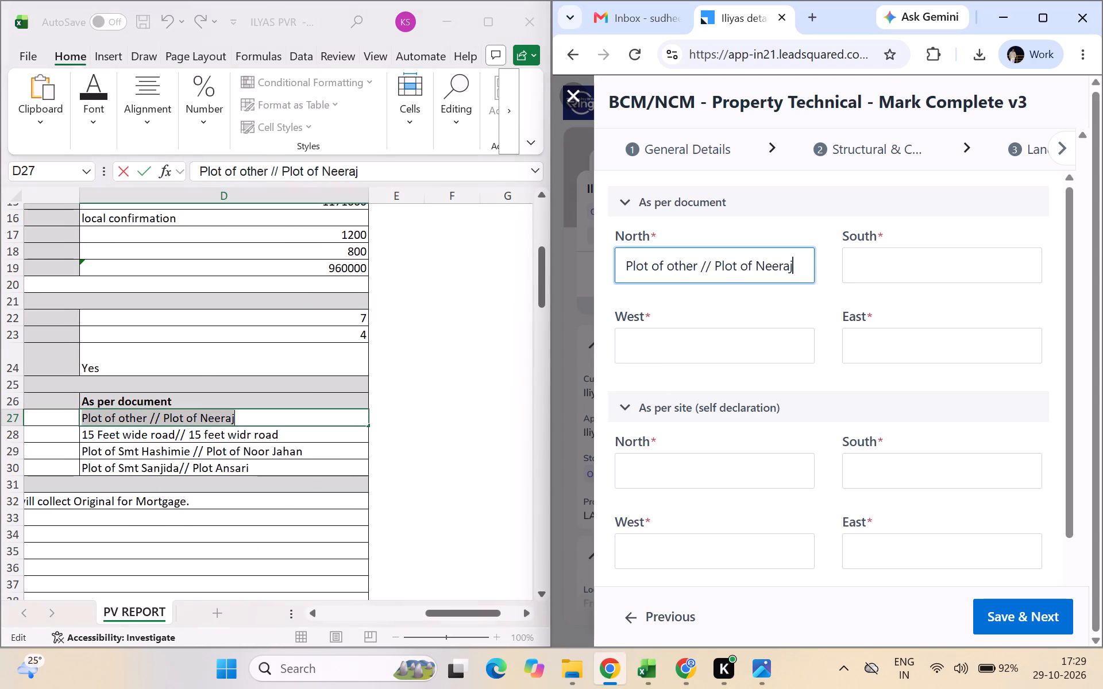
left_click(175, 441)
triple_click(175, 438)
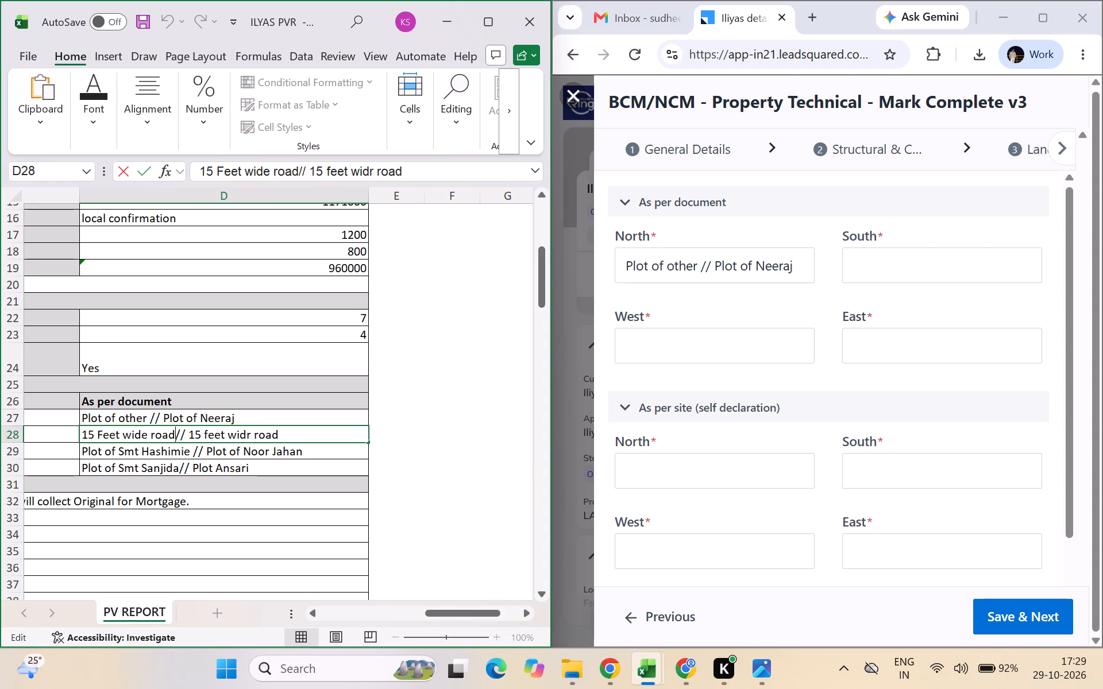
triple_click(175, 438)
key("ctrl+c")
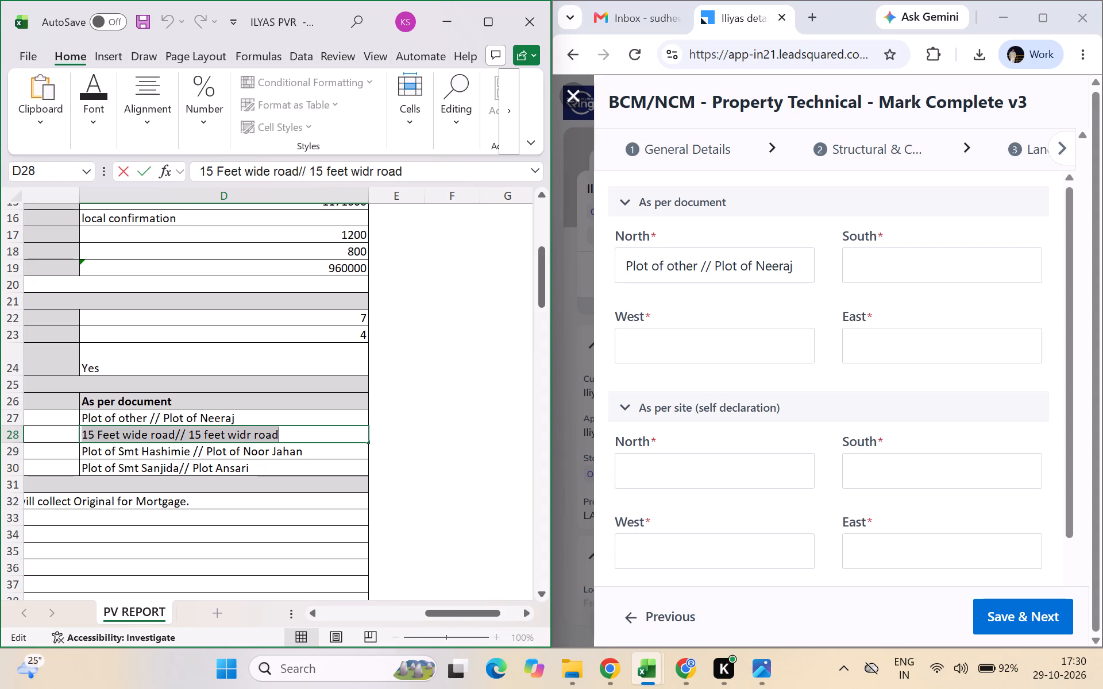
left_click_drag(889, 281, 889, 274)
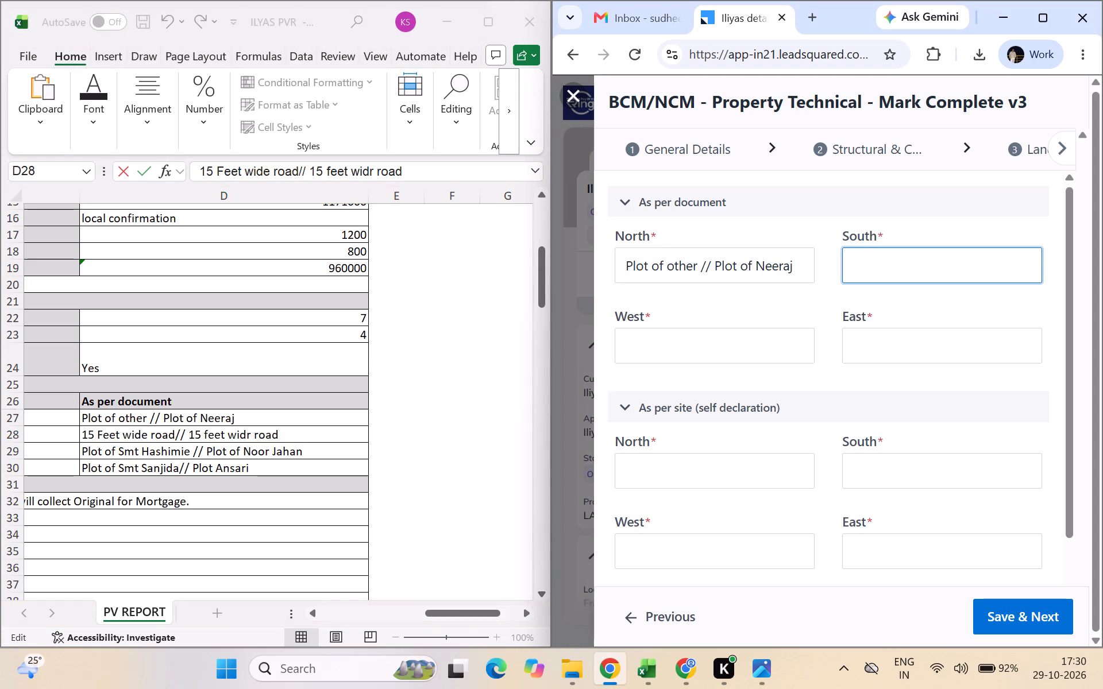
key("ctrl+v")
Copy the As per document East boundary from the PV report into the form's matching East field.
left_click(210, 454)
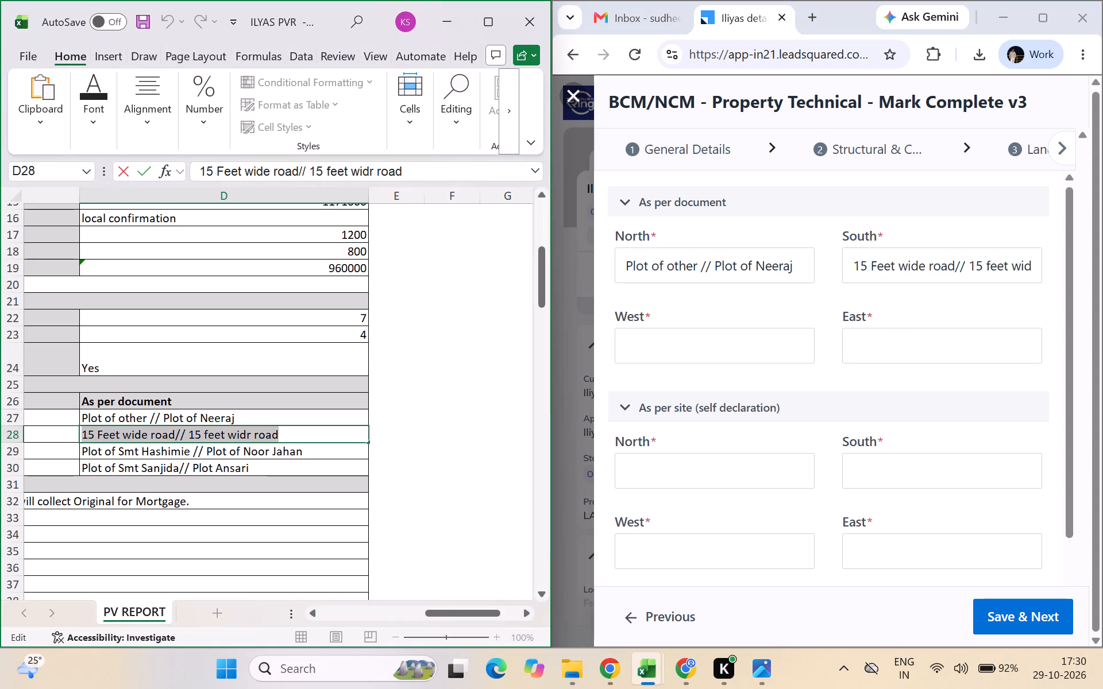
double_click(200, 452)
triple_click(196, 452)
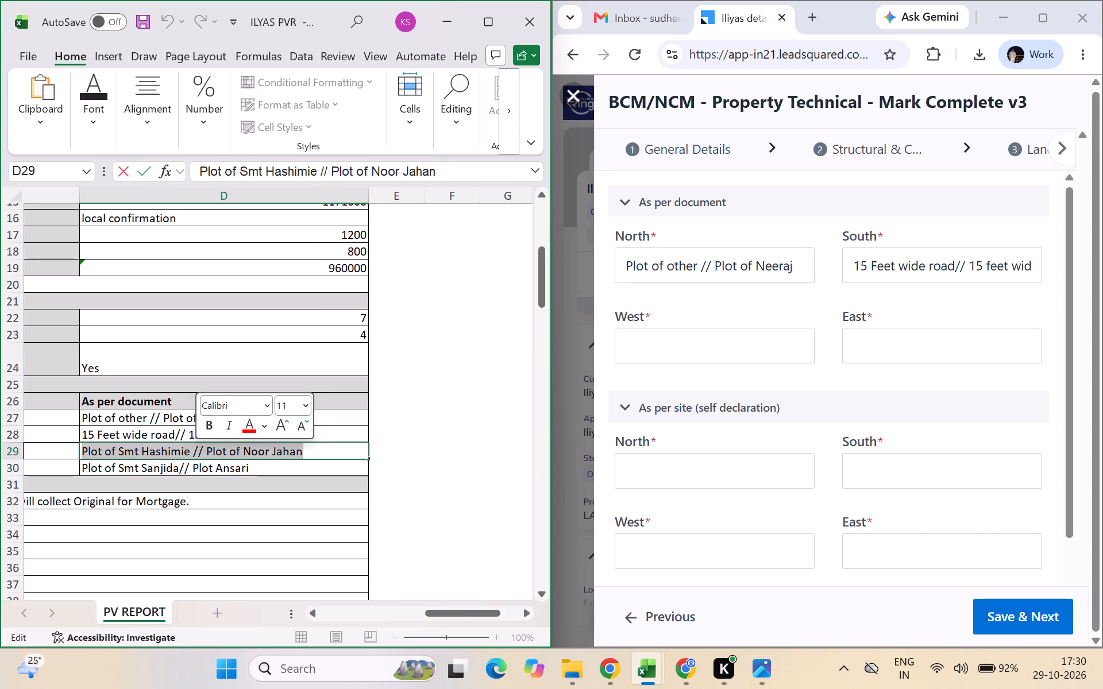
key("ctrl+c")
left_click(882, 351)
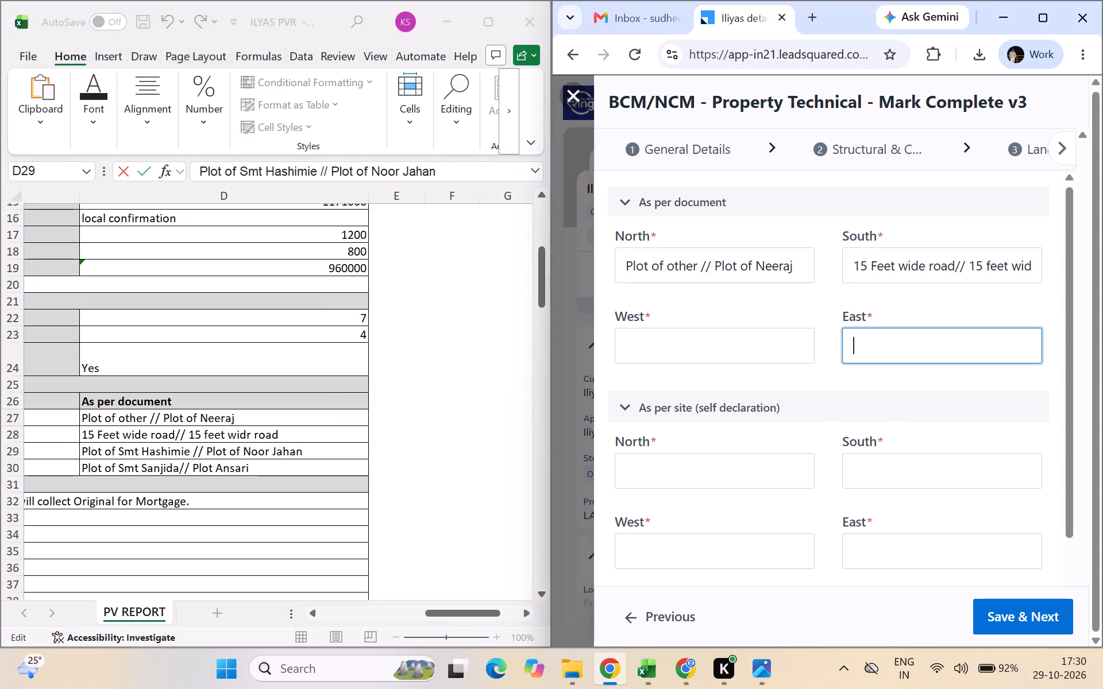
key("ctrl+v")
Copy the As per document West boundary from the PV report into the form's matching West field.
left_click(191, 470)
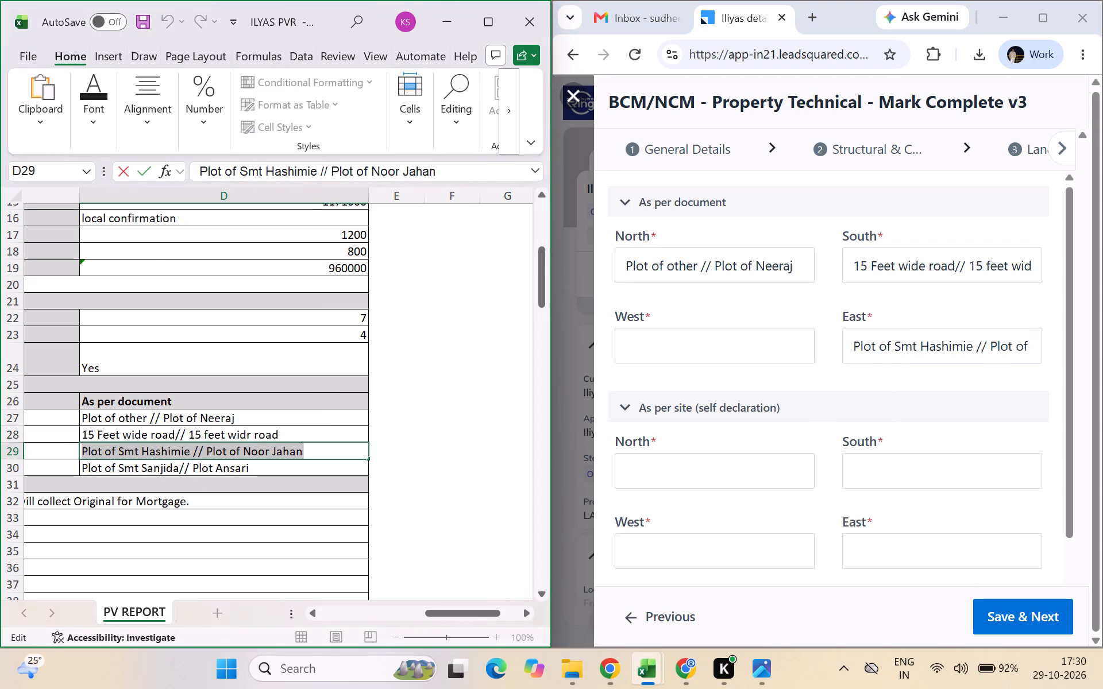
triple_click(182, 467)
double_click(182, 467)
key("ctrl+c")
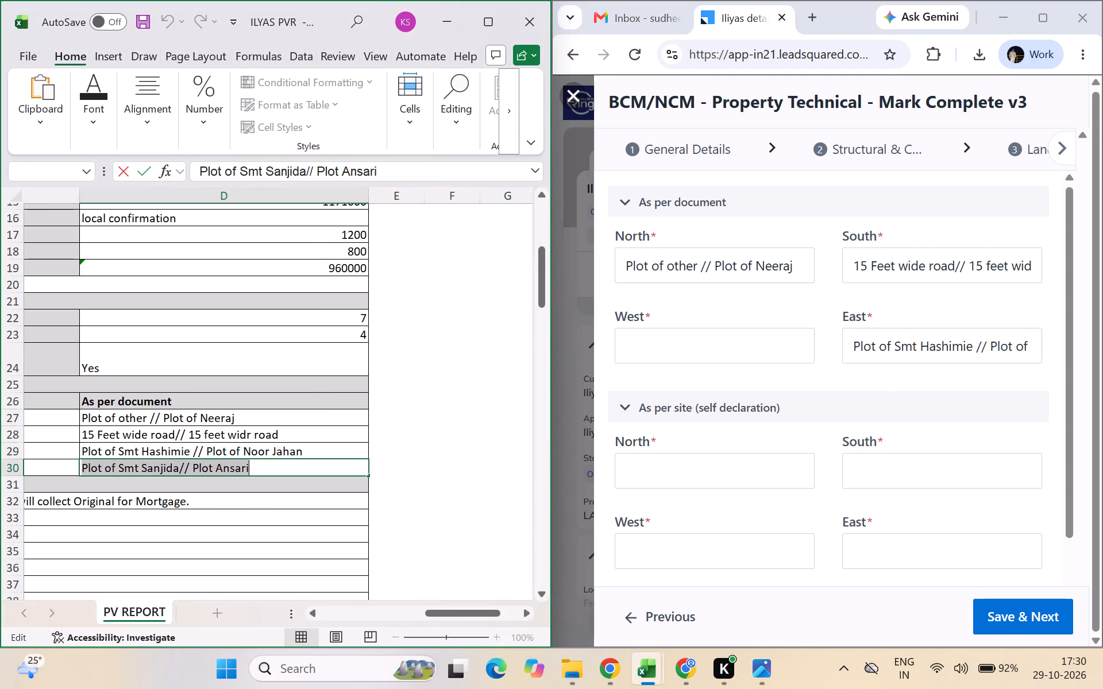
left_click(676, 351)
key("ctrl+v")
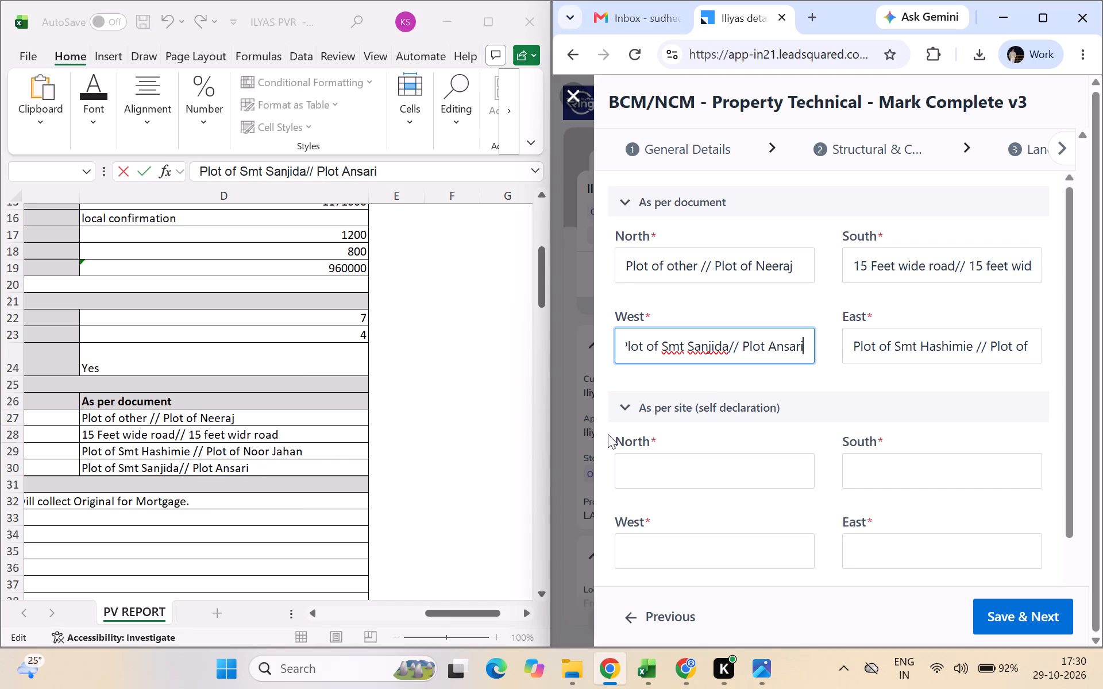
Copy the North boundary from the PV report's As per Site (self-declaration) column into the form's As per site North field.
scroll(332, 443, "right", 3)
left_click(329, 445)
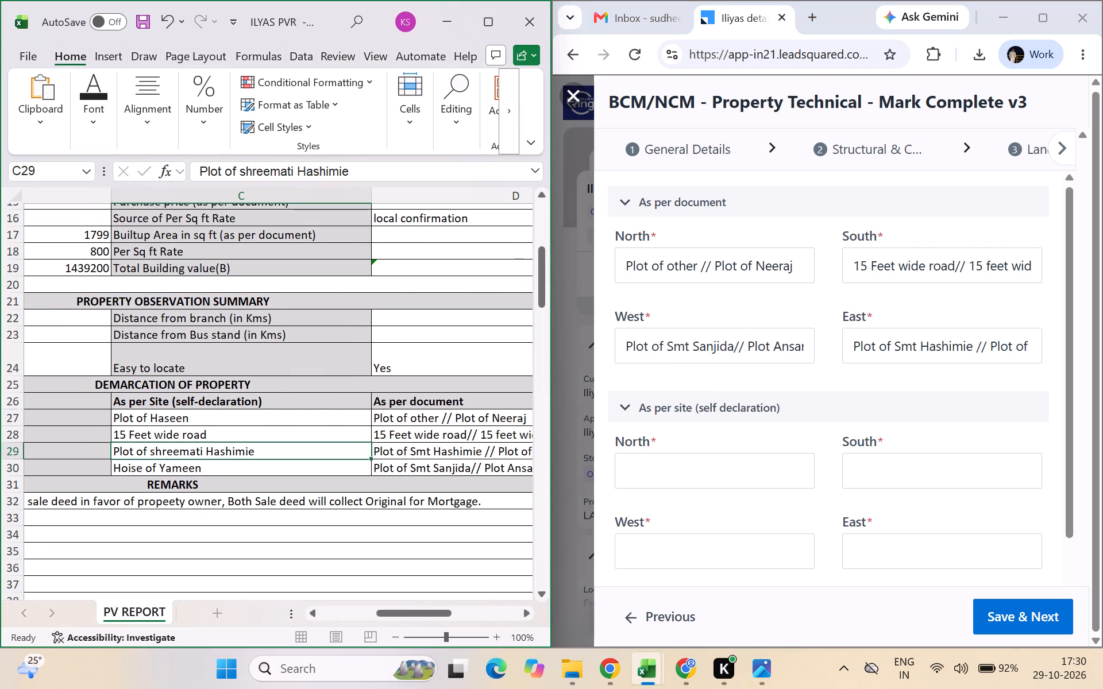
double_click(161, 421)
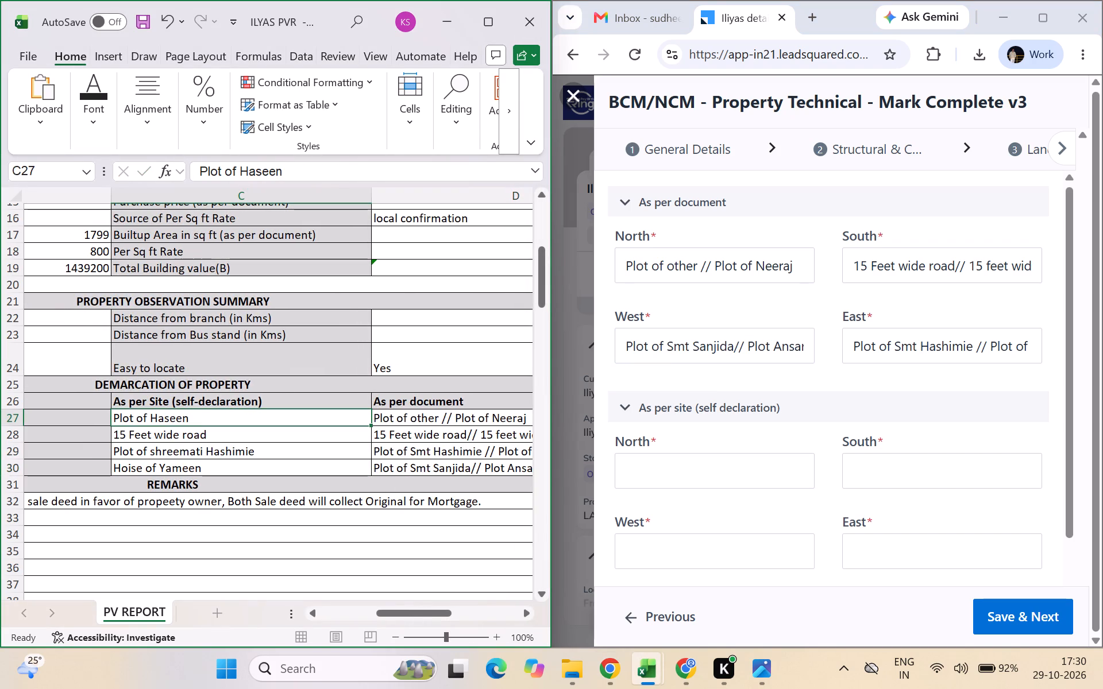
triple_click(155, 419)
key("ctrl+c")
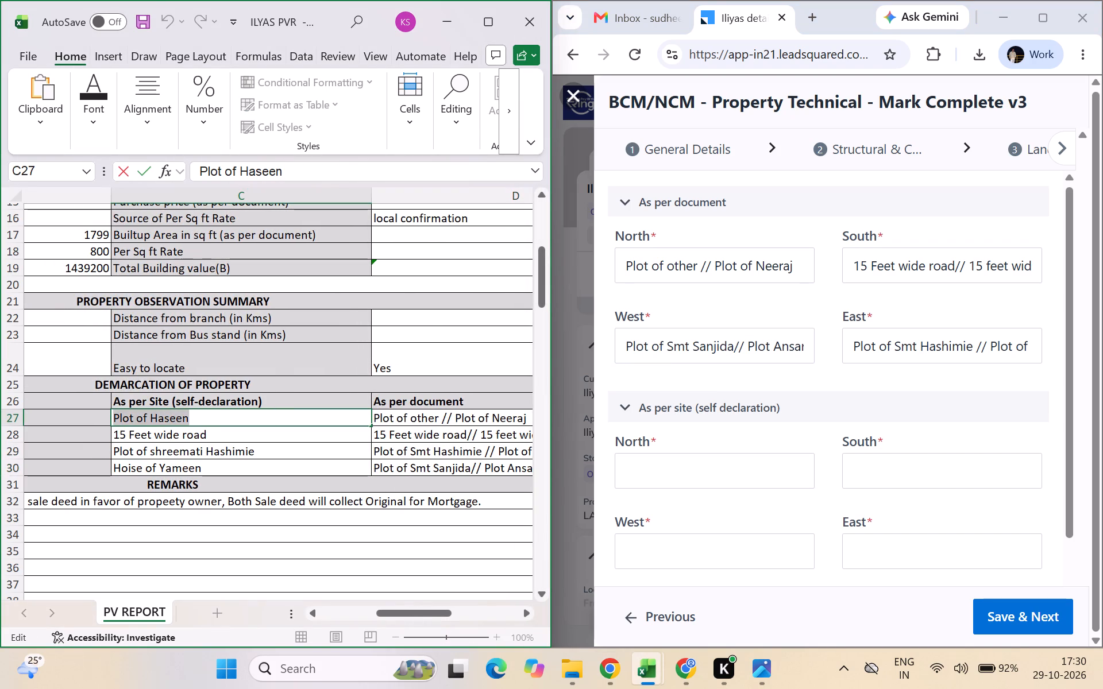
left_click(669, 469)
key("ctrl+v")
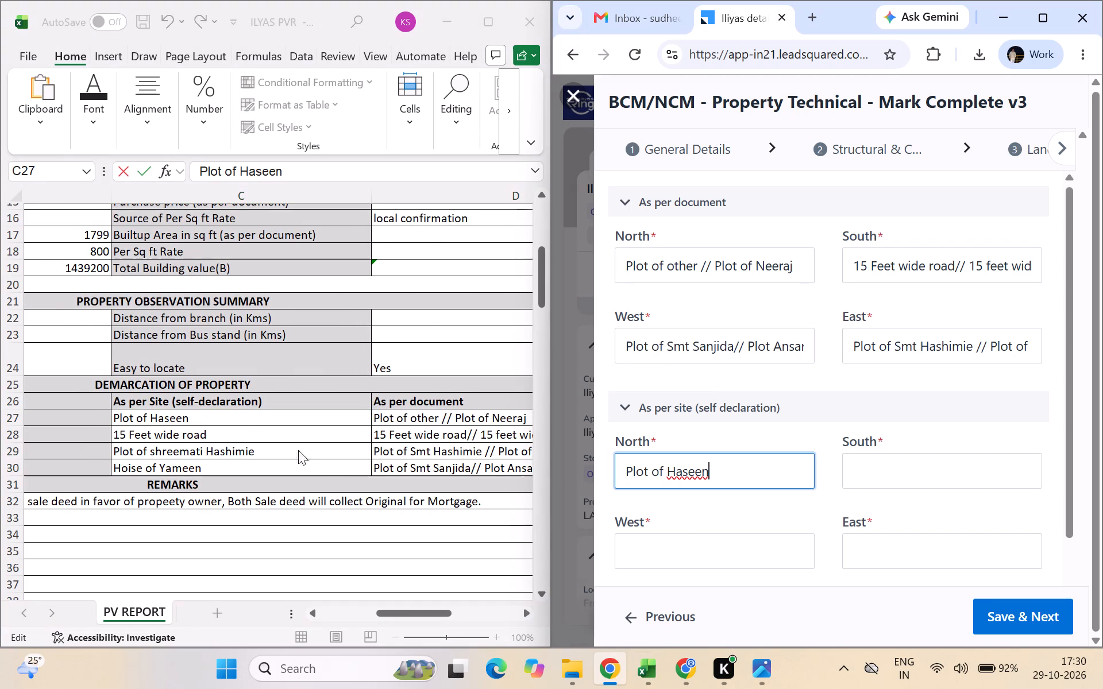
Copy the As per Site South boundary, "15 Feet wide road", from the PV report into the form's As per site South field.
left_click(144, 433)
double_click(138, 438)
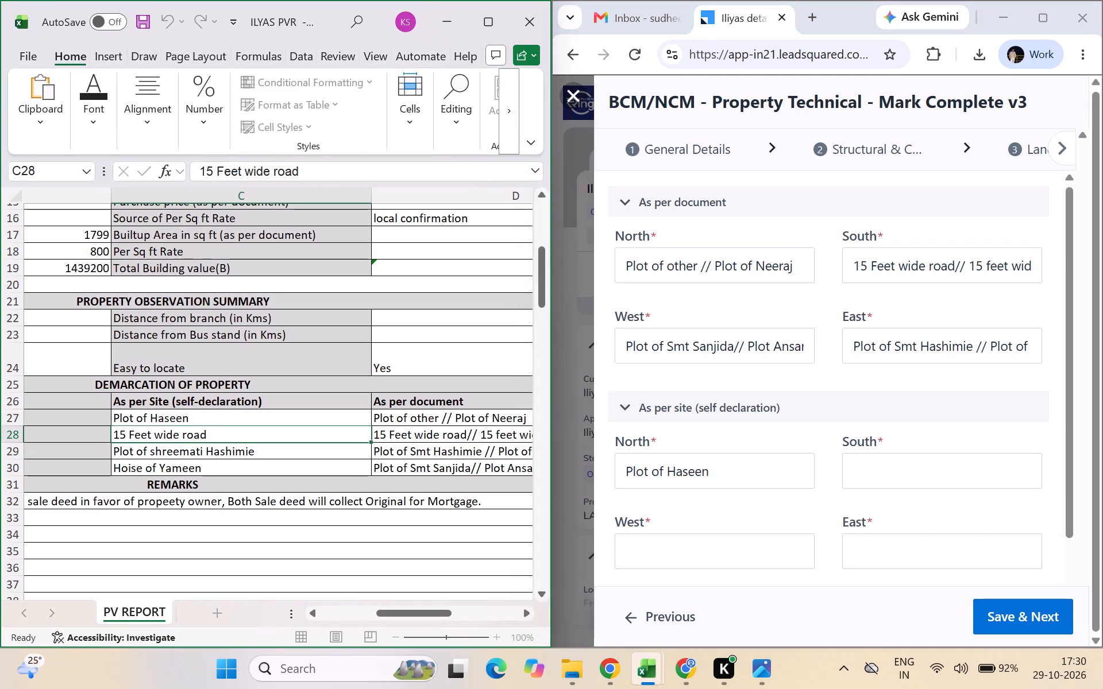
triple_click(138, 437)
key("ctrl+v")
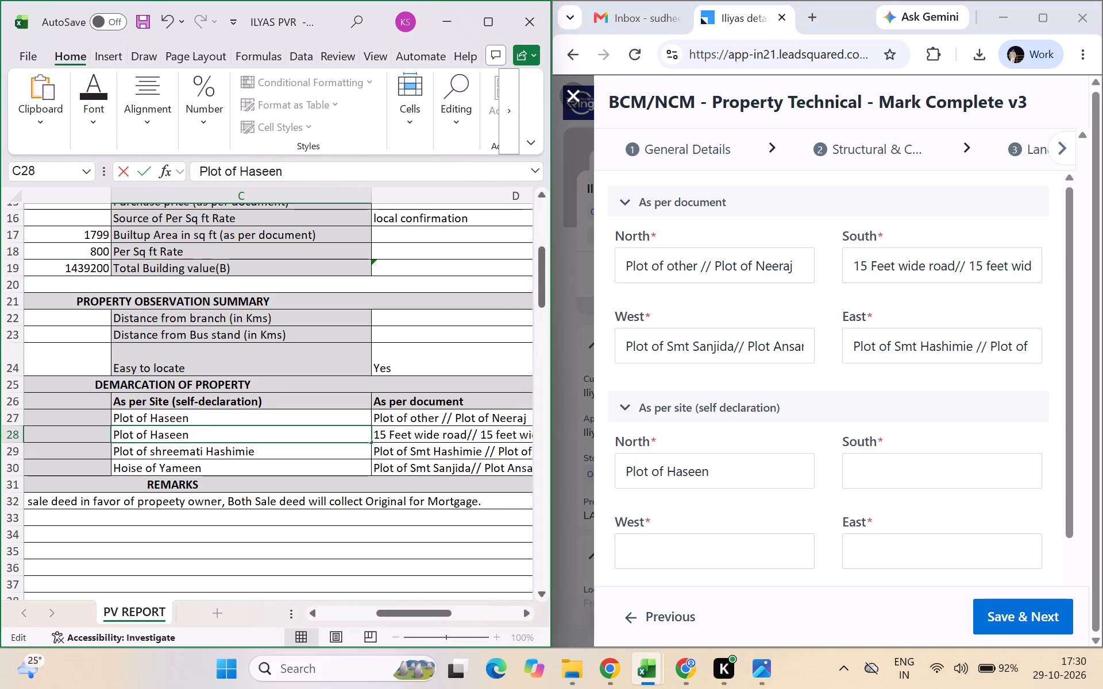
key("ctrl+z")
key("ctrl+c")
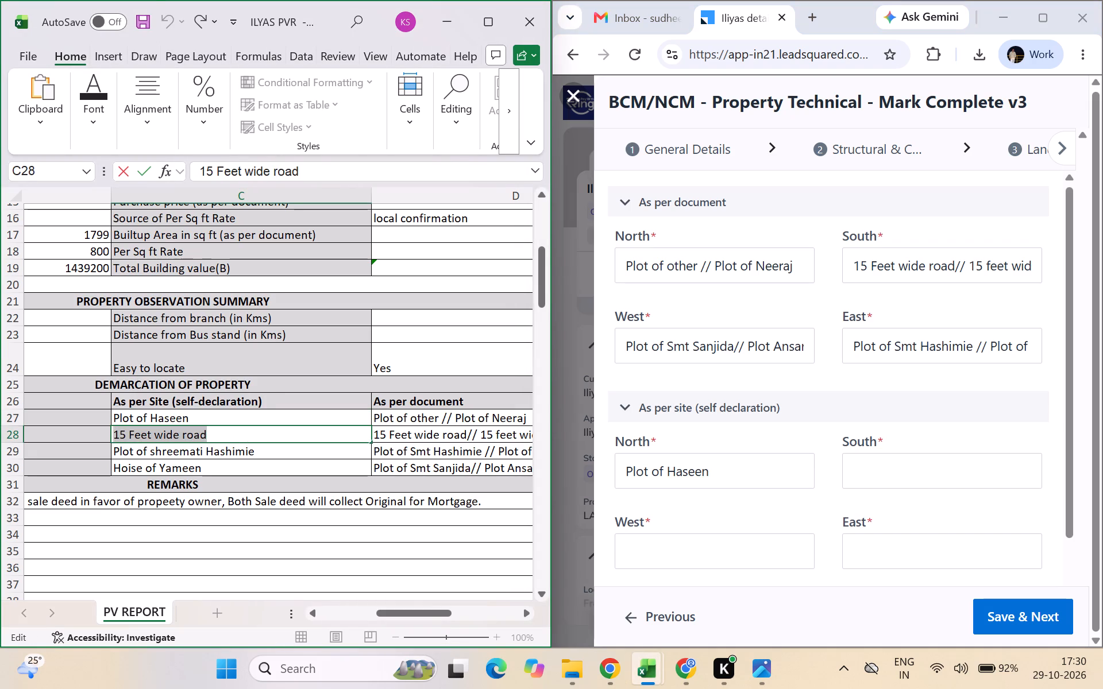
left_click(880, 462)
key("ctrl+v")
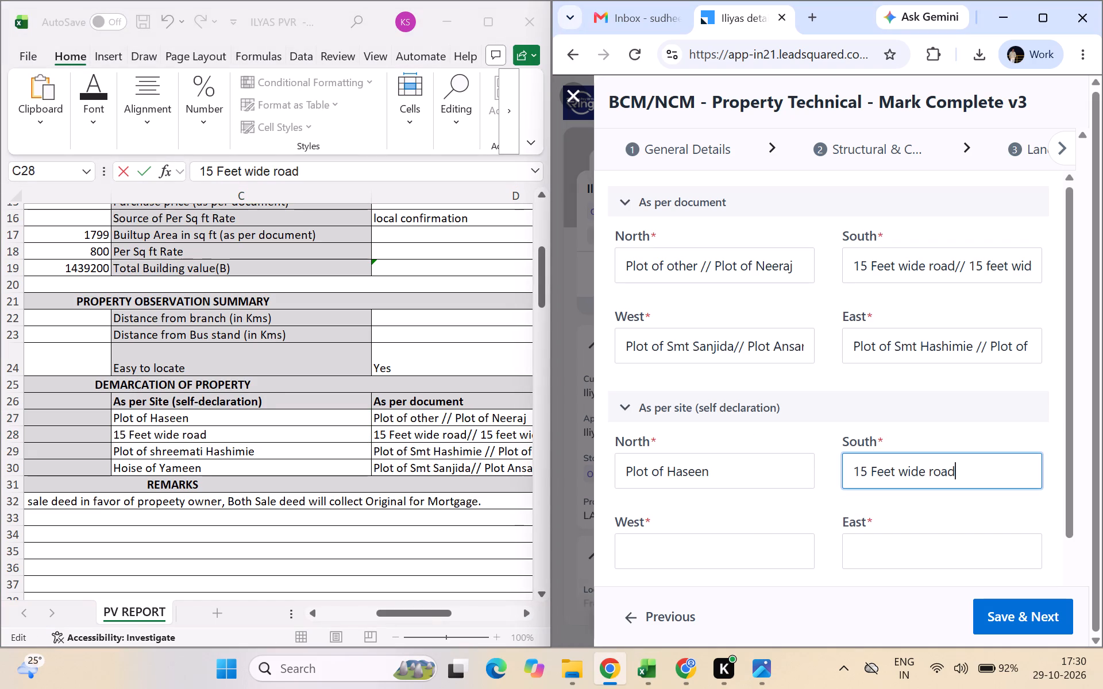
Copy the East boundary from the PV report's As per Site (self-declaration) column into the form's As per site East field.
left_click(213, 452)
left_click(187, 447)
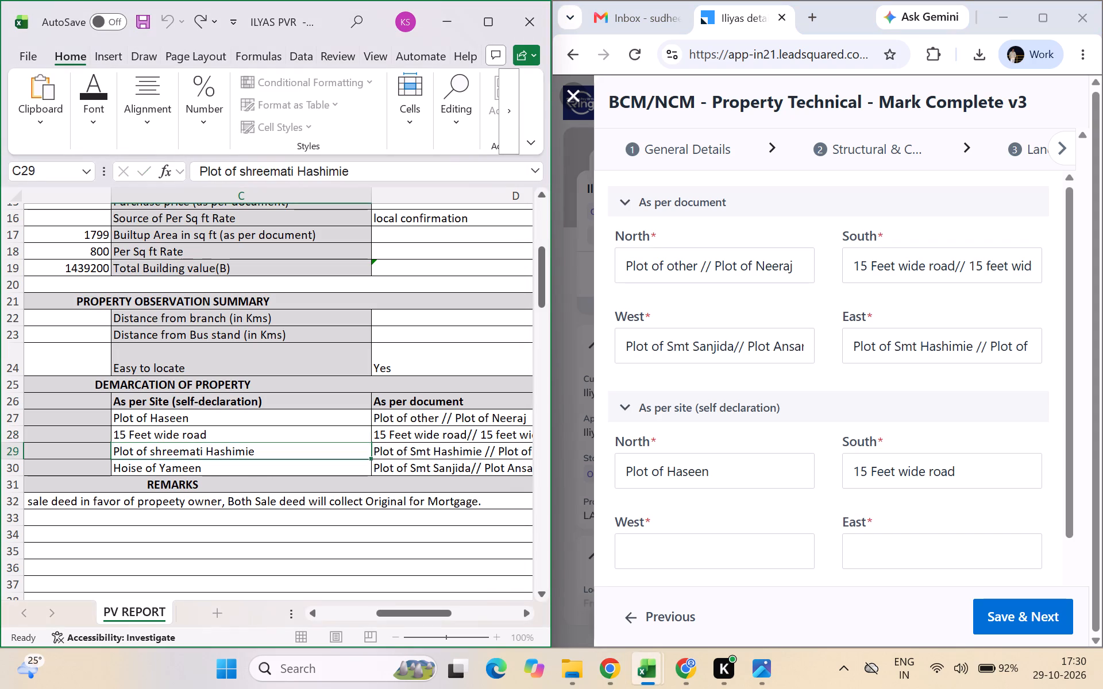
triple_click(187, 453)
left_click(187, 453)
triple_click(187, 453)
key("ctrl+c")
left_click(893, 545)
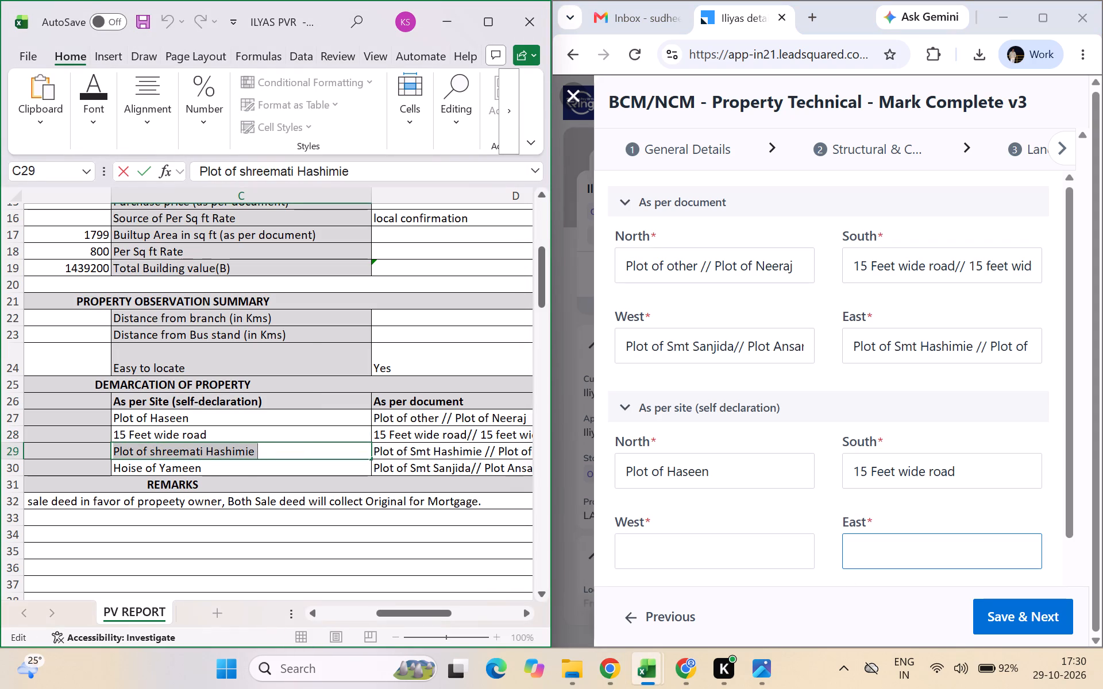
key("ctrl+v")
Copy the West boundary from the PV report's As per Site (self-declaration) column into the form's As per site West field.
left_click(160, 469)
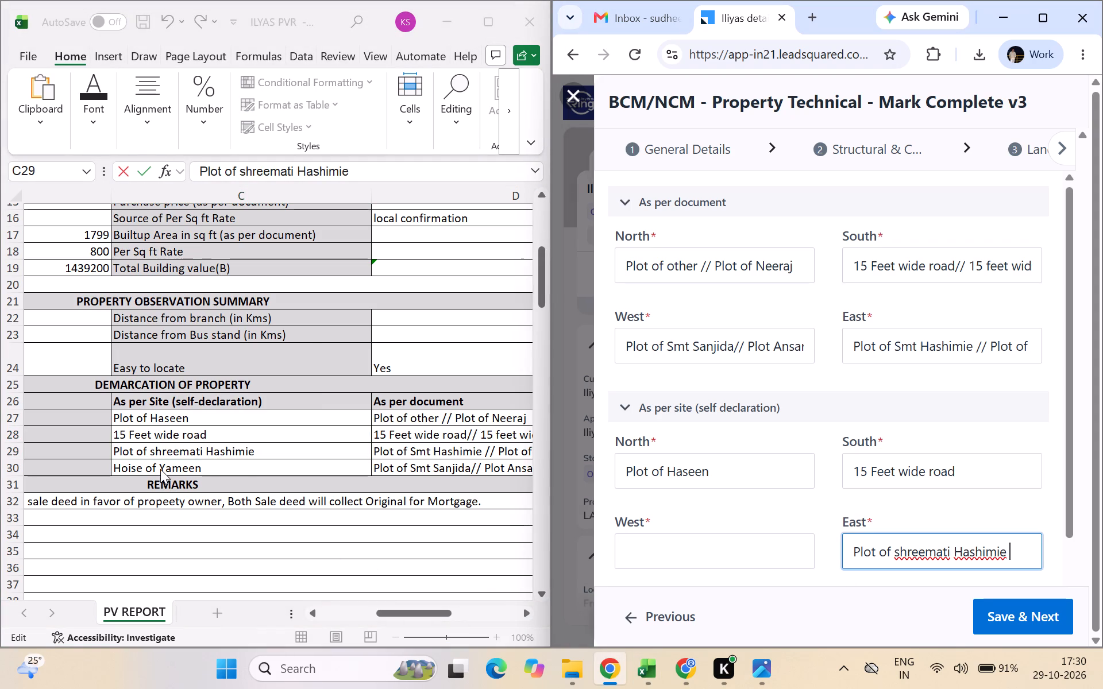
left_click(151, 469)
triple_click(148, 469)
left_click(148, 469)
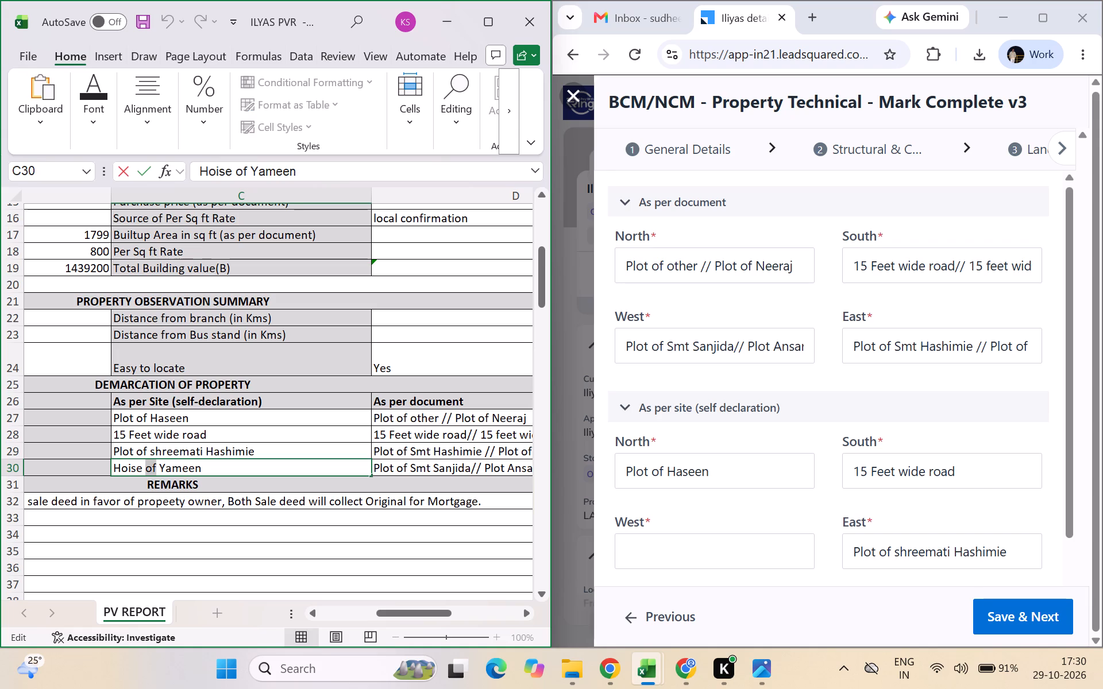
triple_click(148, 469)
key("ctrl+c")
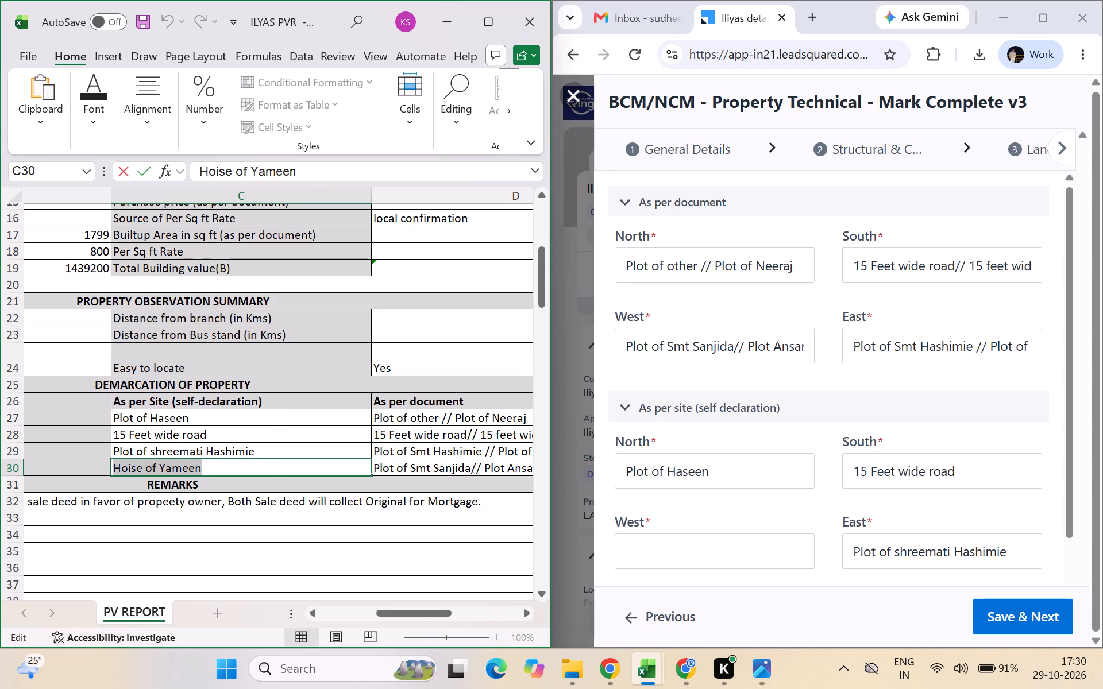
left_click(704, 545)
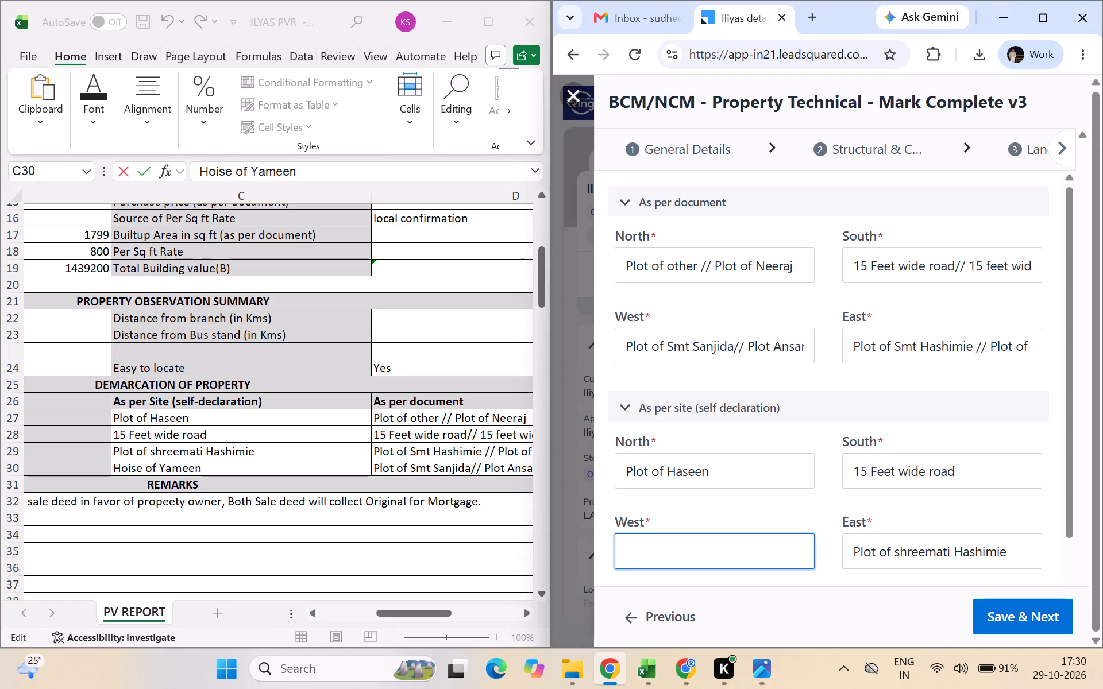
key("ctrl+v")
Check the entered boundaries against the PV report's direction labels, and save the demarcation section to continue to Property PD.
scroll(308, 494, "right", 2)
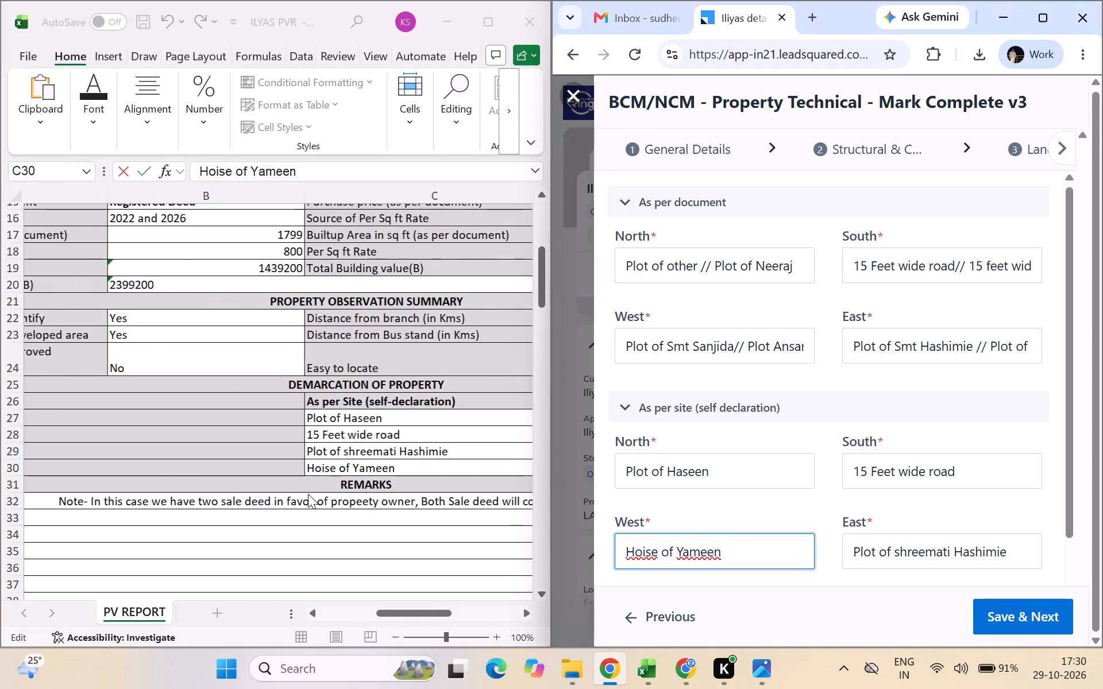
scroll(308, 494, "right", 2)
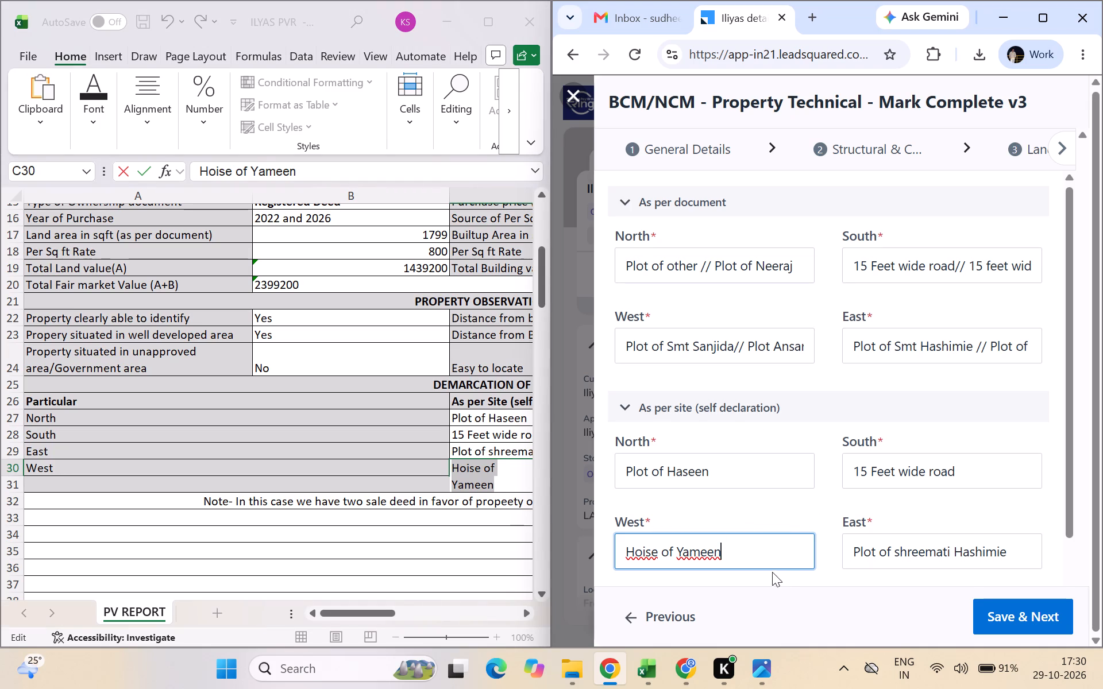
left_click(367, 463)
scroll(459, 452, "left", 2)
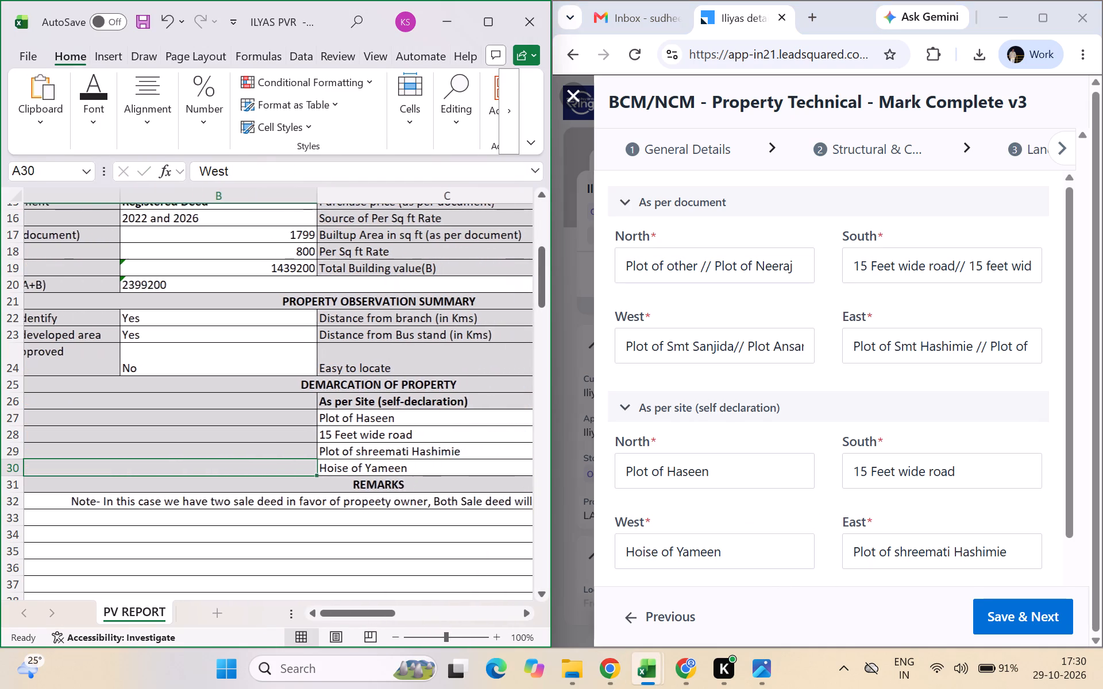
scroll(459, 452, "left", 1)
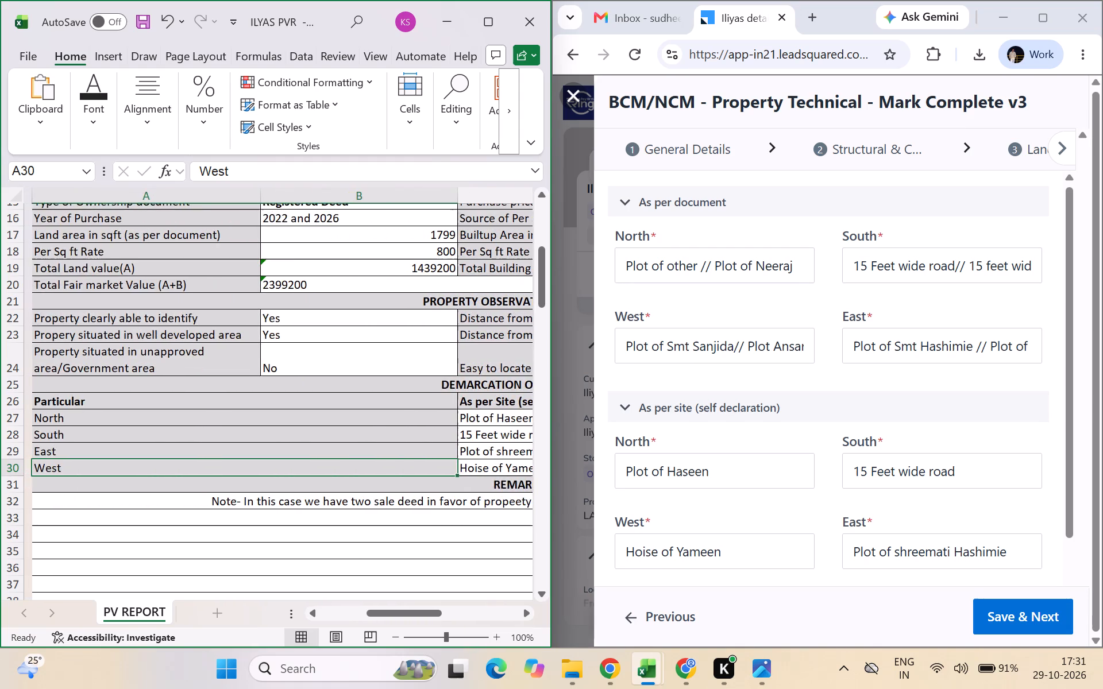
scroll(459, 452, "right", 1)
scroll(679, 476, "down", 4)
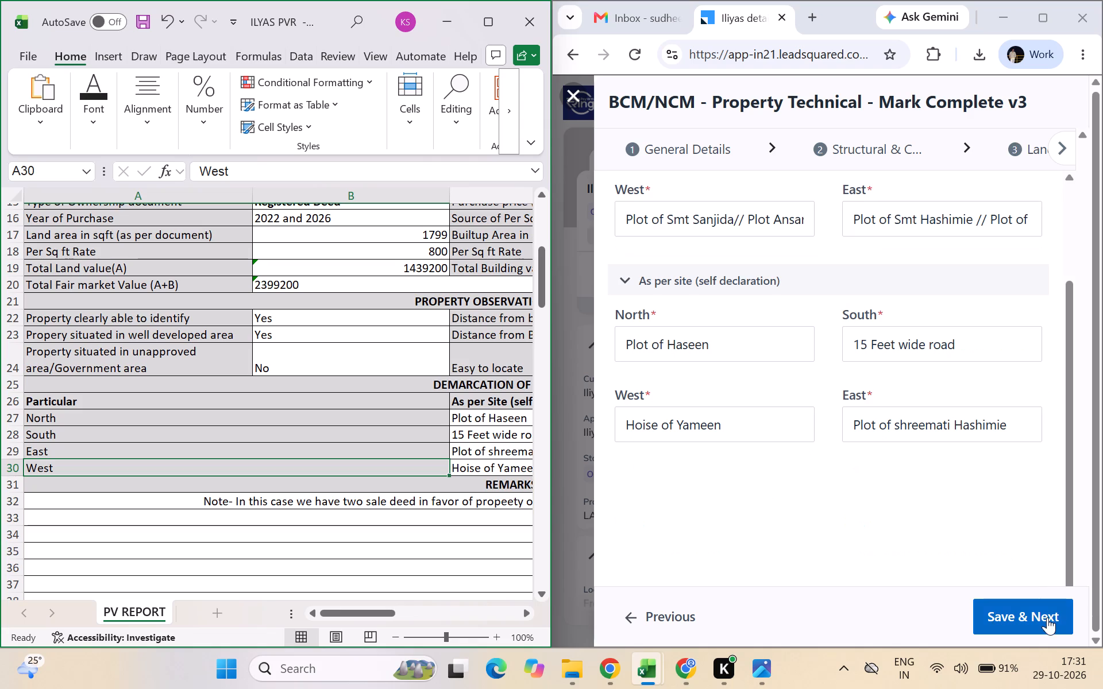
left_click(1055, 621)
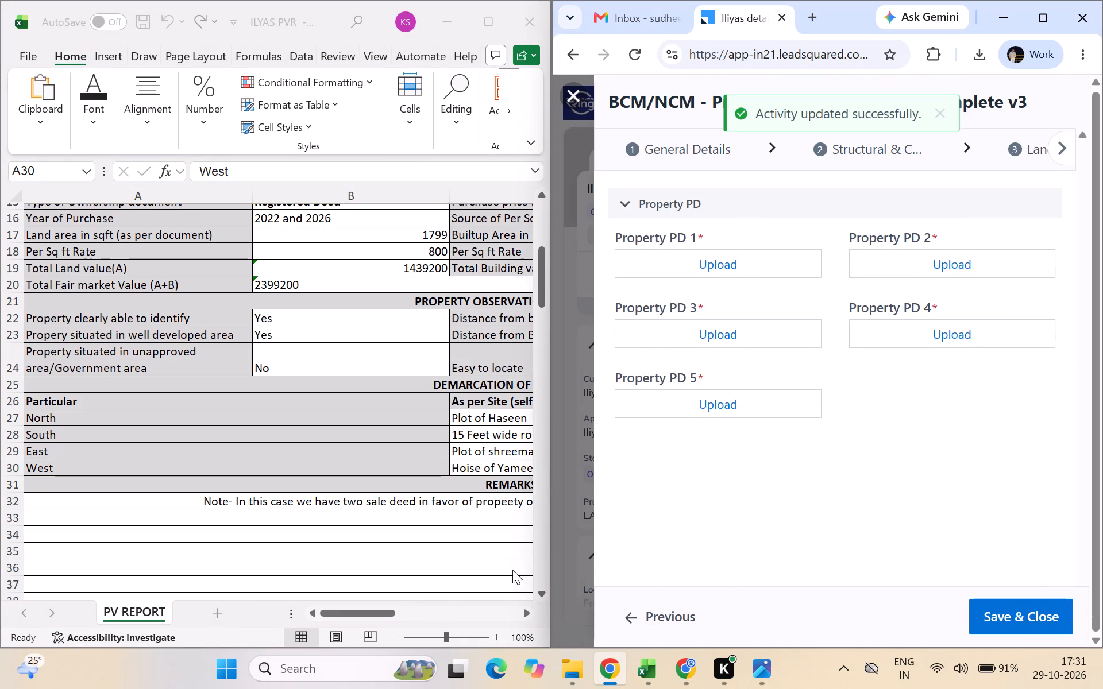
Export the first visit photo from the PV report to the Desktop as a JPEG, and restore the picture to its cell.
scroll(419, 535, "down", 3)
left_click(245, 412)
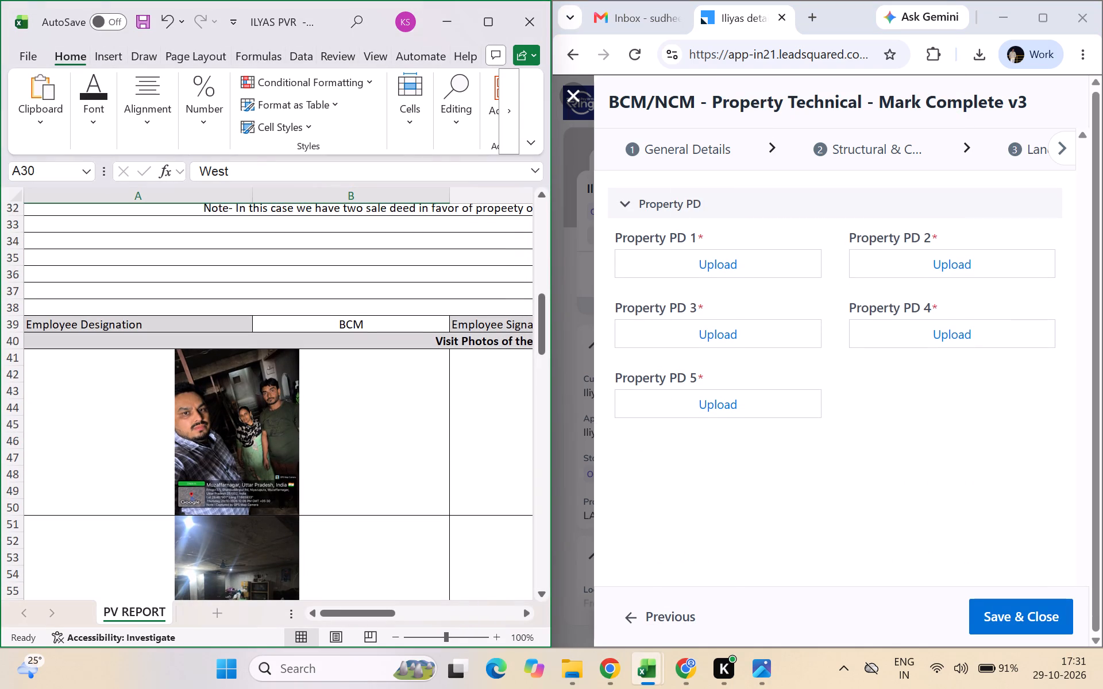
left_click(237, 414)
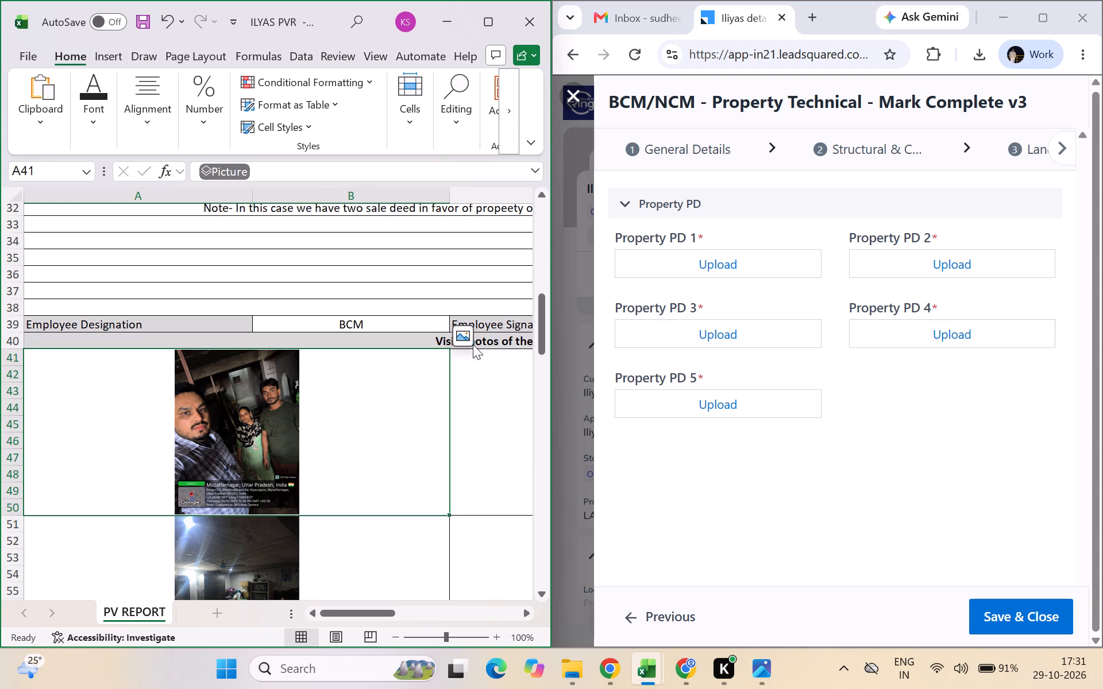
left_click(464, 333)
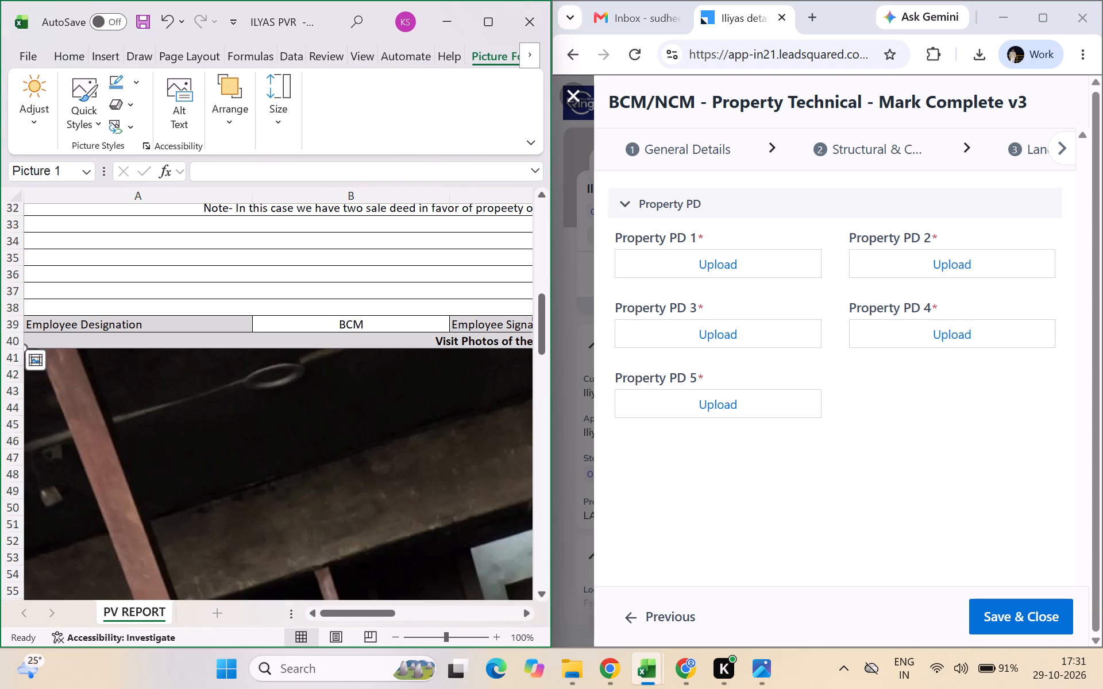
right_click(379, 471)
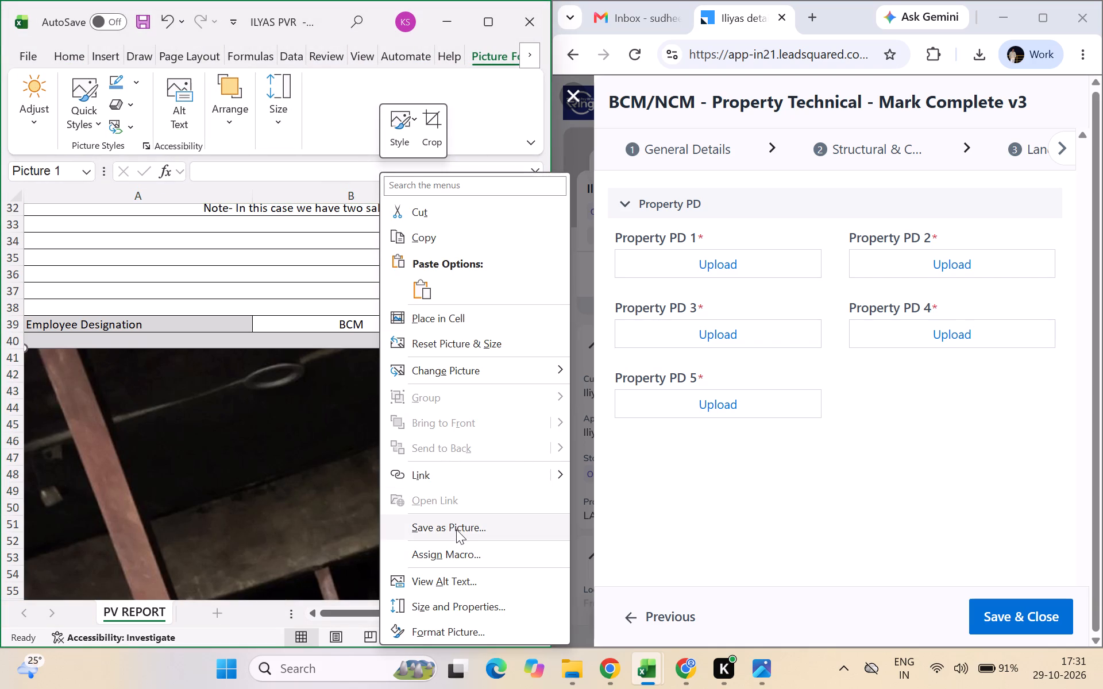
left_click(457, 530)
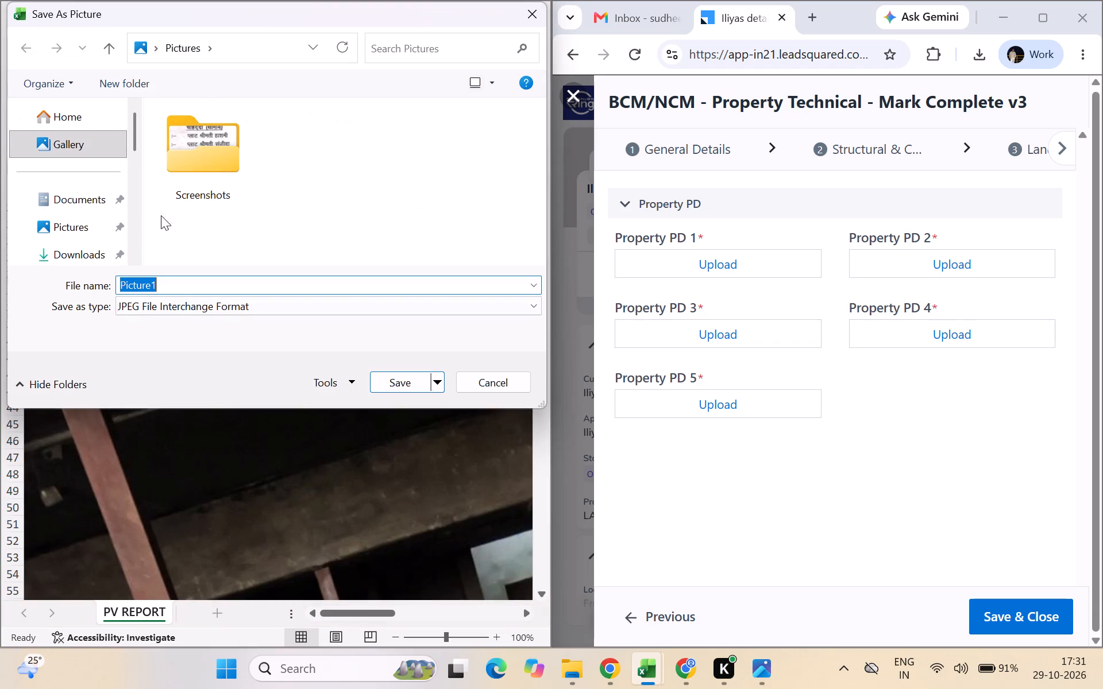
scroll(75, 241, "down", 1)
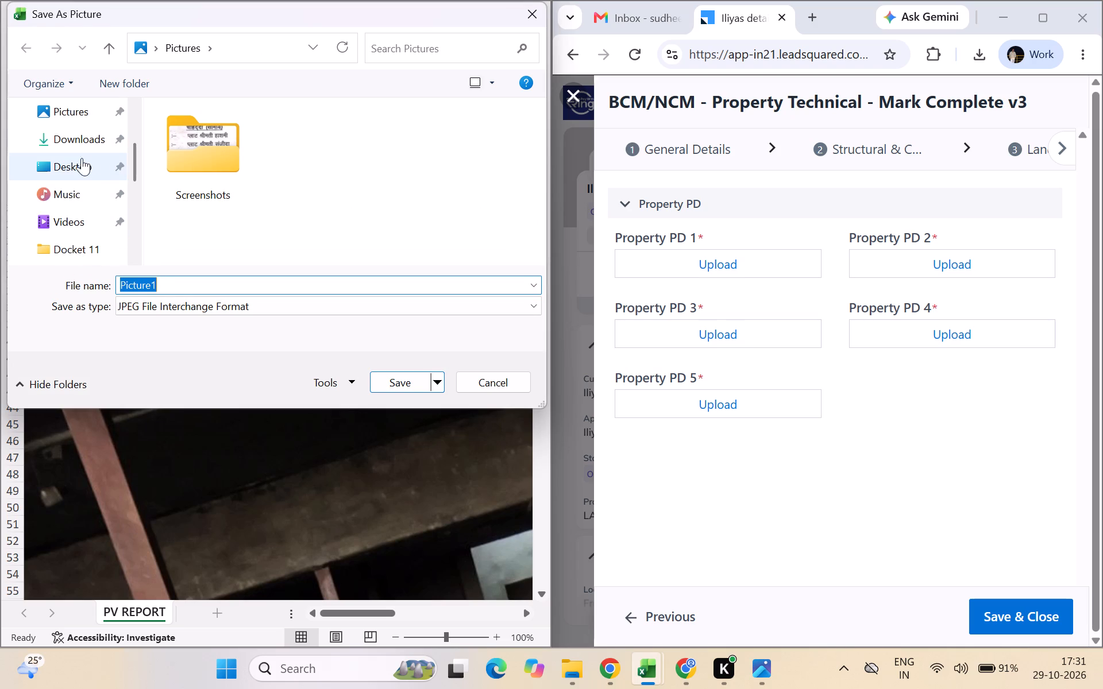
double_click(82, 162)
left_click(405, 387)
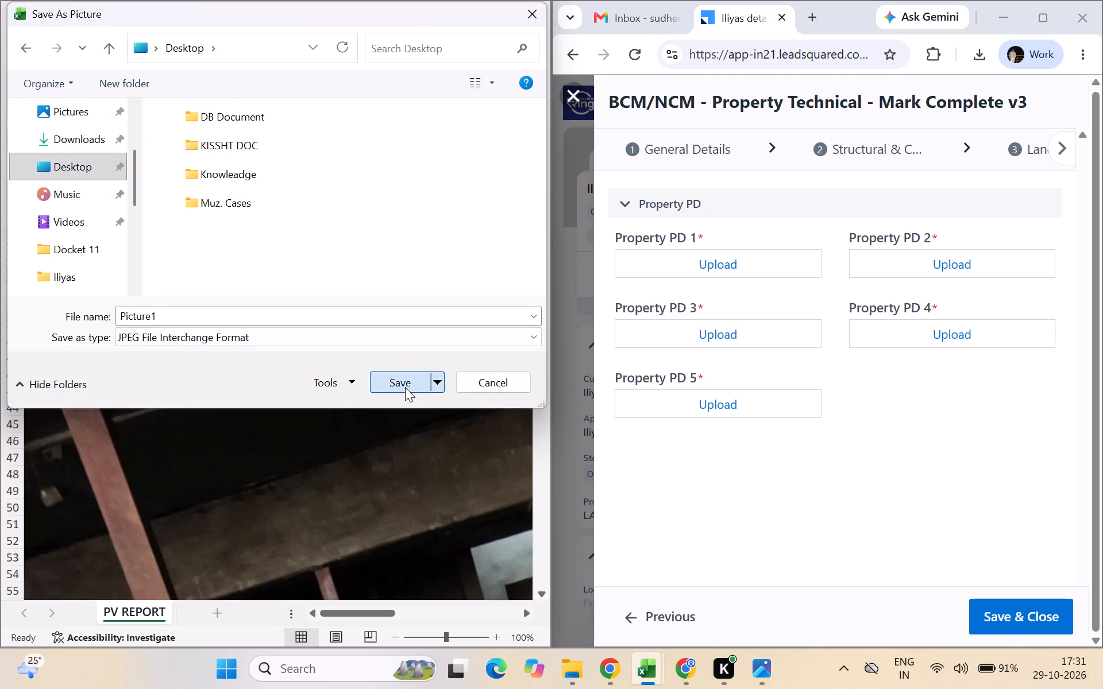
key("ctrl+z")
Export the second visit photo, the room interior, to the Desktop as a JPEG, and restore the picture to its cell.
scroll(342, 492, "down", 1)
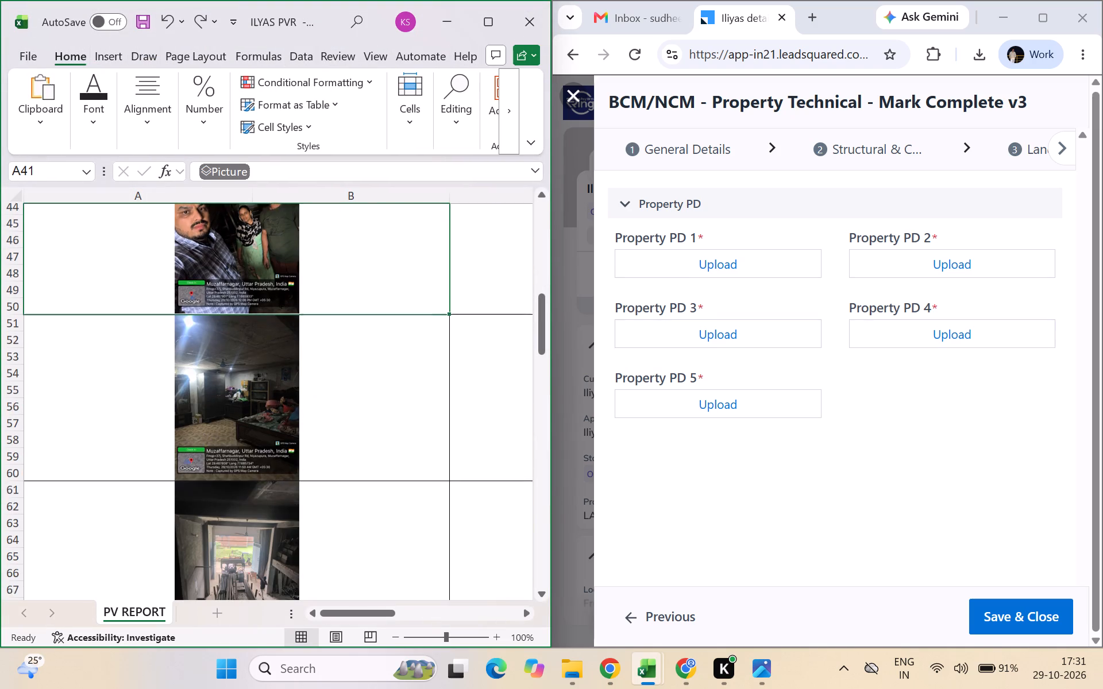
scroll(342, 492, "down", 1)
left_click(240, 384)
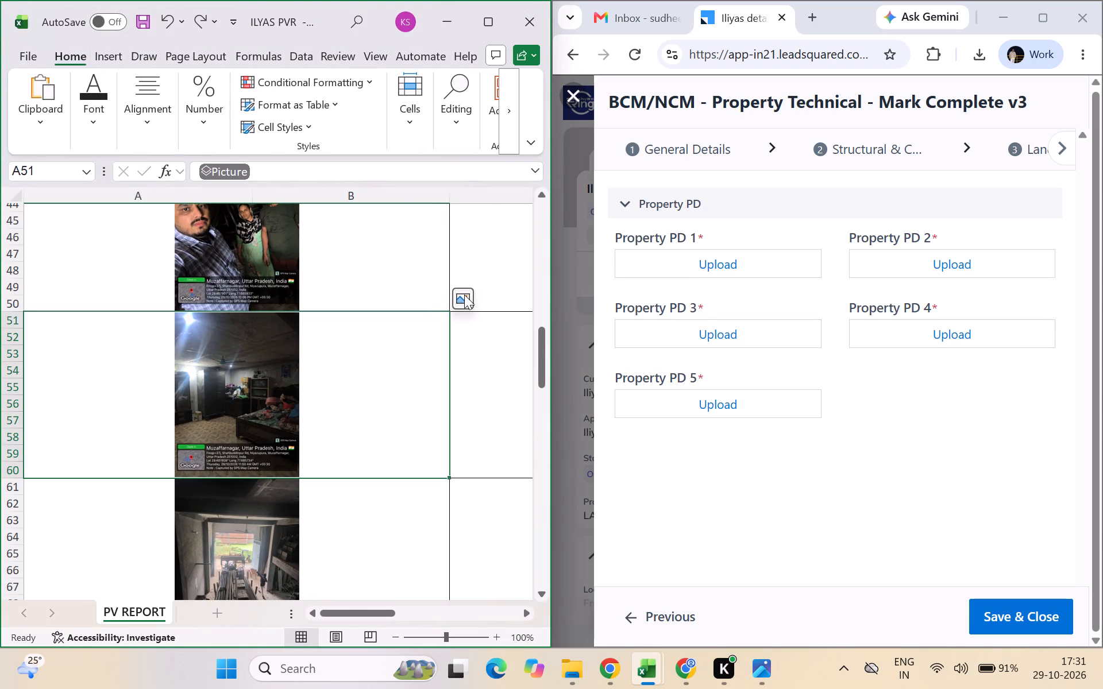
left_click(464, 295)
right_click(374, 425)
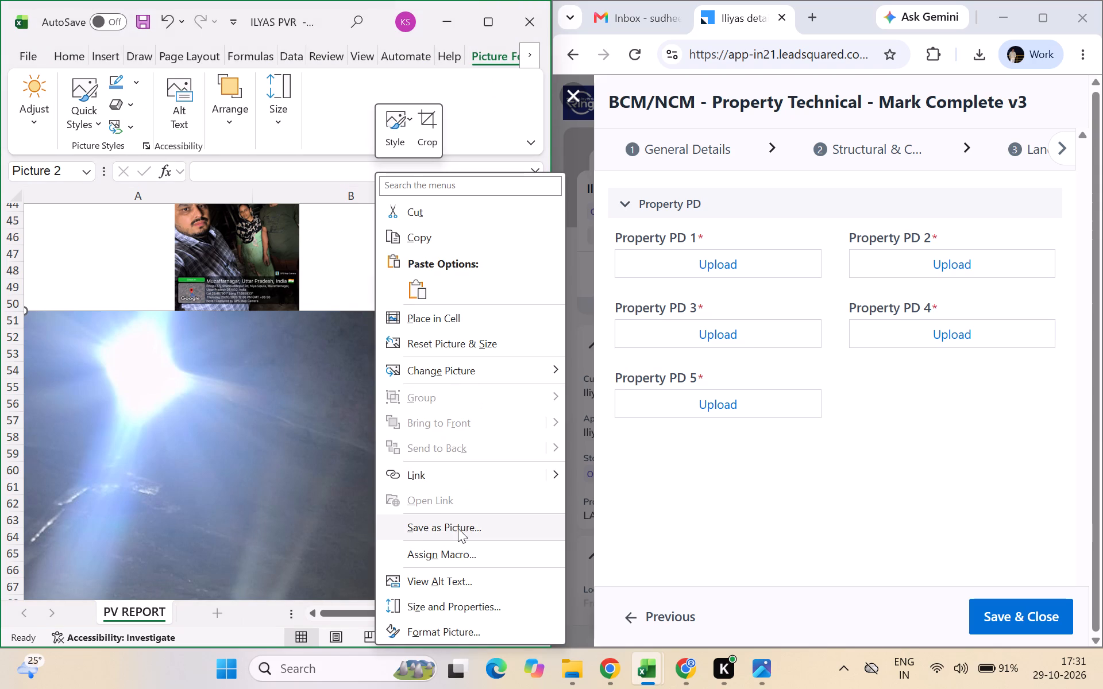
left_click(458, 528)
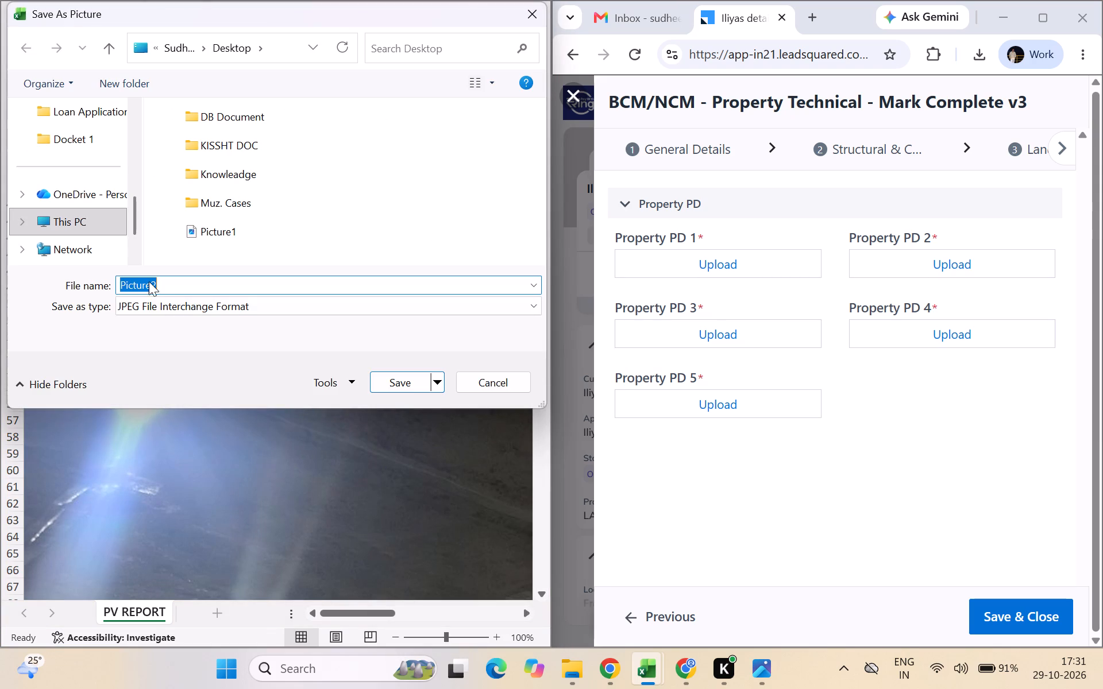
scroll(75, 198, "down", 1)
scroll(80, 206, "up", 1)
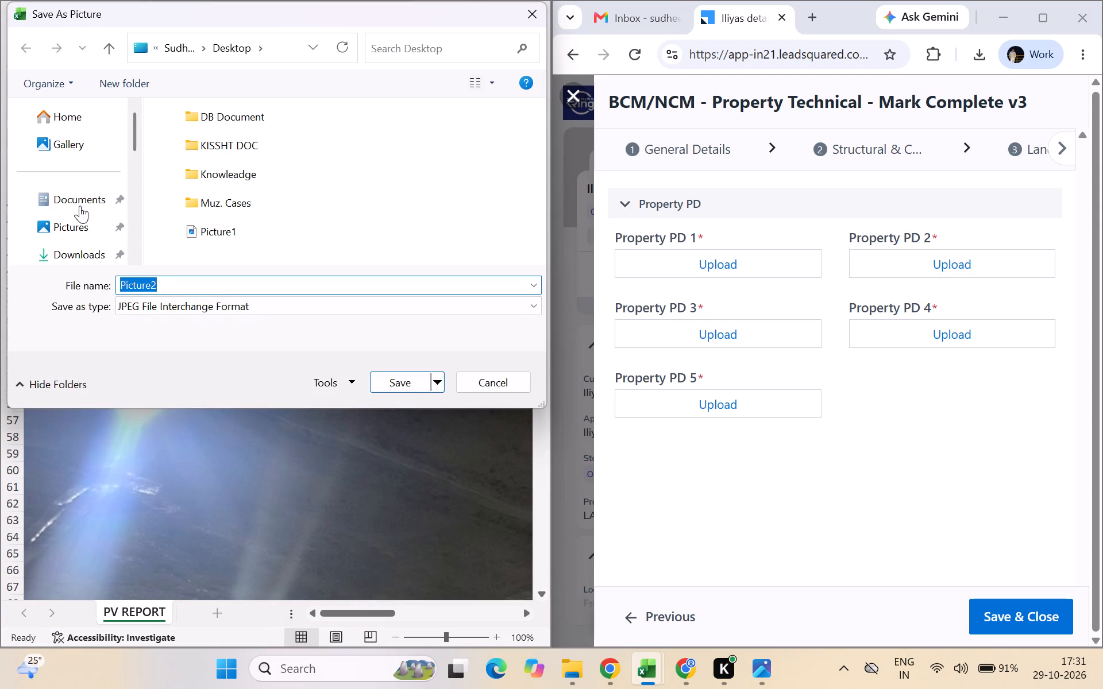
scroll(81, 246, "down", 1)
double_click(67, 167)
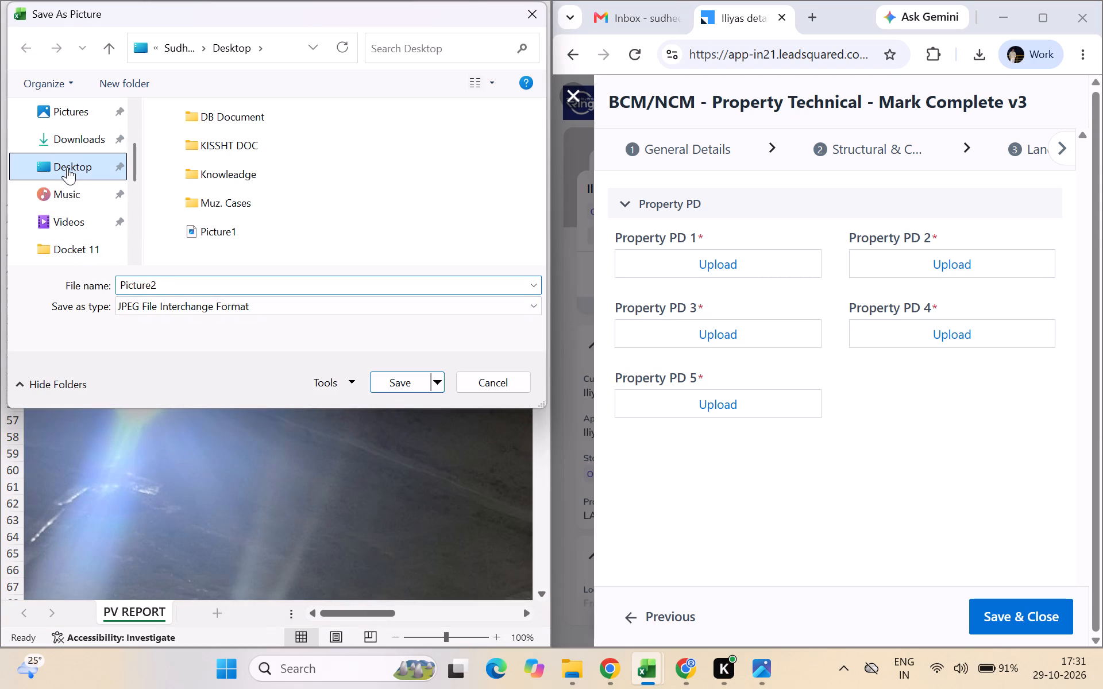
left_click(402, 377)
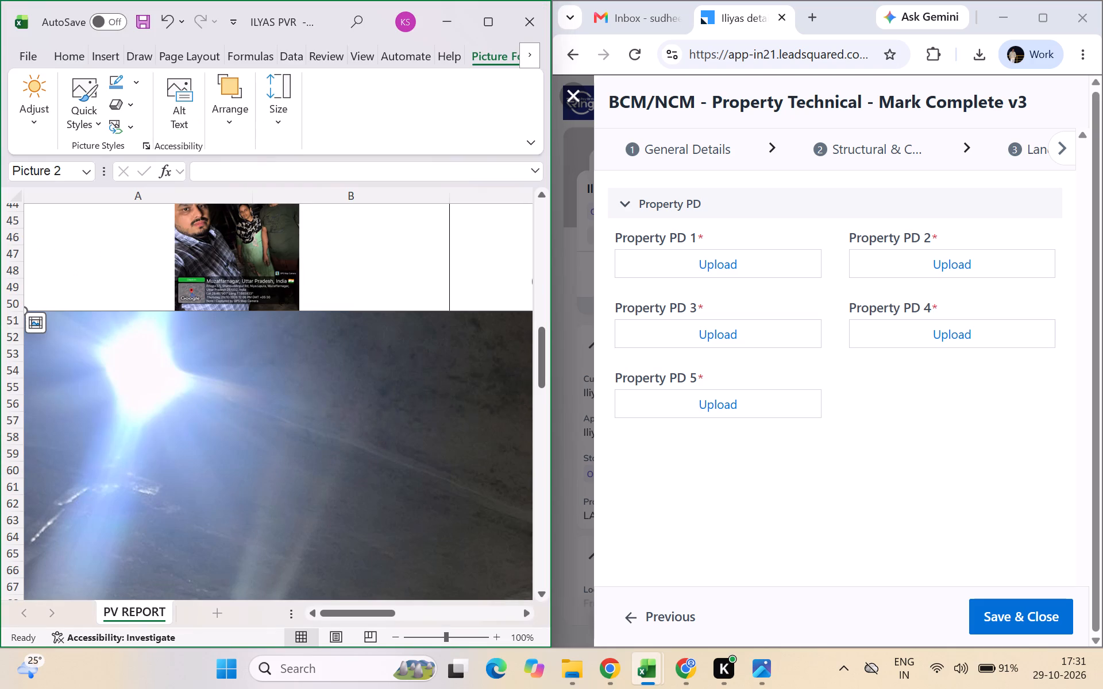
key("ctrl+z")
Export the third visit photo, the building interior in rows 61–70, to the Desktop as JPEG Picture3, and restore it to its cell.
scroll(229, 558, "down", 1)
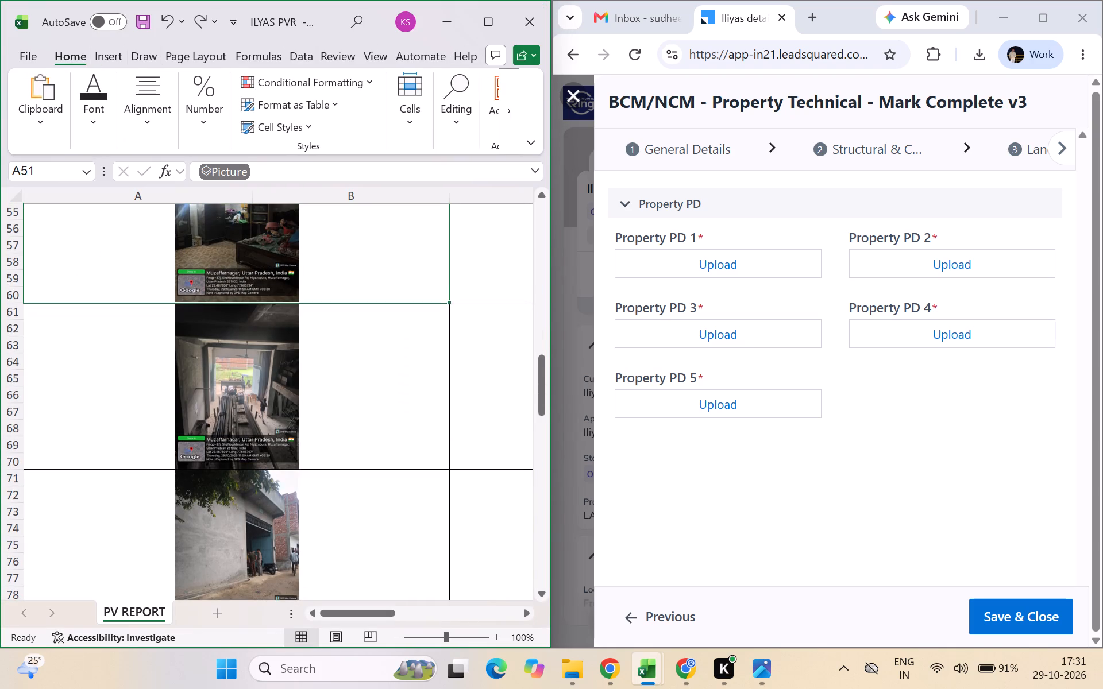
double_click(236, 416)
left_click(289, 435)
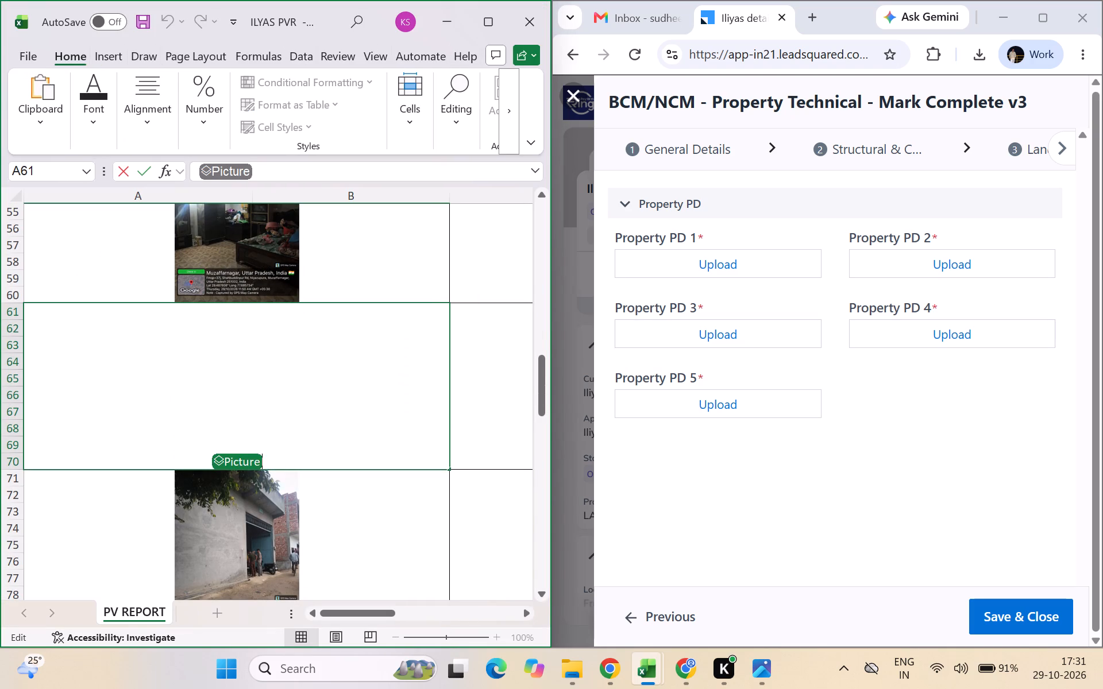
left_click(271, 531)
left_click(232, 371)
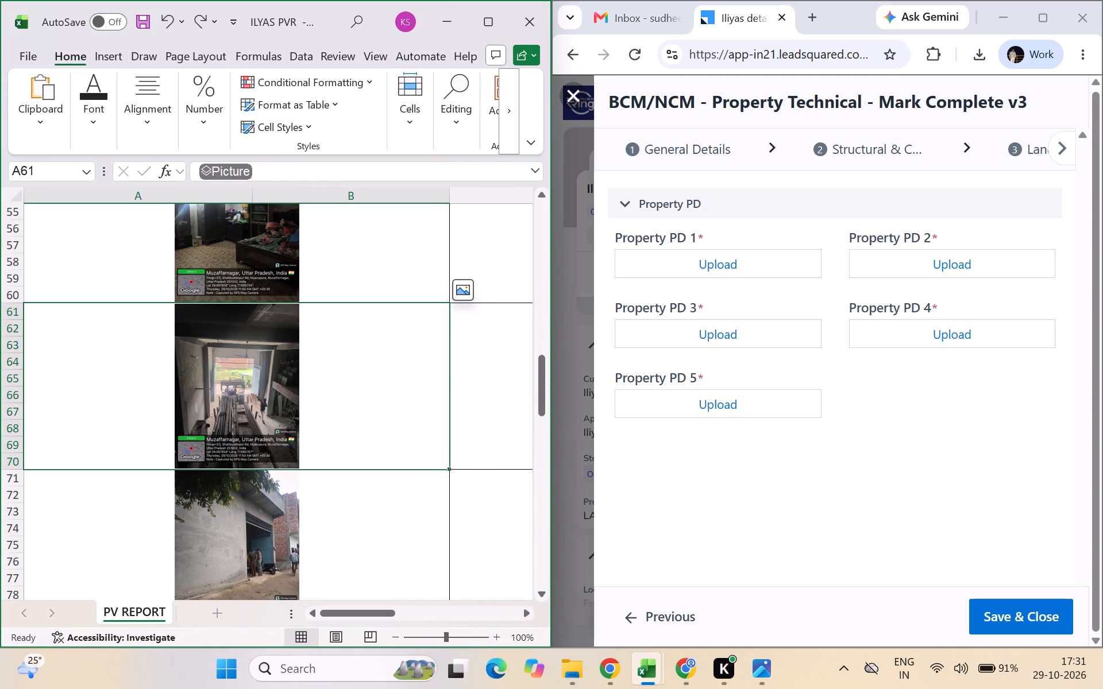
left_click(454, 299)
right_click(362, 430)
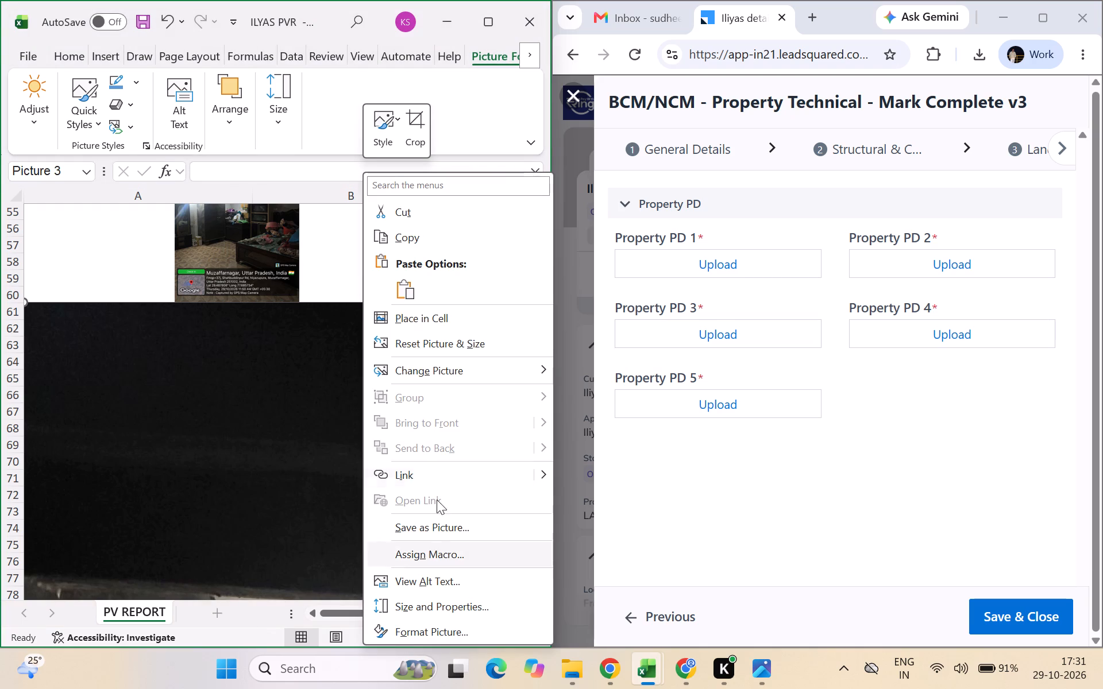
left_click(437, 530)
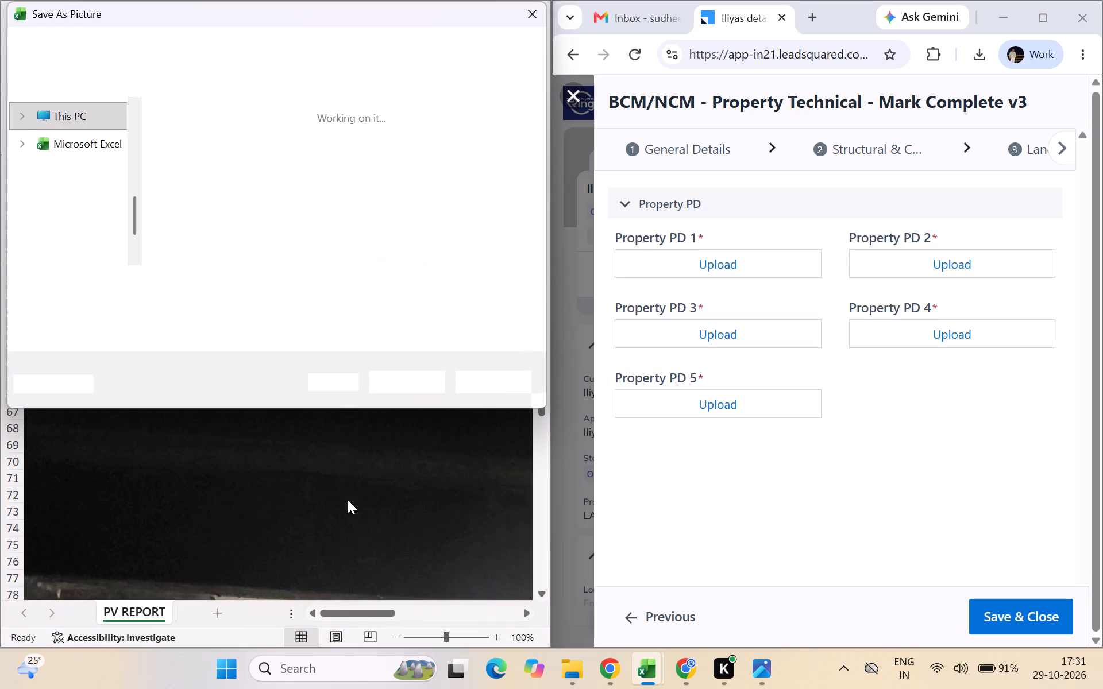
scroll(48, 176, "up", 1)
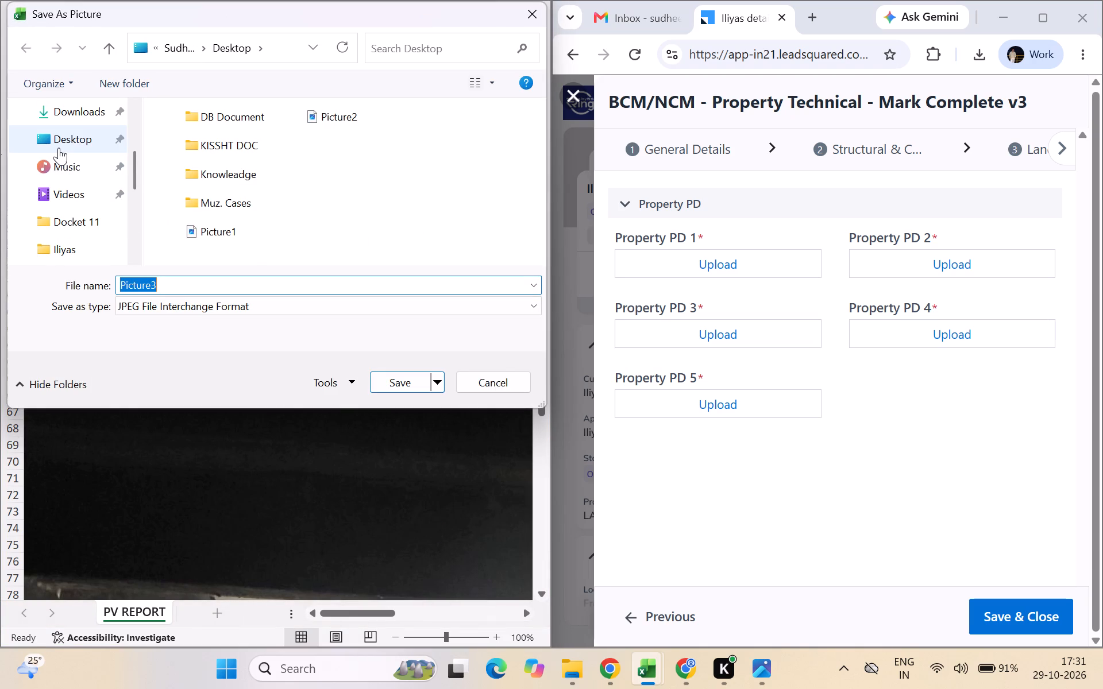
left_click(59, 148)
left_click(422, 383)
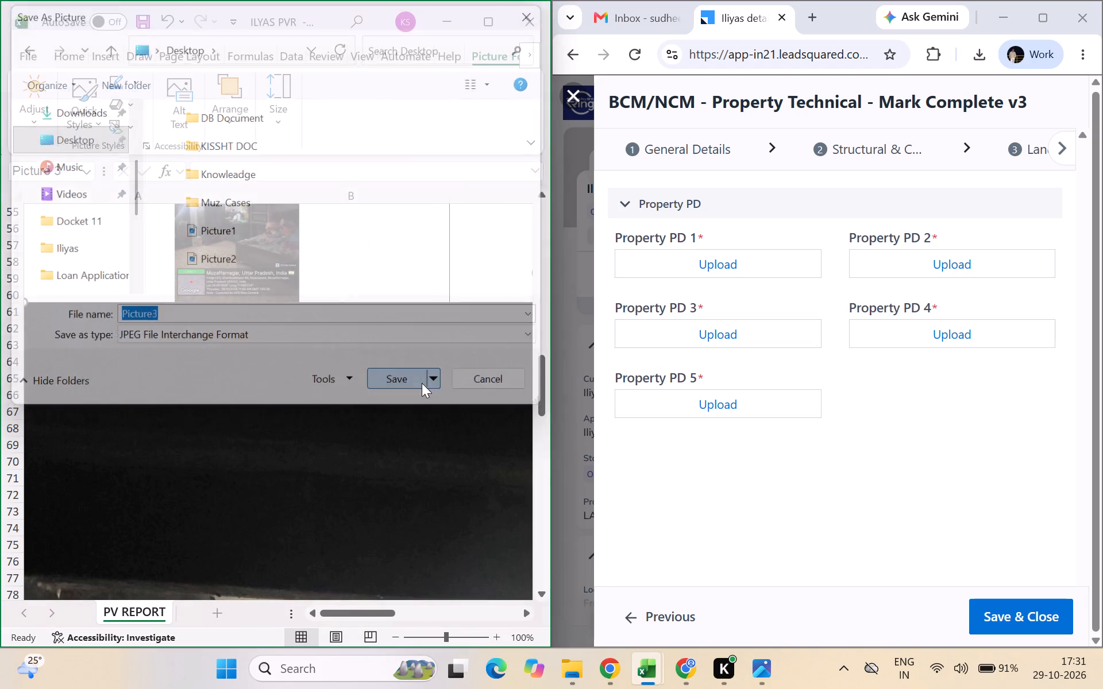
key("ctrl+z")
Export the open yard photo in rows 81–90 to the Desktop as JPEG Picture4, and restore the picture to its cell.
scroll(259, 491, "down", 2)
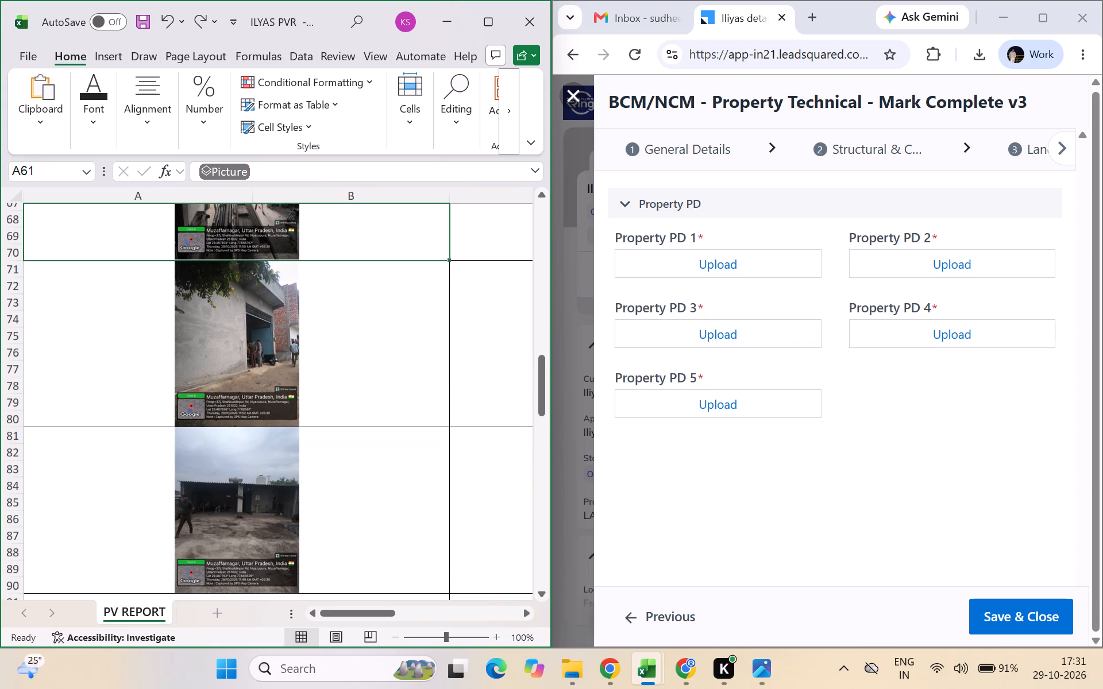
left_click(251, 541)
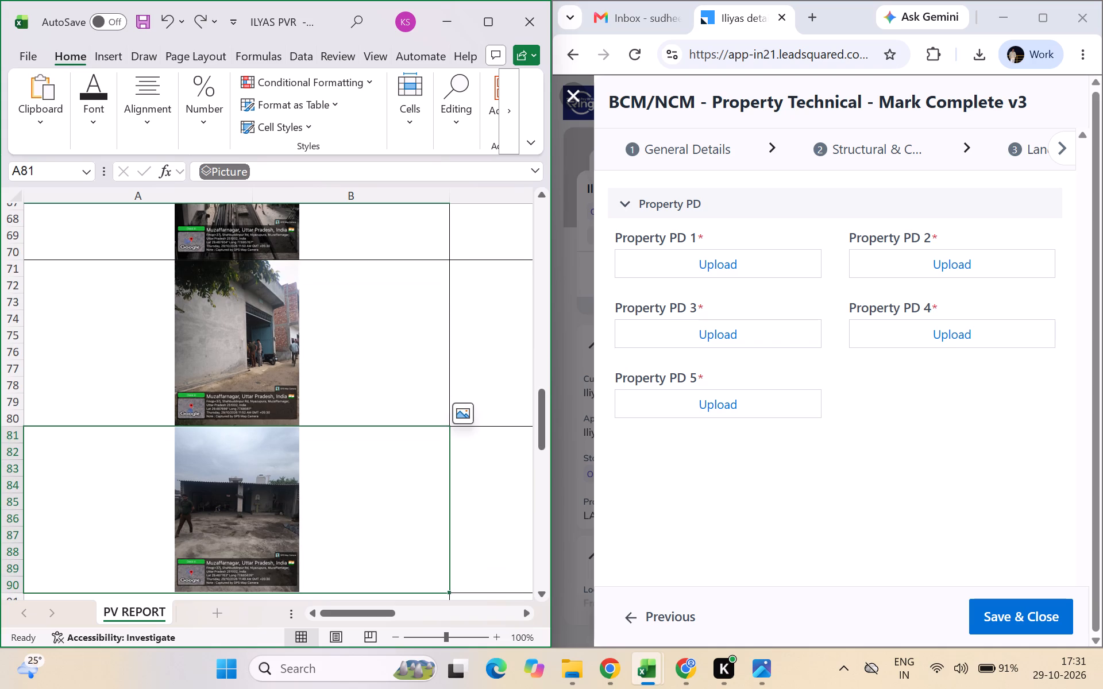
left_click(469, 419)
right_click(327, 463)
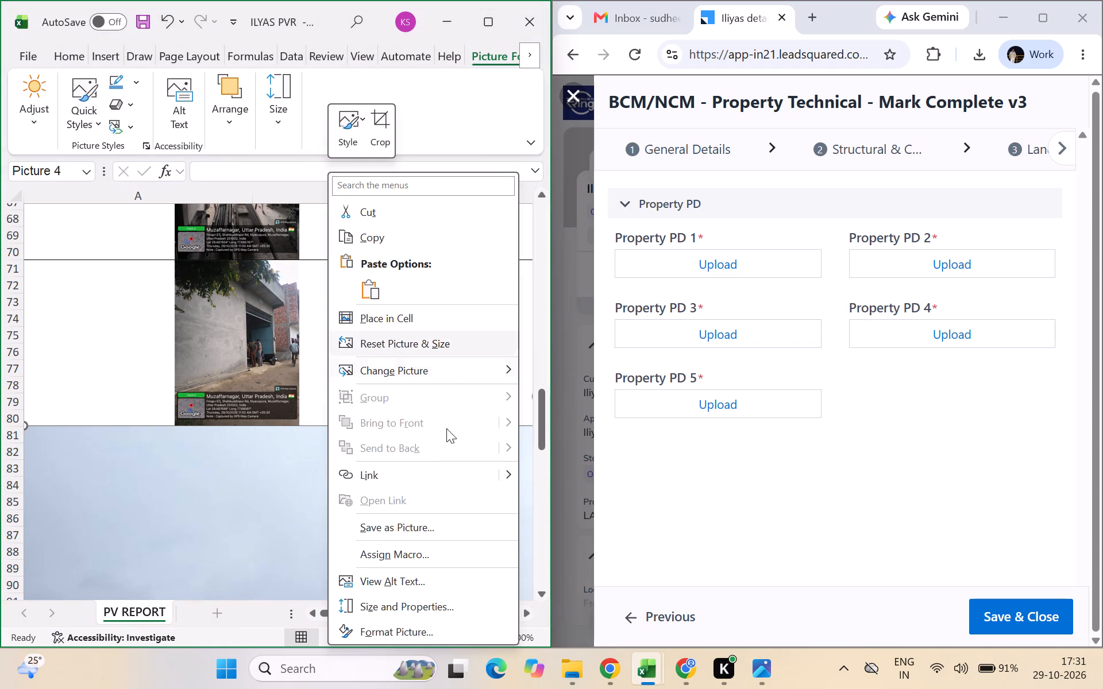
left_click(406, 521)
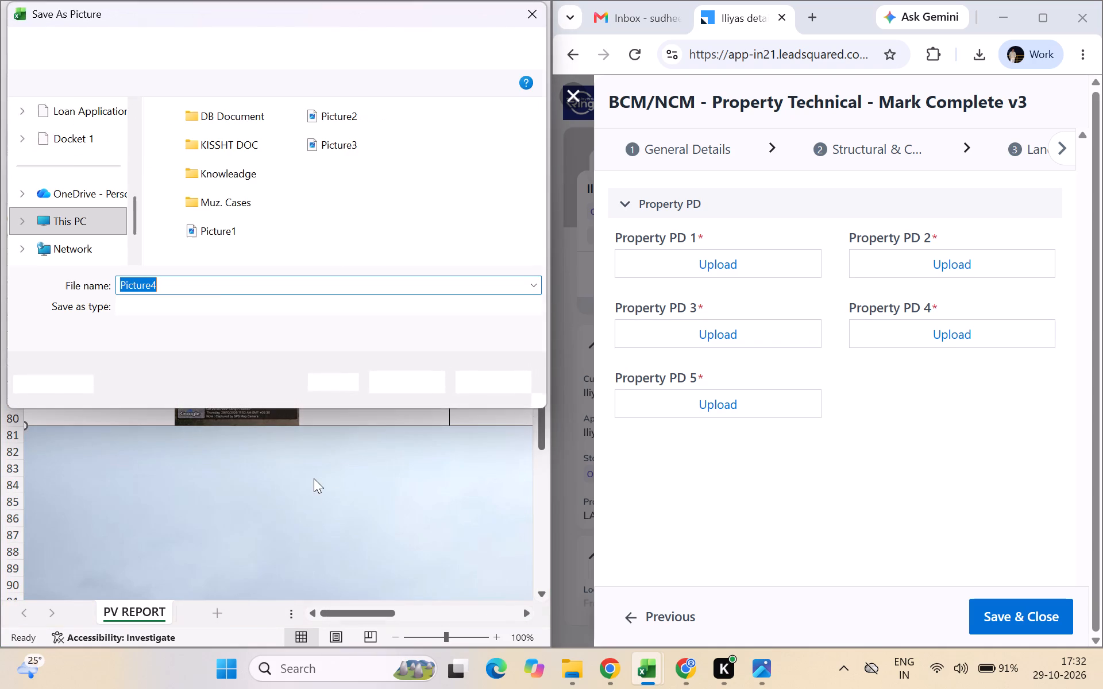
scroll(71, 173, "up", 1)
scroll(83, 238, "down", 1)
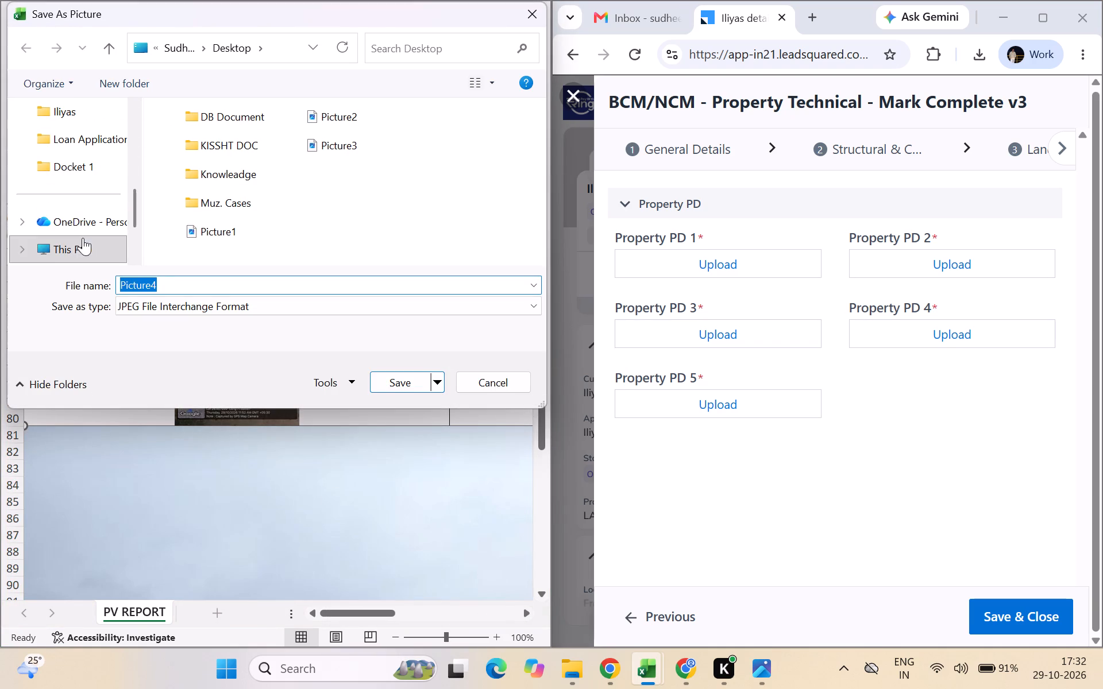
scroll(98, 160, "up", 1)
left_click(68, 252)
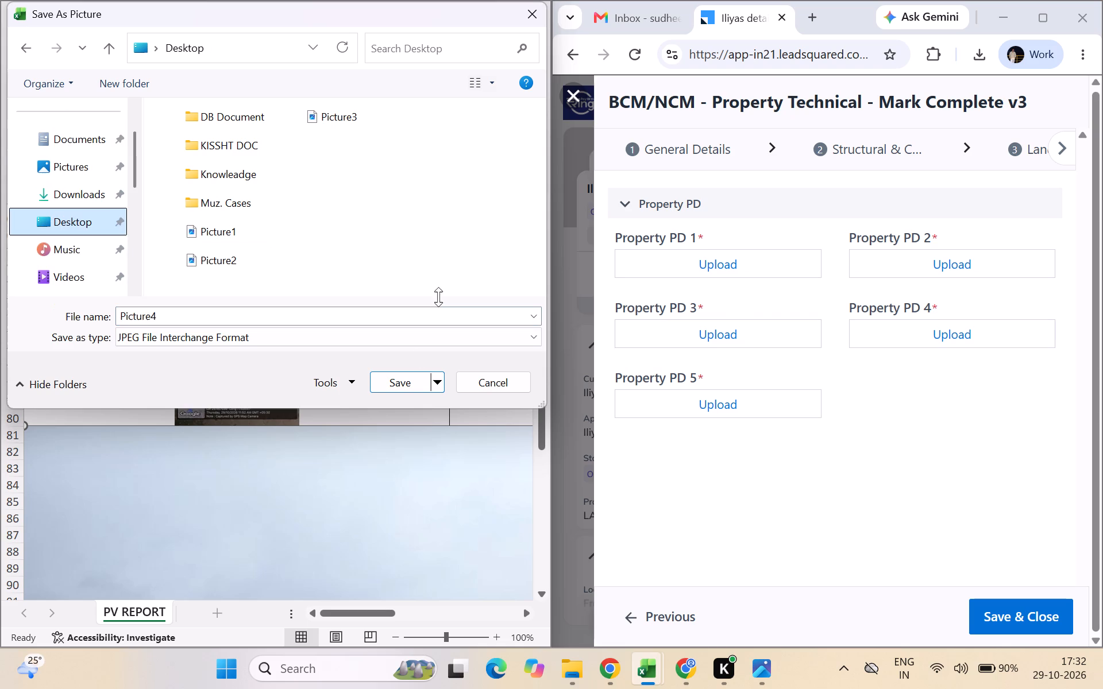
left_click(414, 378)
key("ctrl+z")
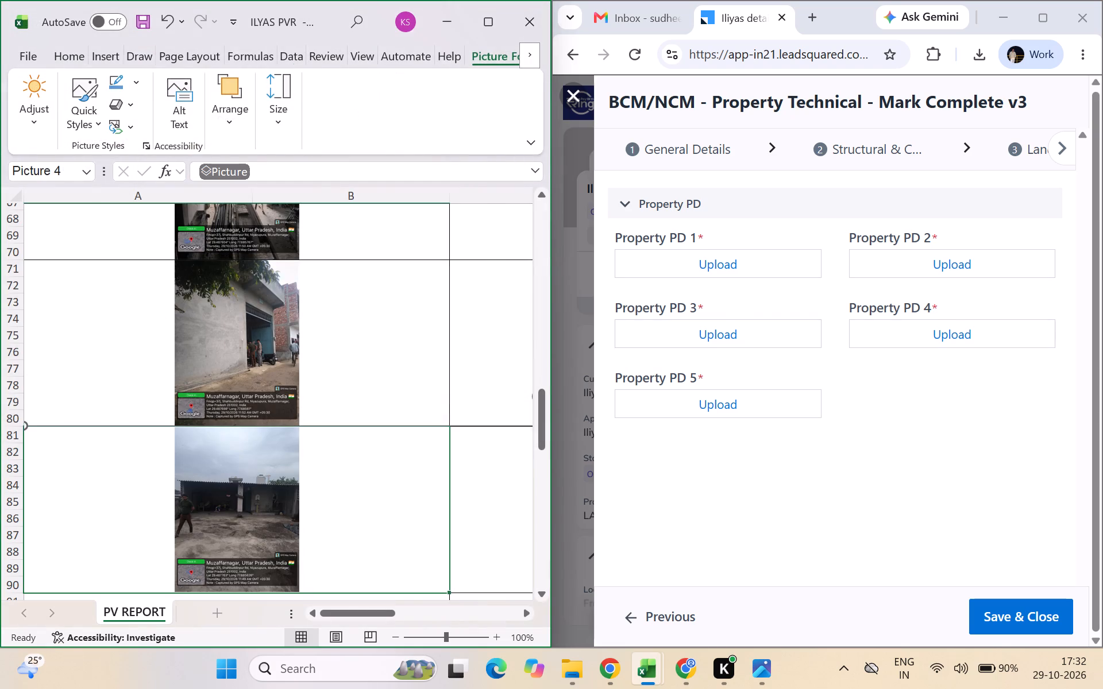
Export the building exterior photo in column C, rows 61–70, to the Desktop as JPEG Picture5, and restore it to its cell.
scroll(365, 477, "up", 2)
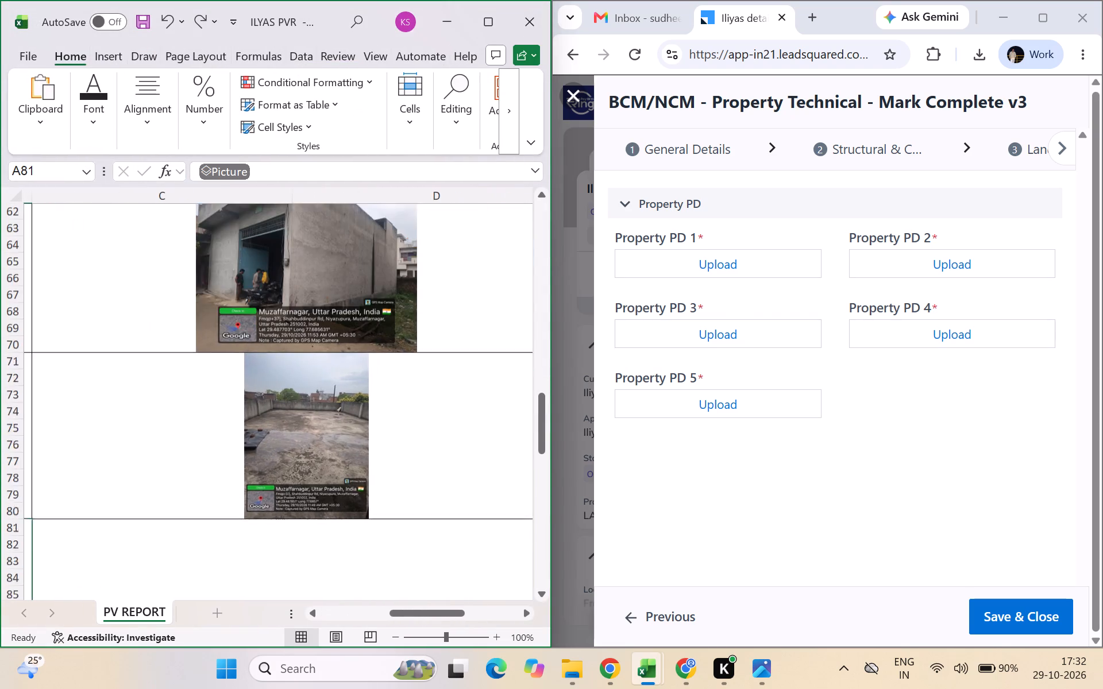
scroll(365, 477, "up", 2)
left_click(303, 408)
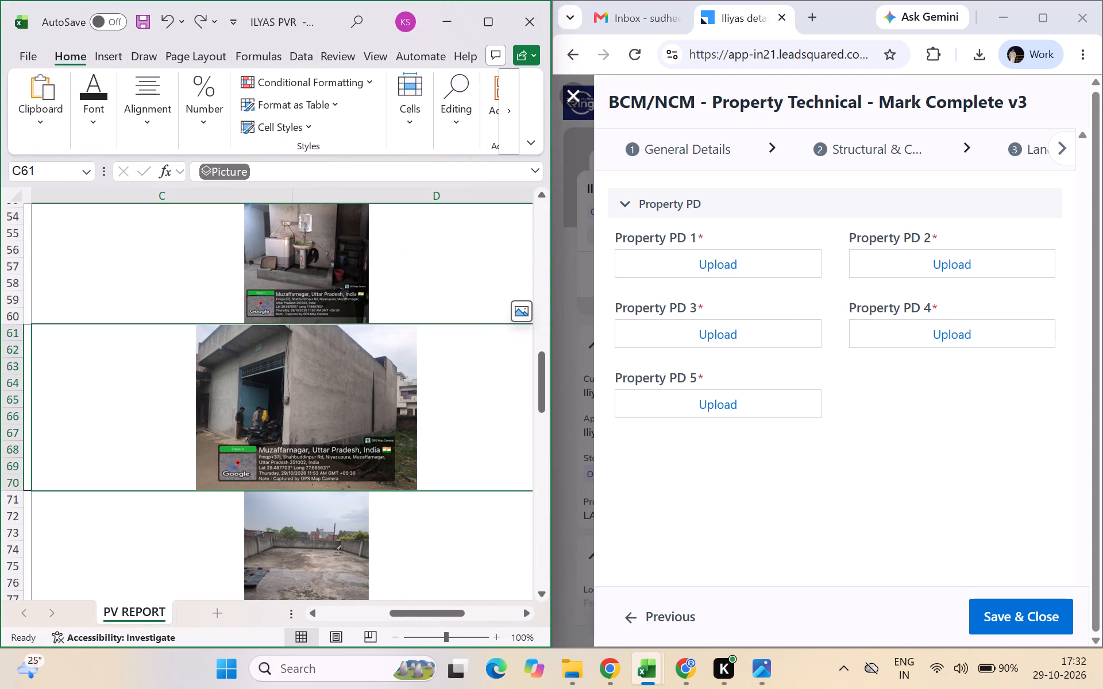
left_click(523, 309)
right_click(380, 429)
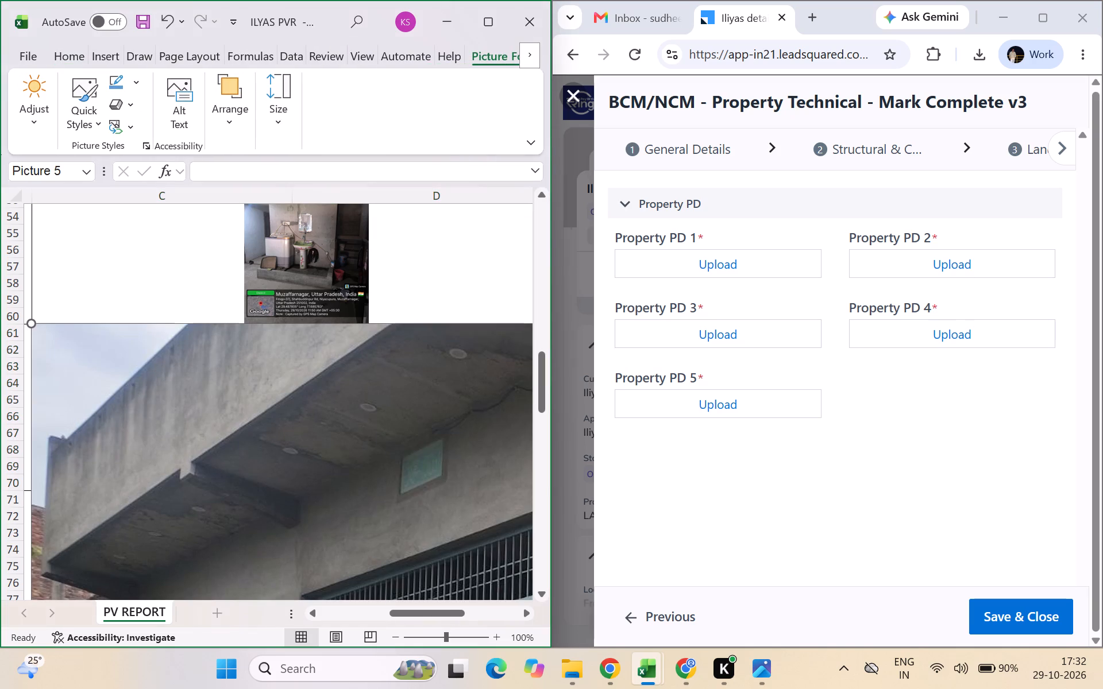
left_click(468, 532)
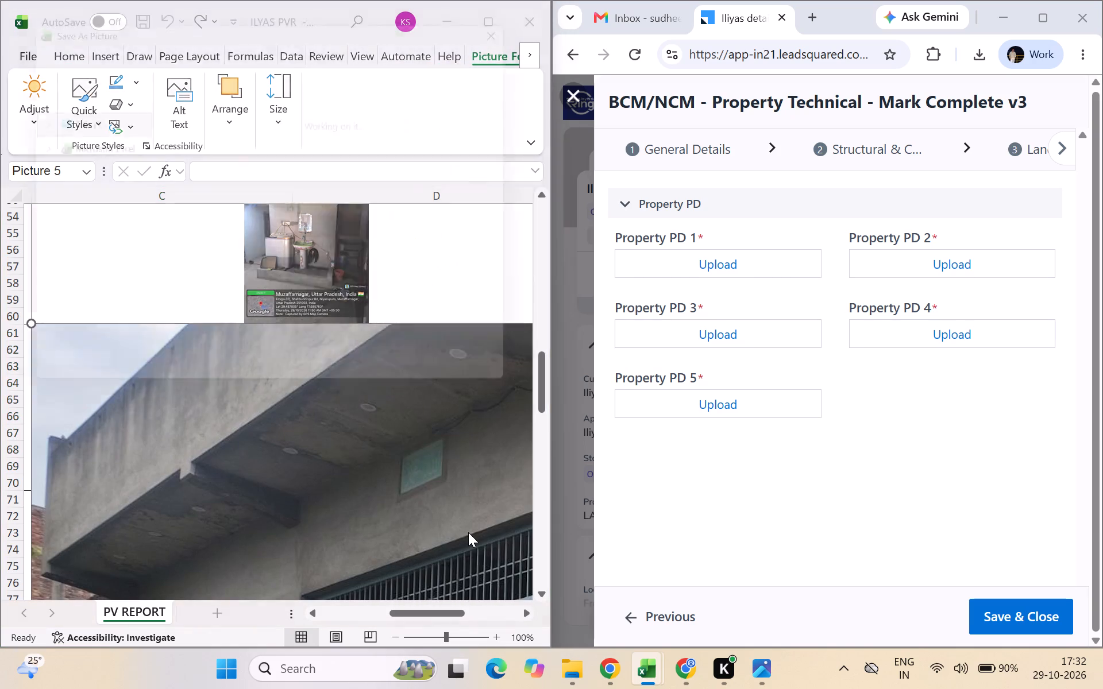
scroll(56, 111, "up", 1)
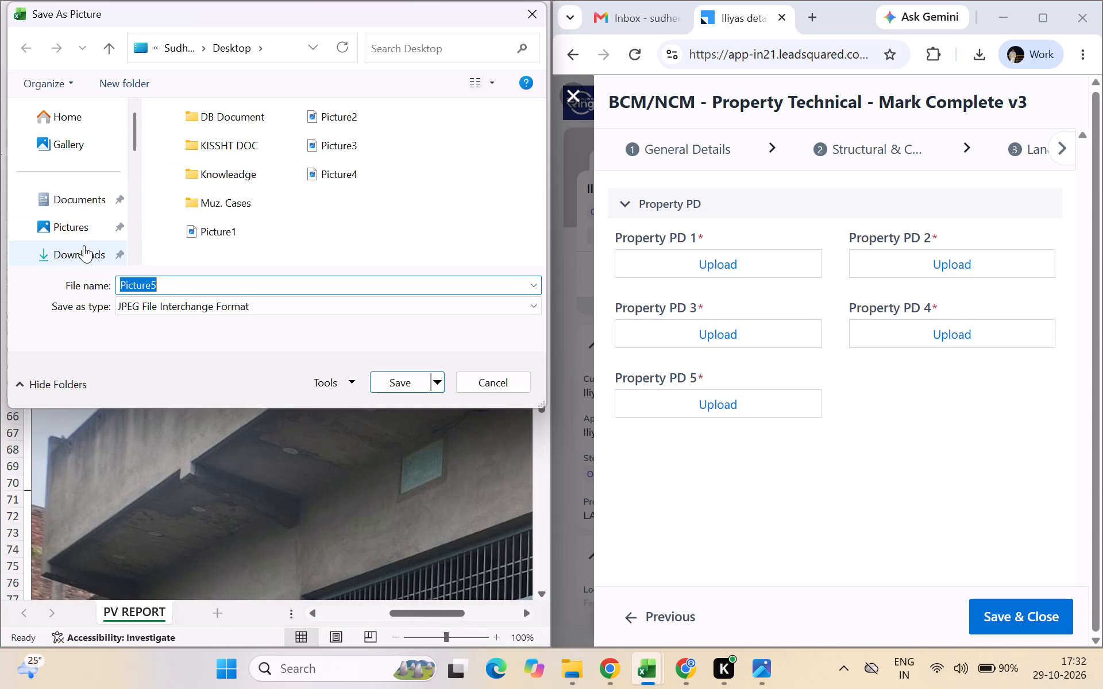
scroll(84, 245, "down", 1)
scroll(84, 245, "down", 1, "ctrl")
scroll(101, 224, "down", 1)
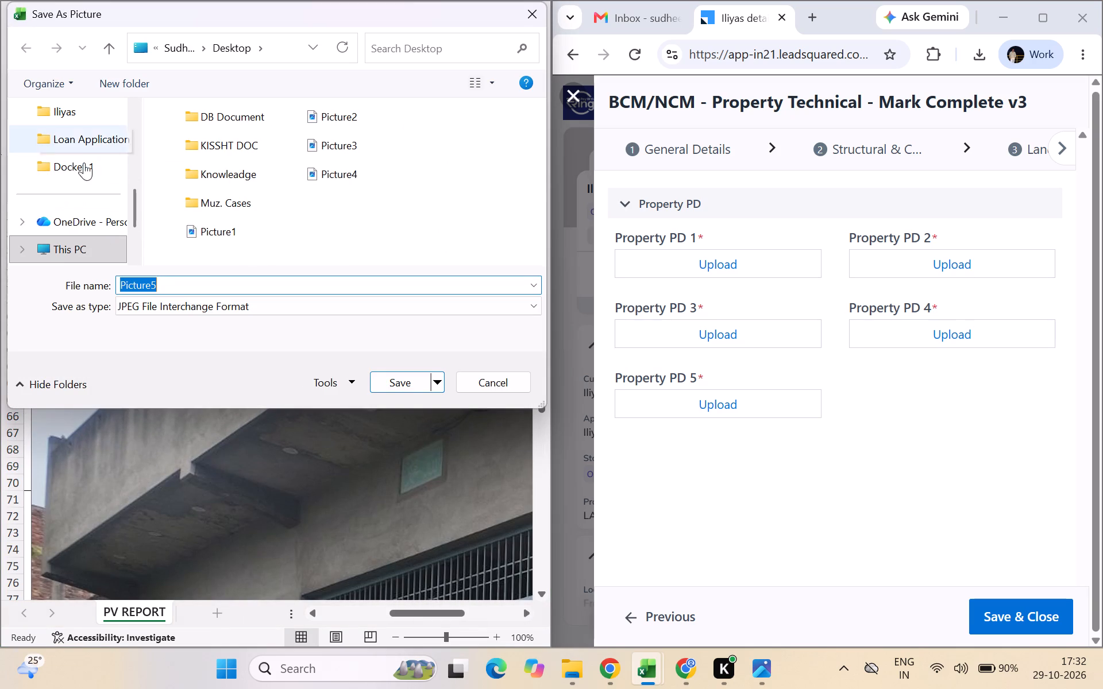
scroll(78, 211, "down", 1)
scroll(78, 211, "up", 3)
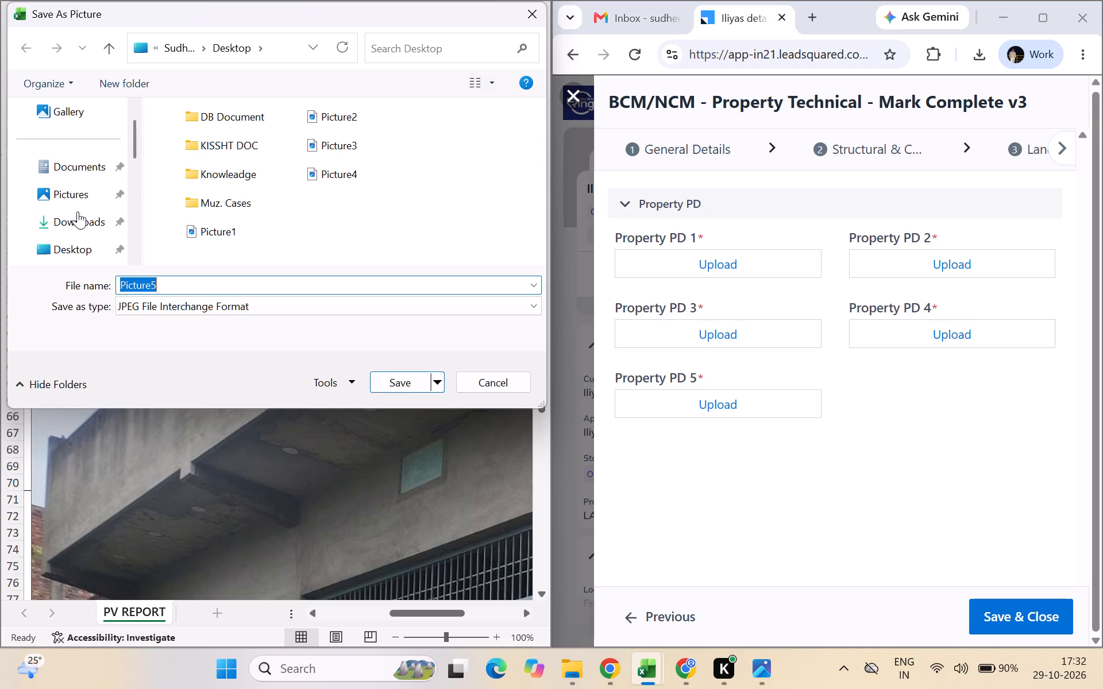
double_click(83, 247)
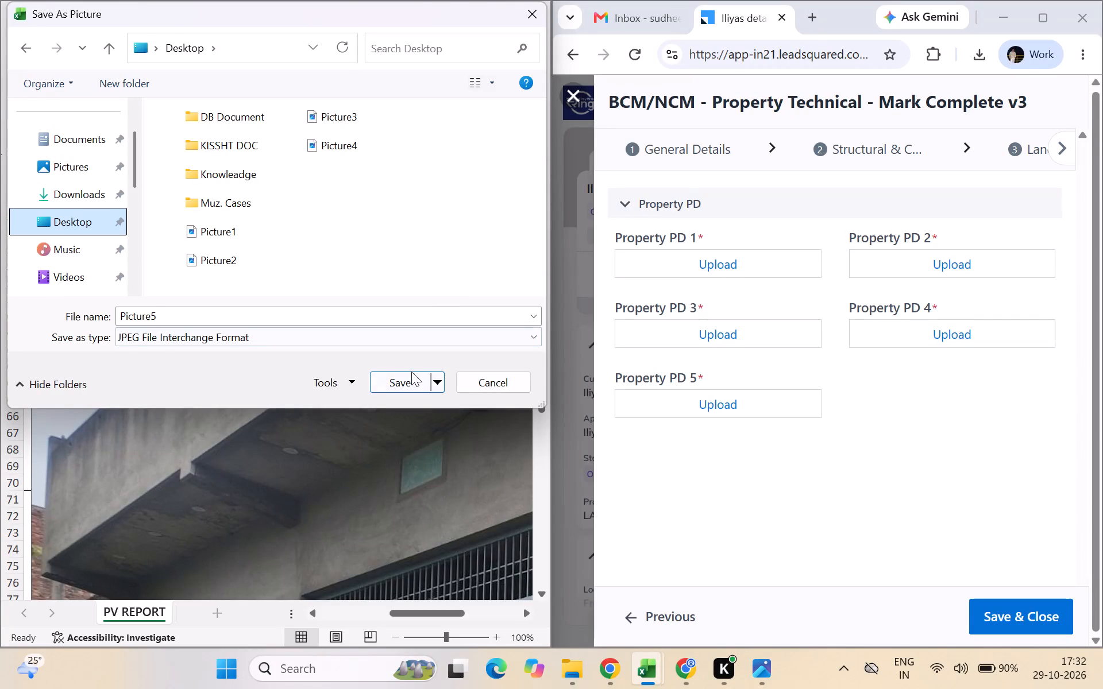
left_click(414, 378)
key("ctrl+z")
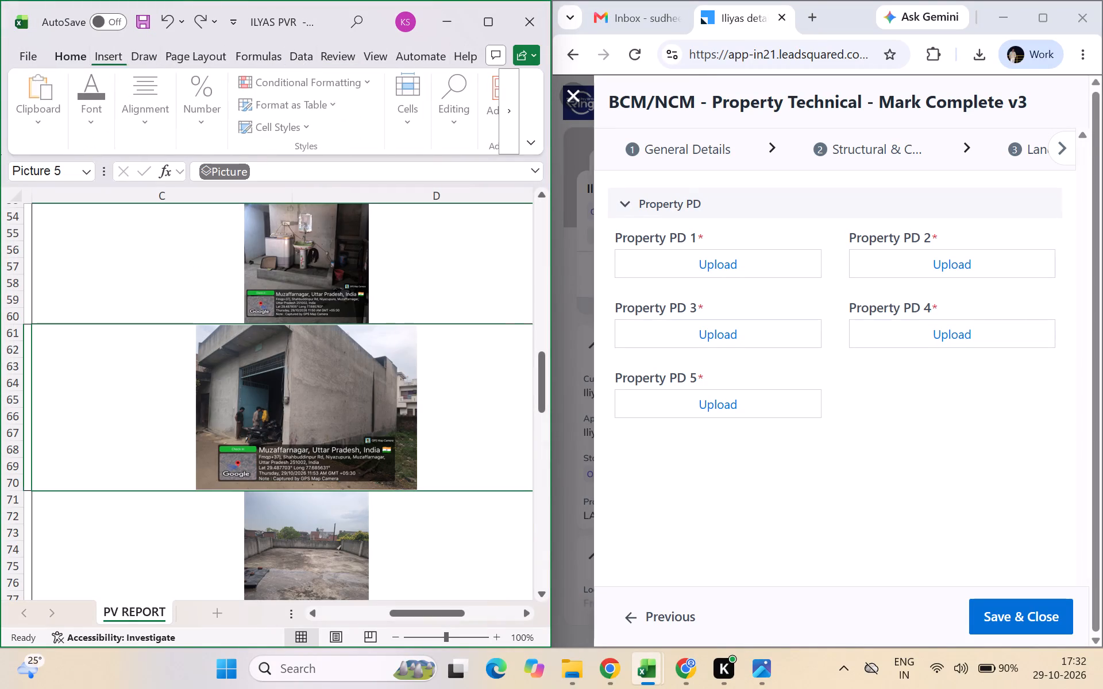
Switch to the Property Technical form in Chrome at full size and upload Picture1 from the Desktop as Property PD 1.
left_click(1049, 16)
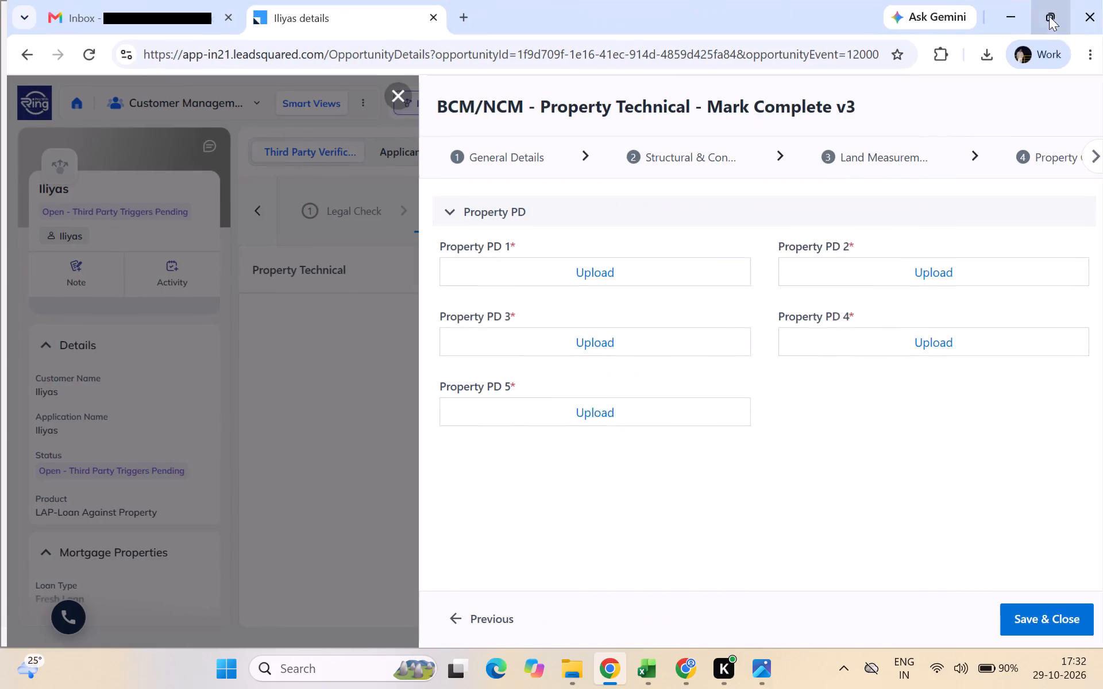
left_click(628, 277)
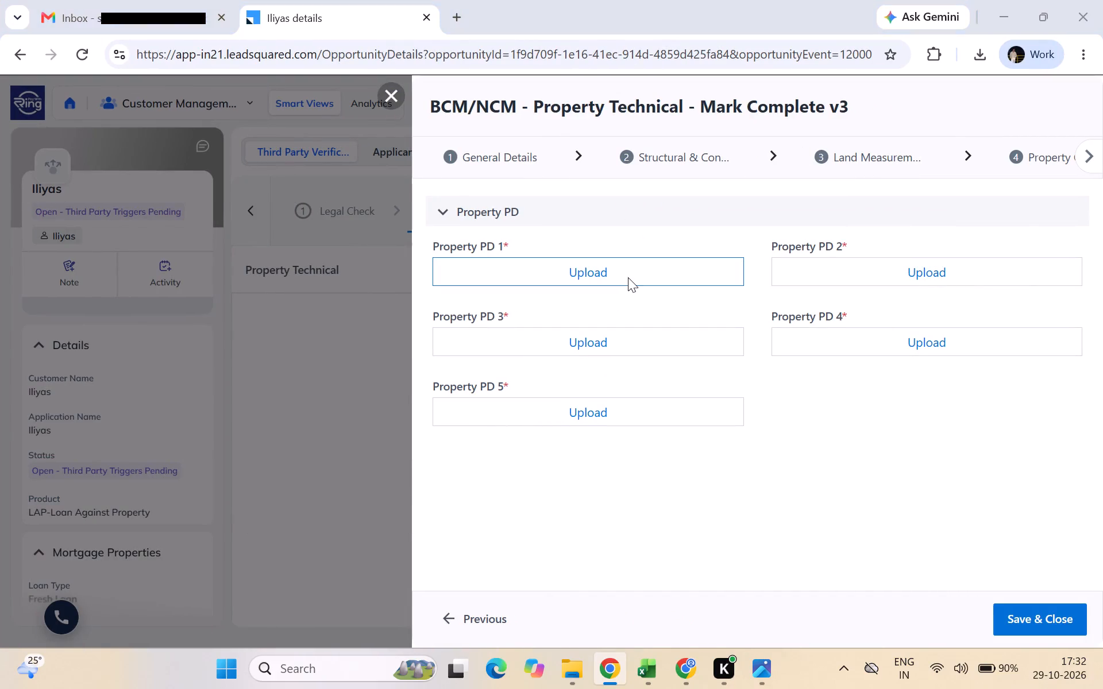
double_click(70, 285)
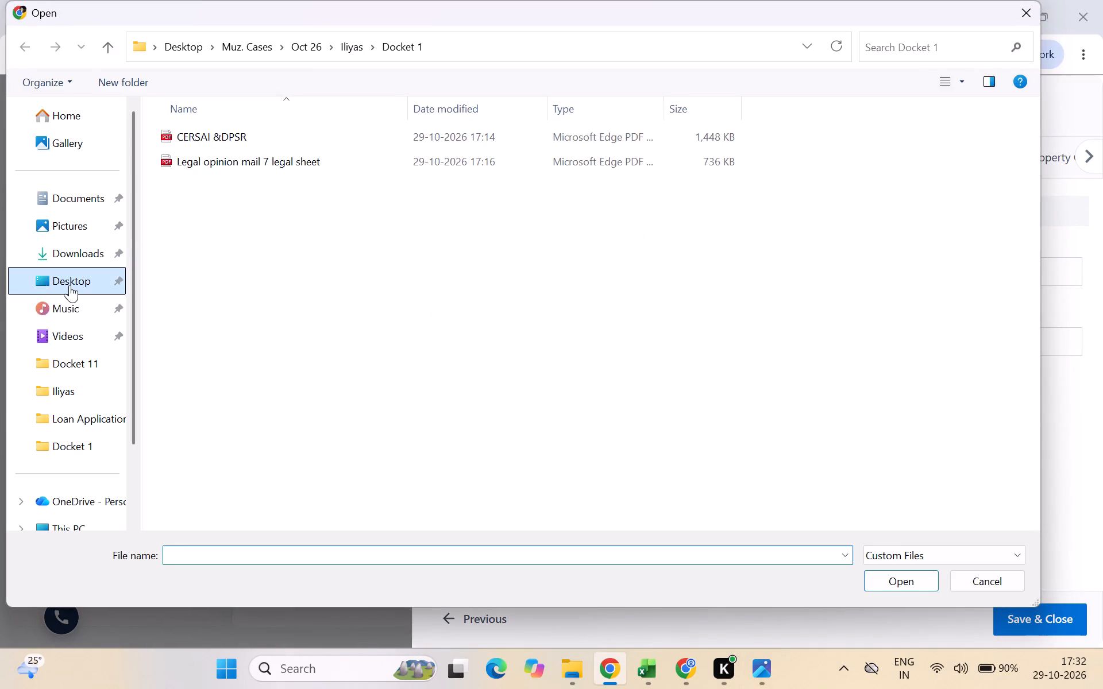
left_click(256, 265)
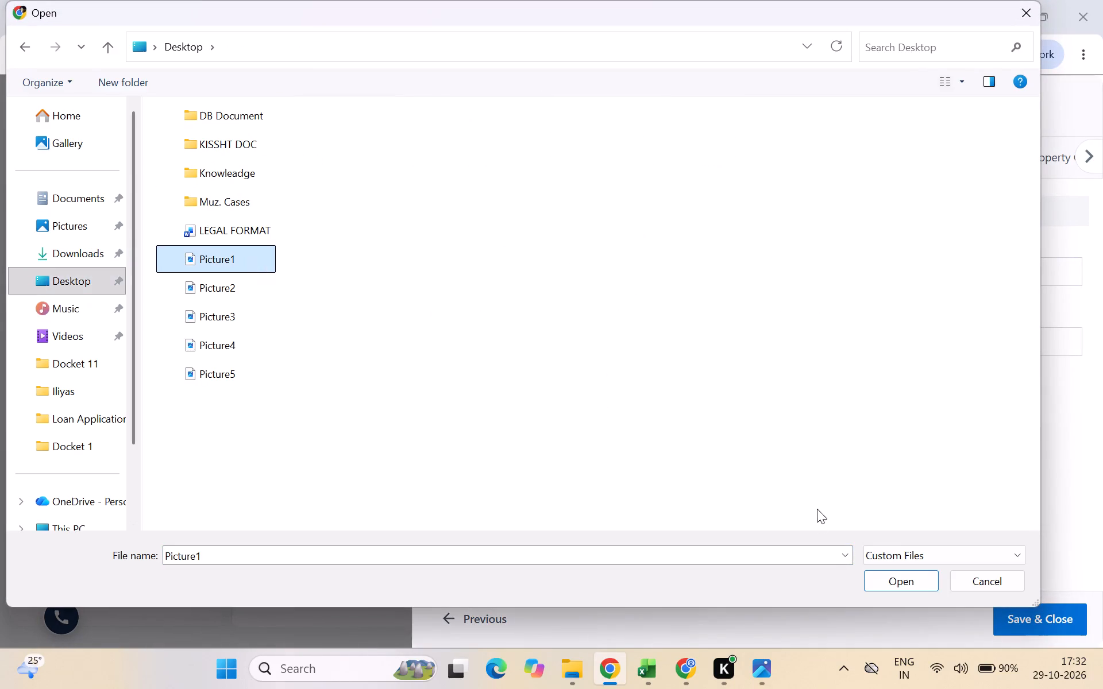
left_click(906, 596)
left_click(913, 585)
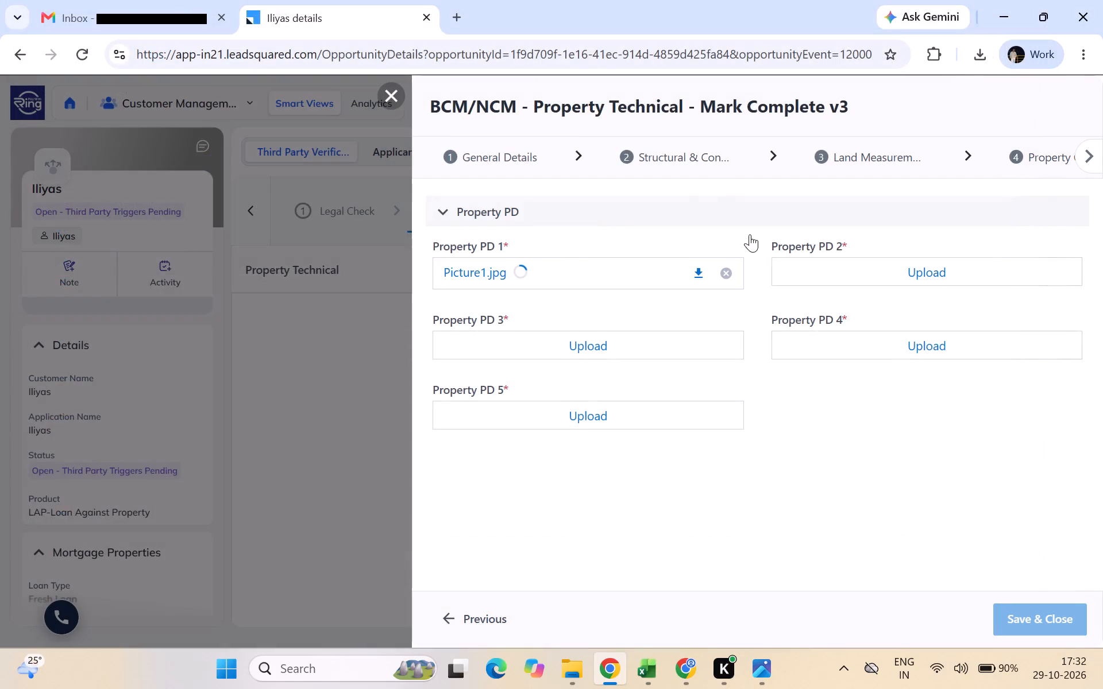
Upload Picture2 from the Desktop to the form's Property PD 2 field.
left_click(867, 265)
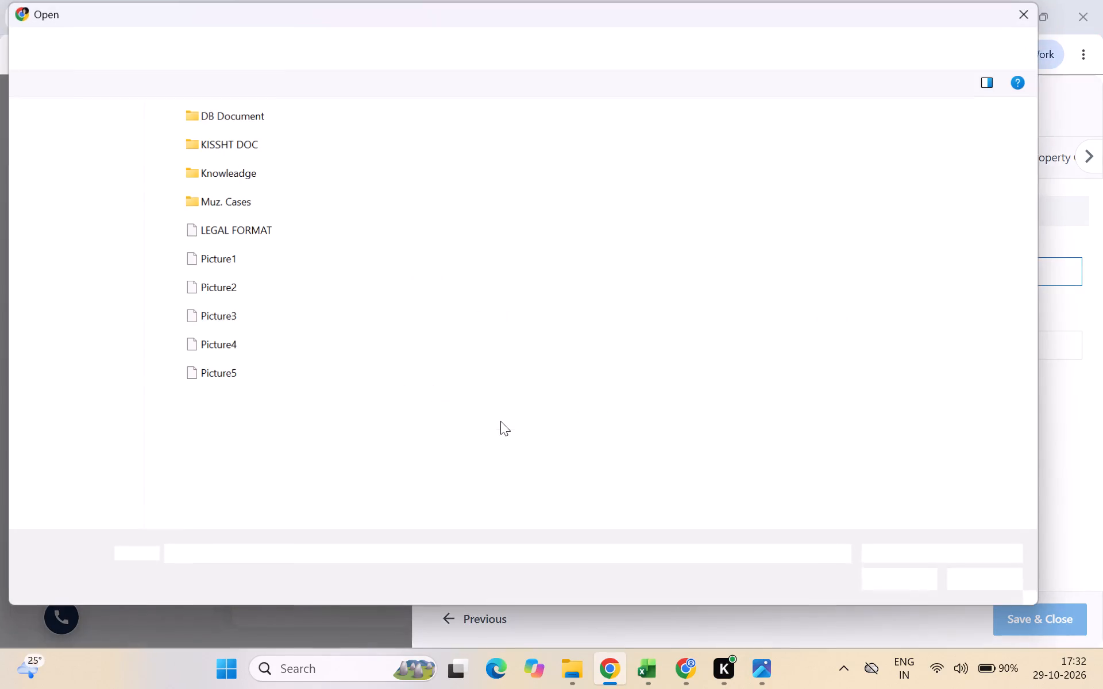
left_click(247, 286)
left_click(913, 584)
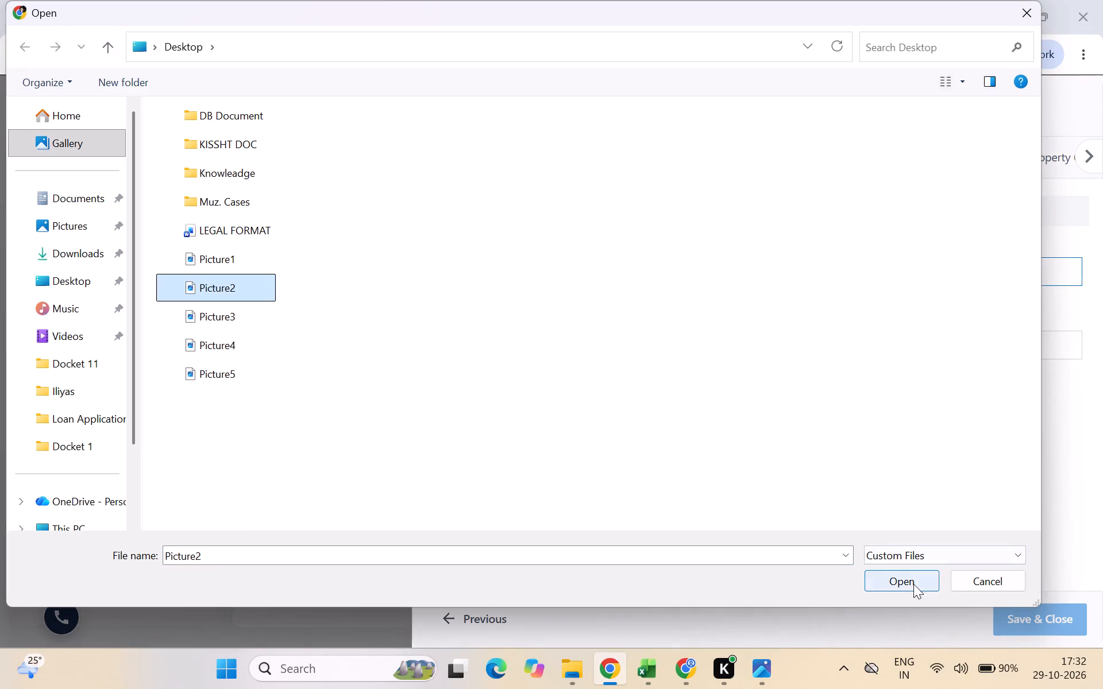
Upload Picture3 from the Desktop to the form's Property PD 3 field.
left_click(611, 342)
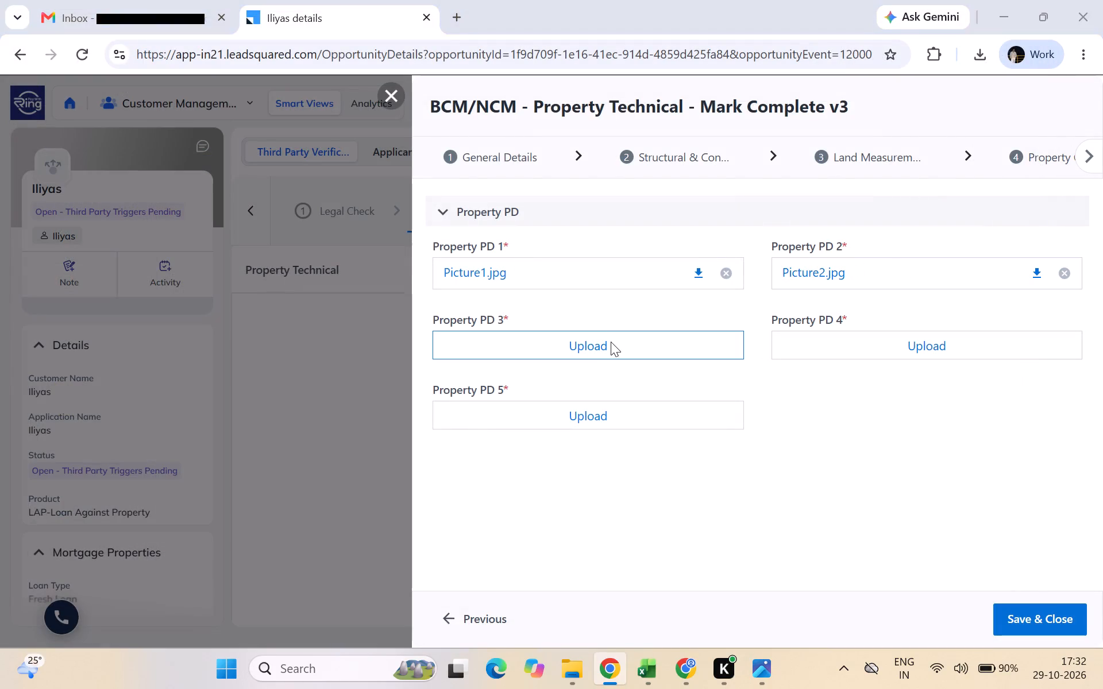
left_click(221, 318)
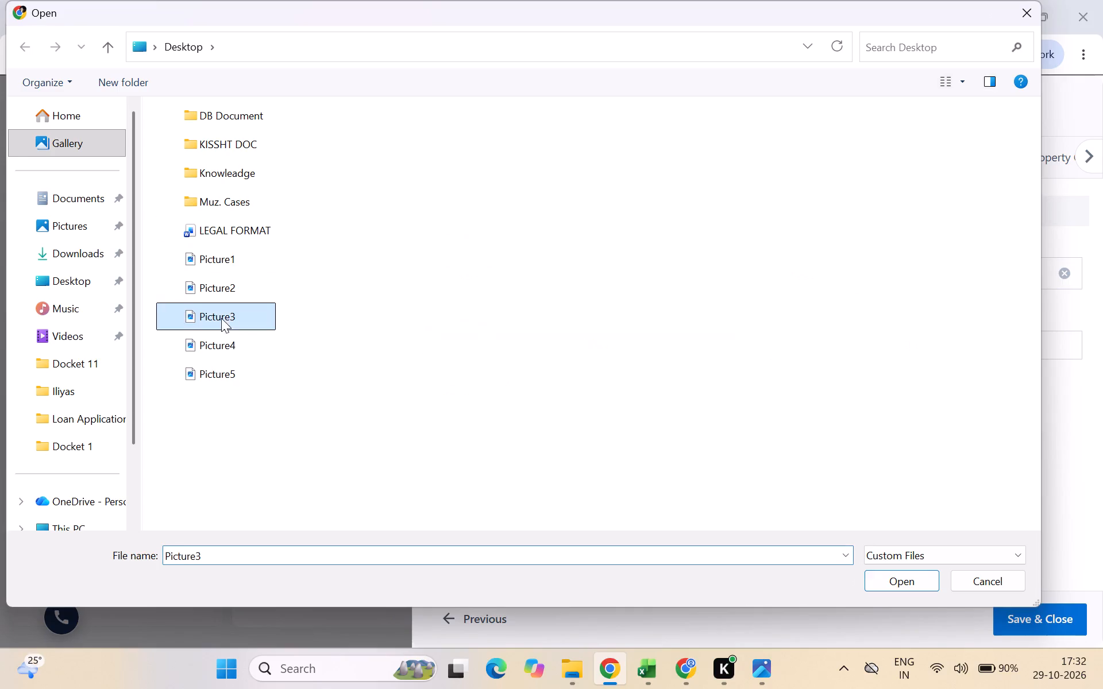
left_click(914, 574)
Upload Picture4 from the Desktop to the form's Property PD 4 field.
left_click(907, 346)
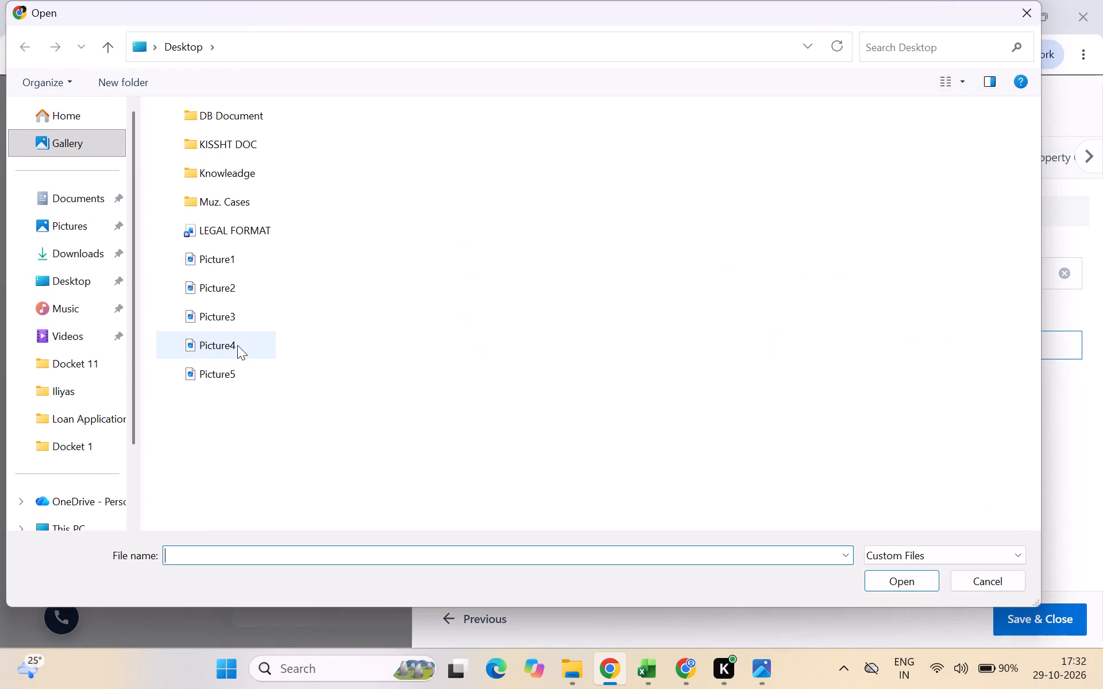
left_click(237, 345)
left_click(918, 580)
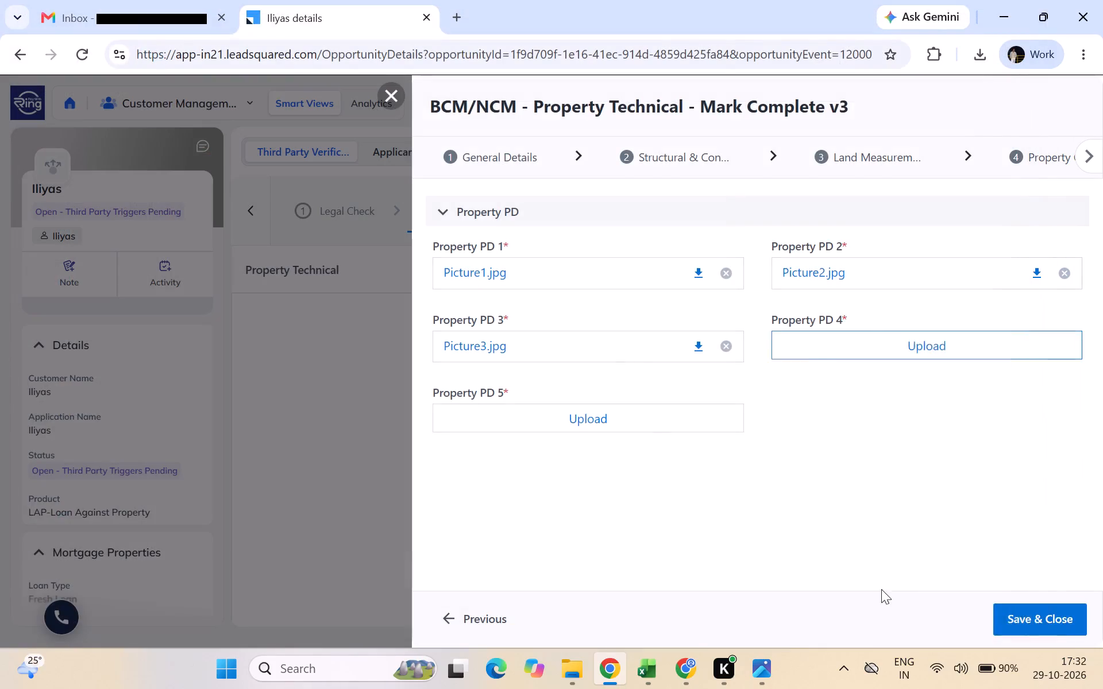
Upload Picture5 from the Desktop to the form's Property PD 5 field, and save and close the form.
left_click(598, 424)
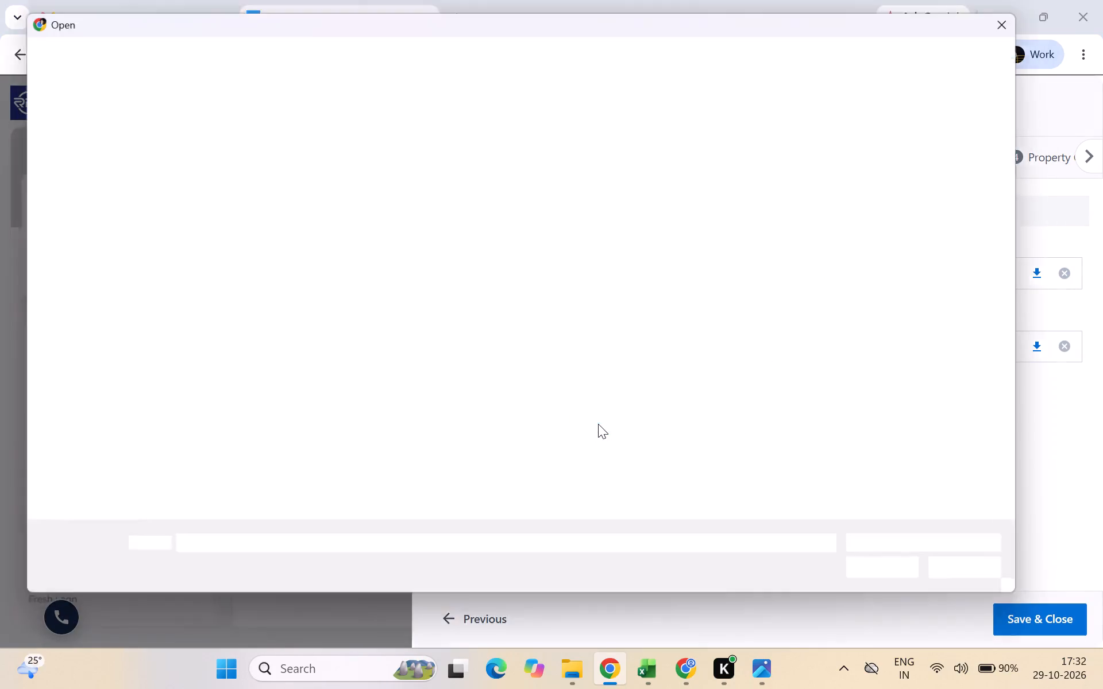
left_click(211, 370)
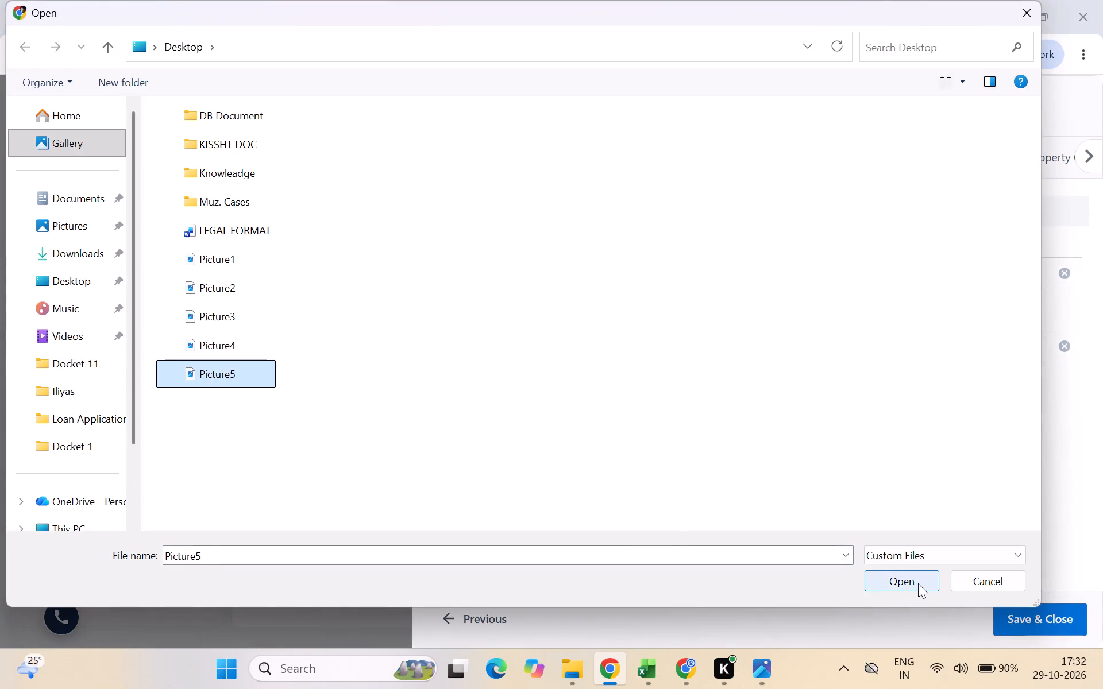
left_click(918, 583)
scroll(863, 507, "down", 4)
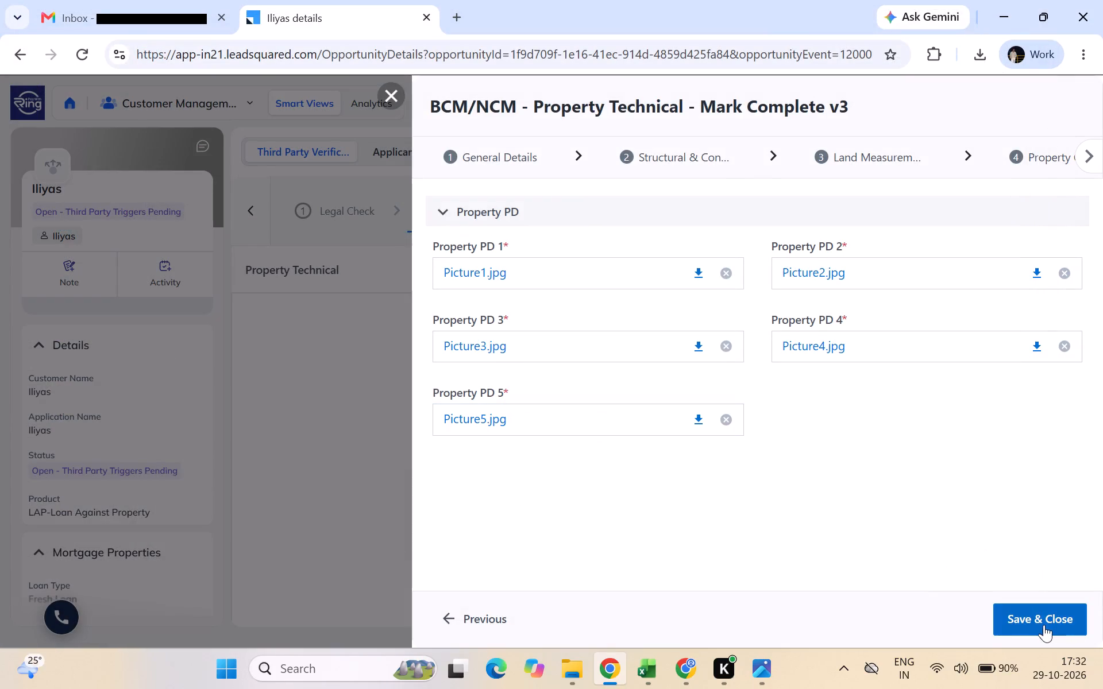
left_click(1047, 621)
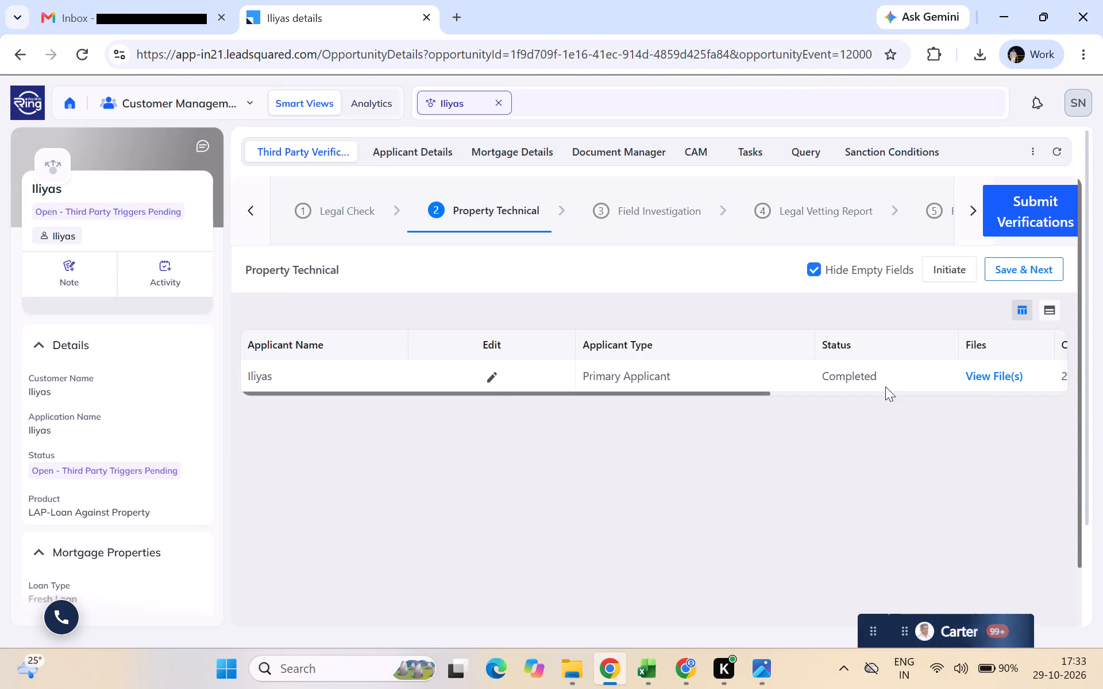
Advance through the Field Investigation and Legal Vetting Report verification stages, and return to the Property Technical stage.
left_click(1016, 269)
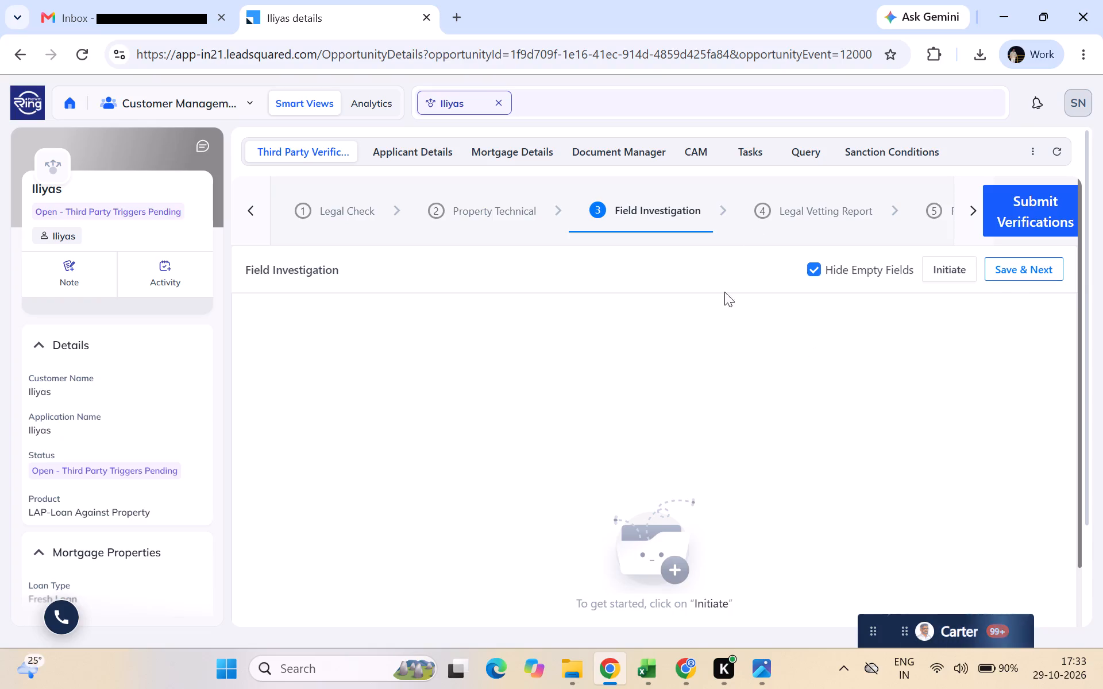
scroll(807, 210, "left", 1)
left_click(1015, 263)
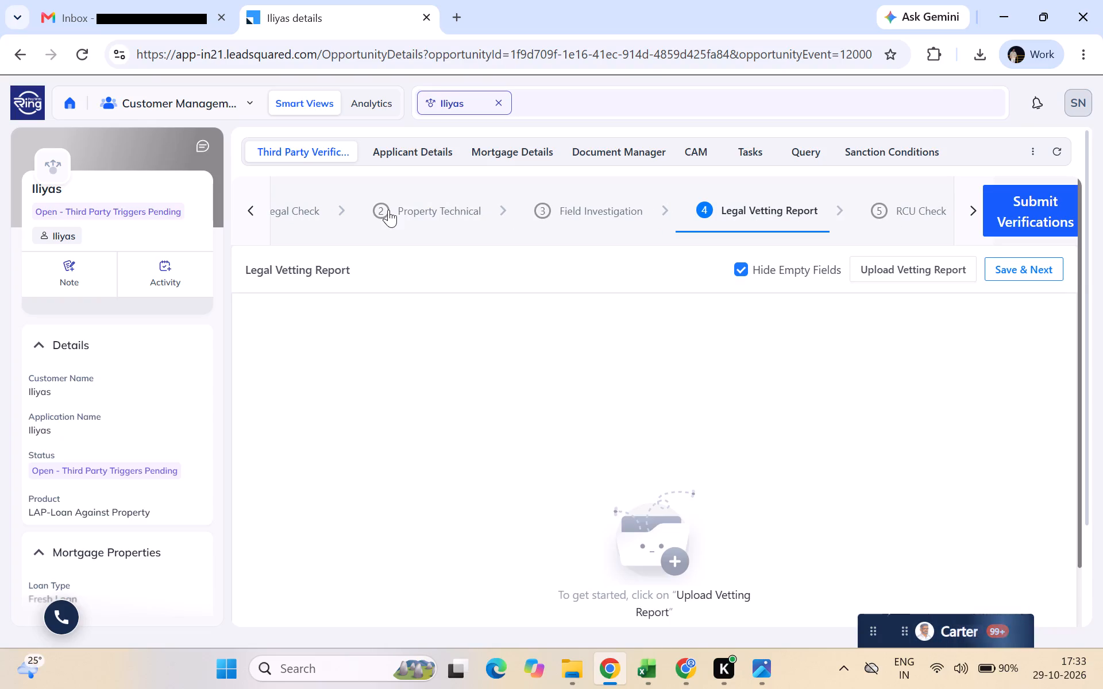
scroll(388, 210, "right", 2)
left_click(442, 205)
left_click(498, 209)
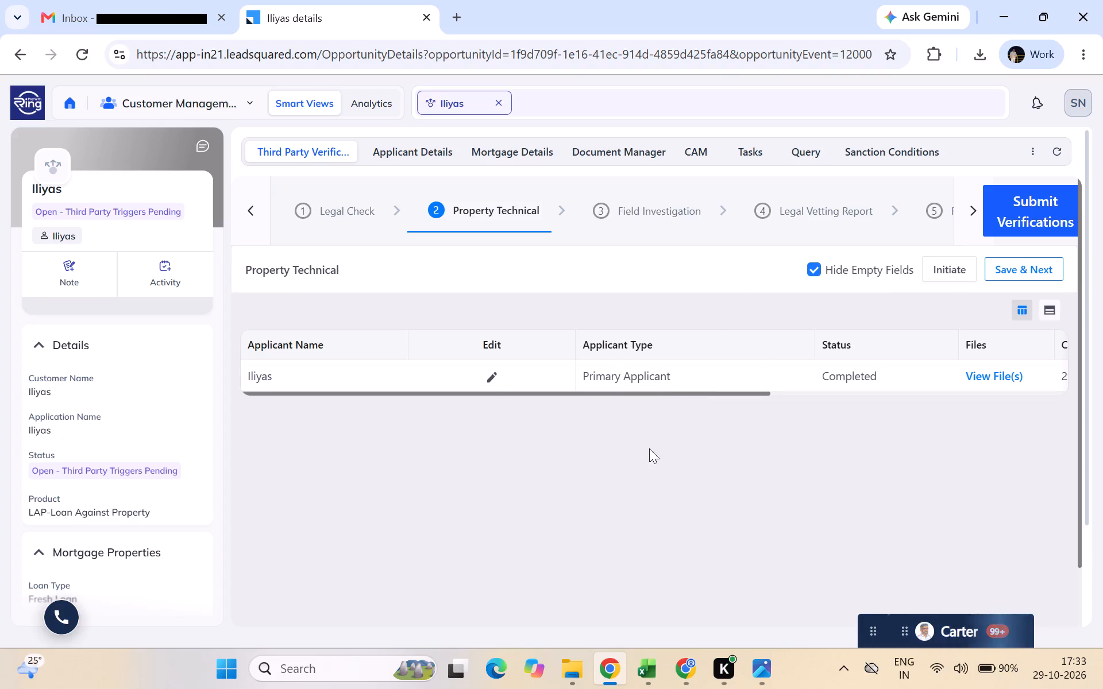
Open the Half Part Deed 2 PDF from the Iliyas folder, examine its last page for the registration date, and close it.
left_click(573, 679)
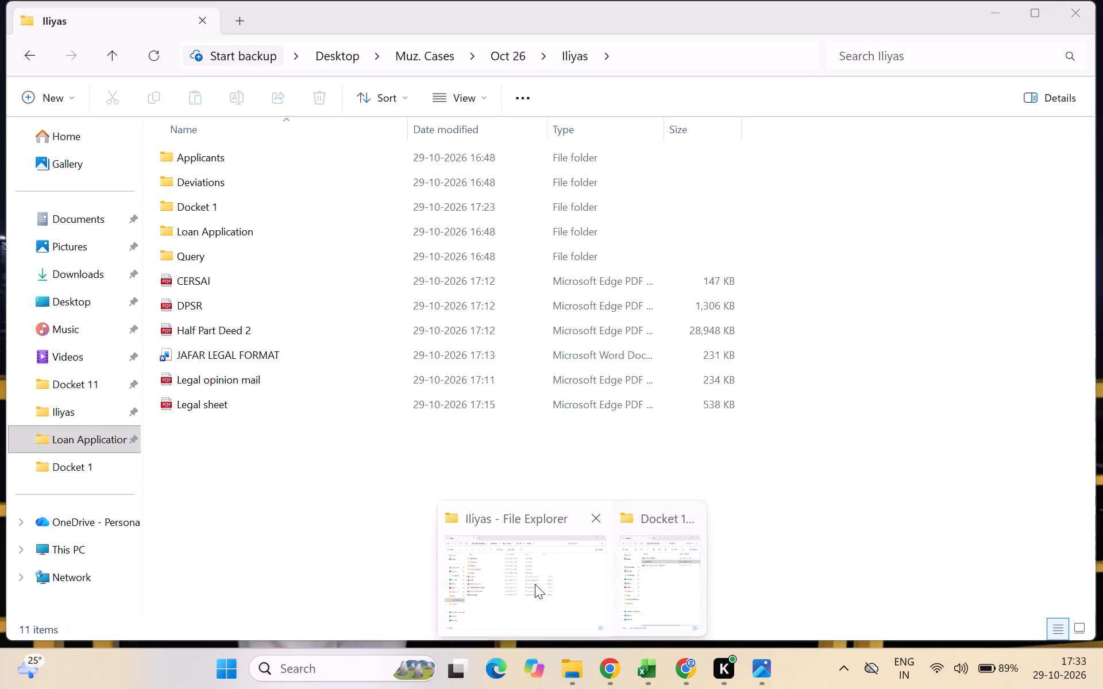
left_click(535, 584)
left_click(260, 332)
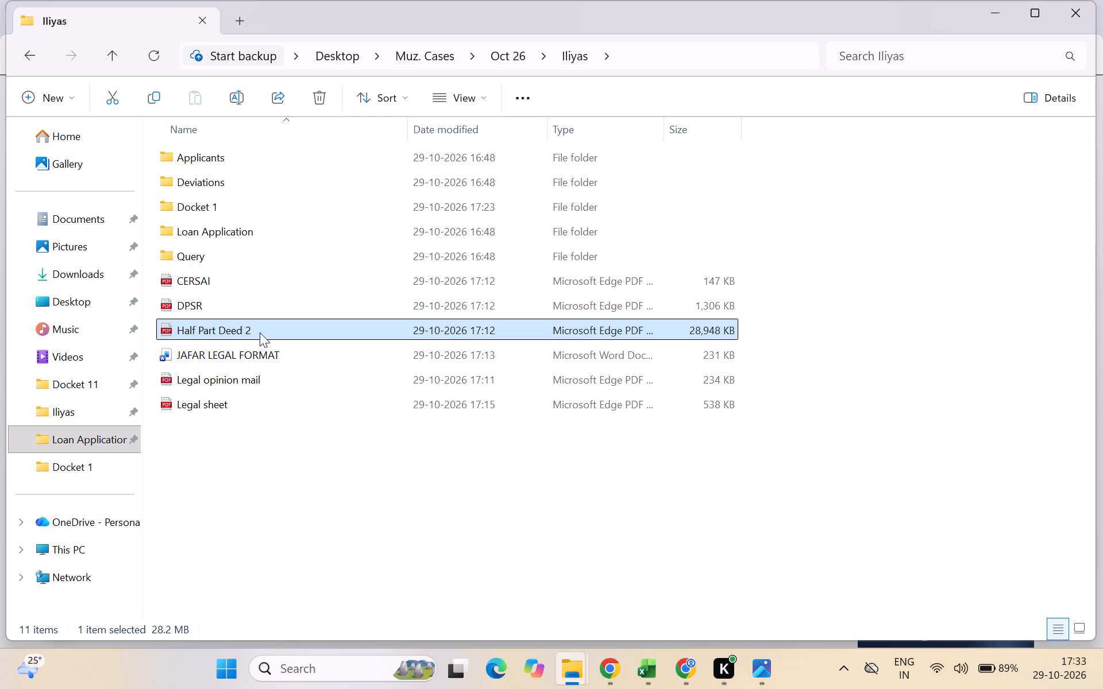
double_click(260, 332)
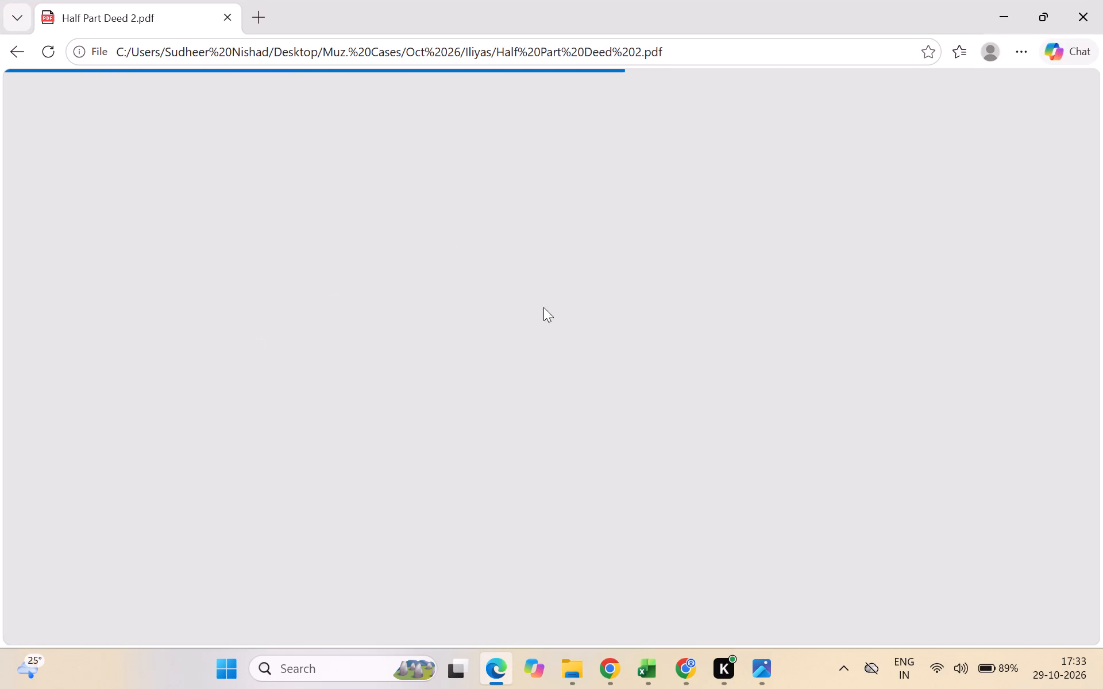
scroll(569, 445, "down", 16)
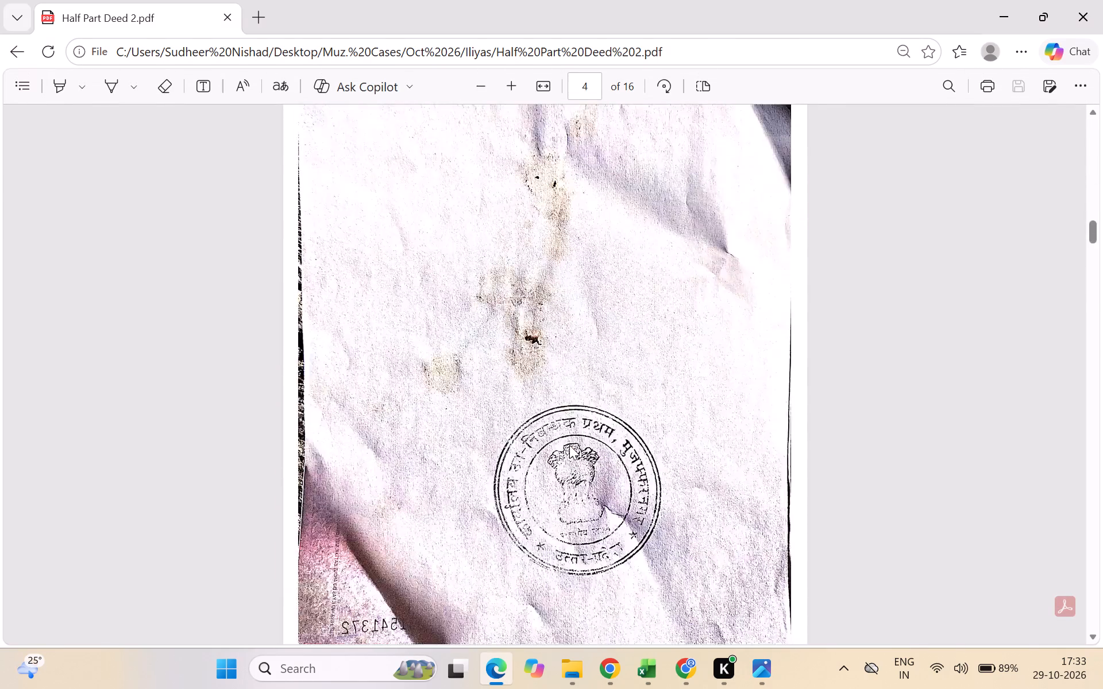
scroll(569, 445, "down", 16)
scroll(569, 445, "down", 7)
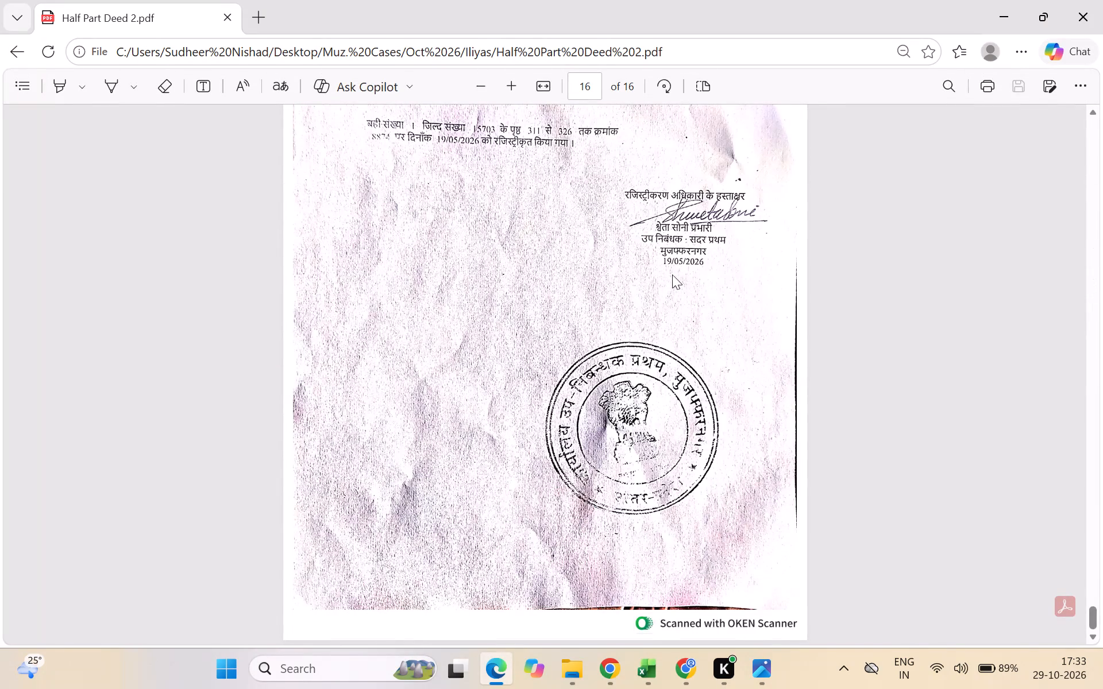
left_click(1089, 22)
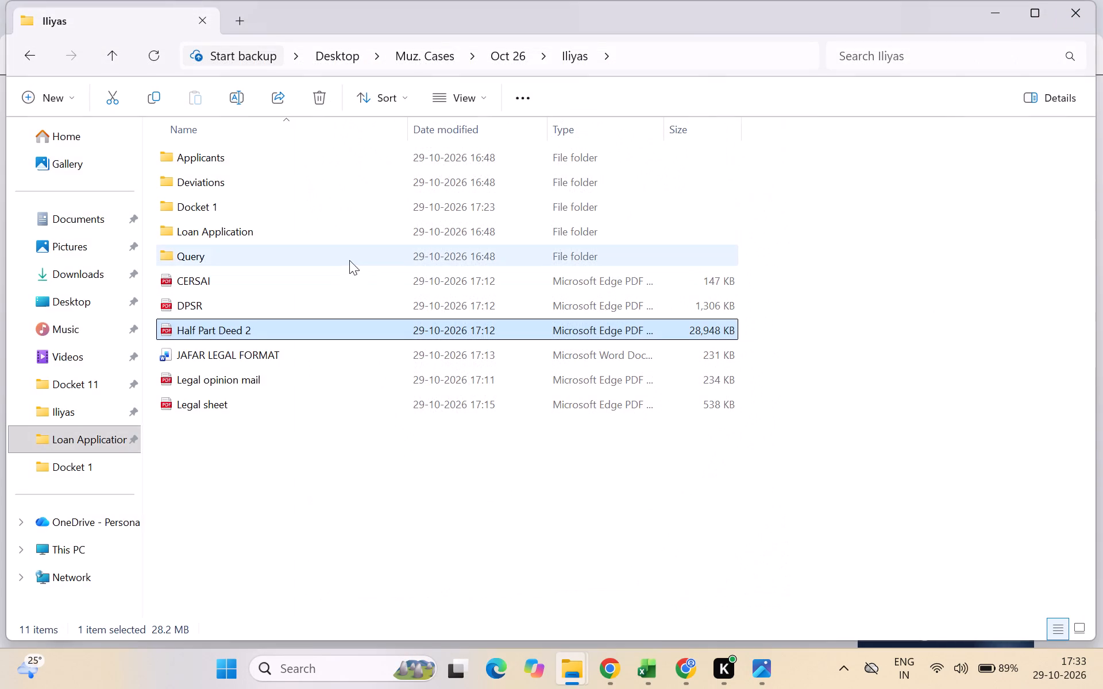
Open the Registered Deed PDF from the Loan Application folder and examine its last page for the registration date.
left_click(335, 242)
left_click_drag(335, 242, 294, 235)
double_click(294, 235)
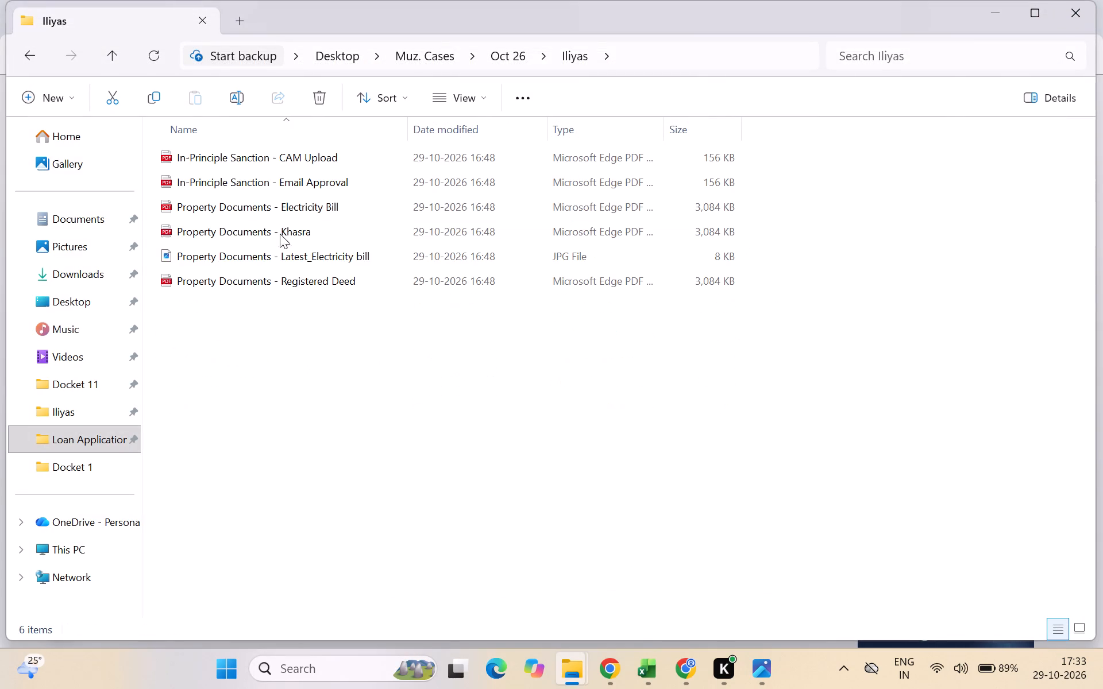
double_click(346, 292)
double_click(361, 284)
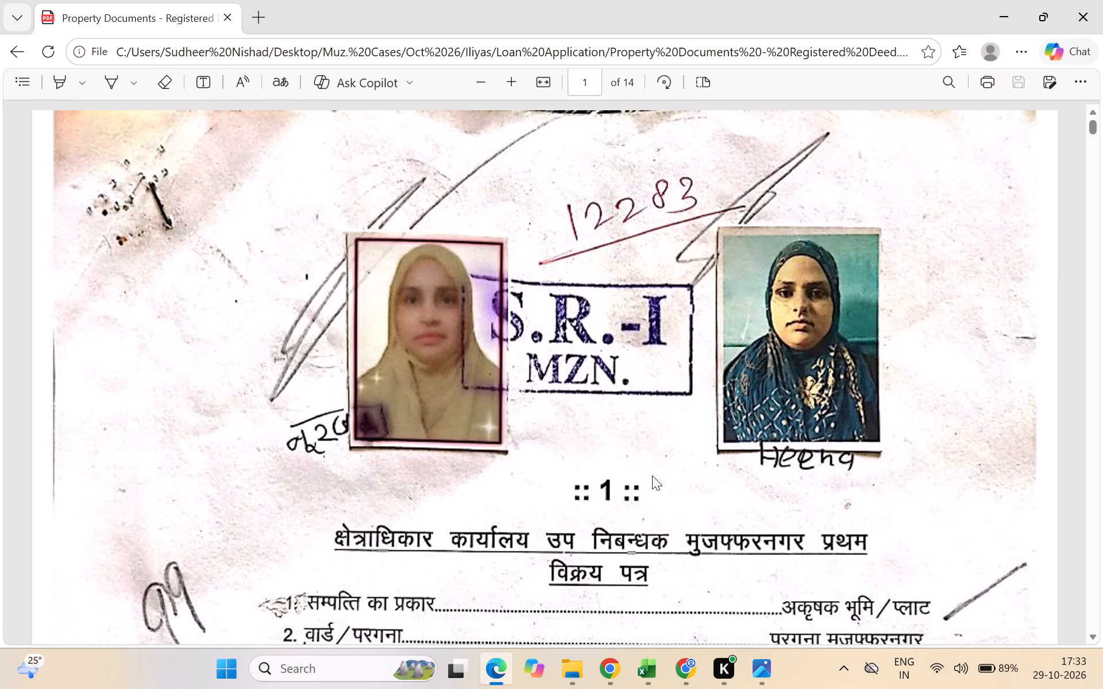
scroll(745, 599, "down", 20)
scroll(745, 599, "down", 20)
scroll(745, 599, "down", 6)
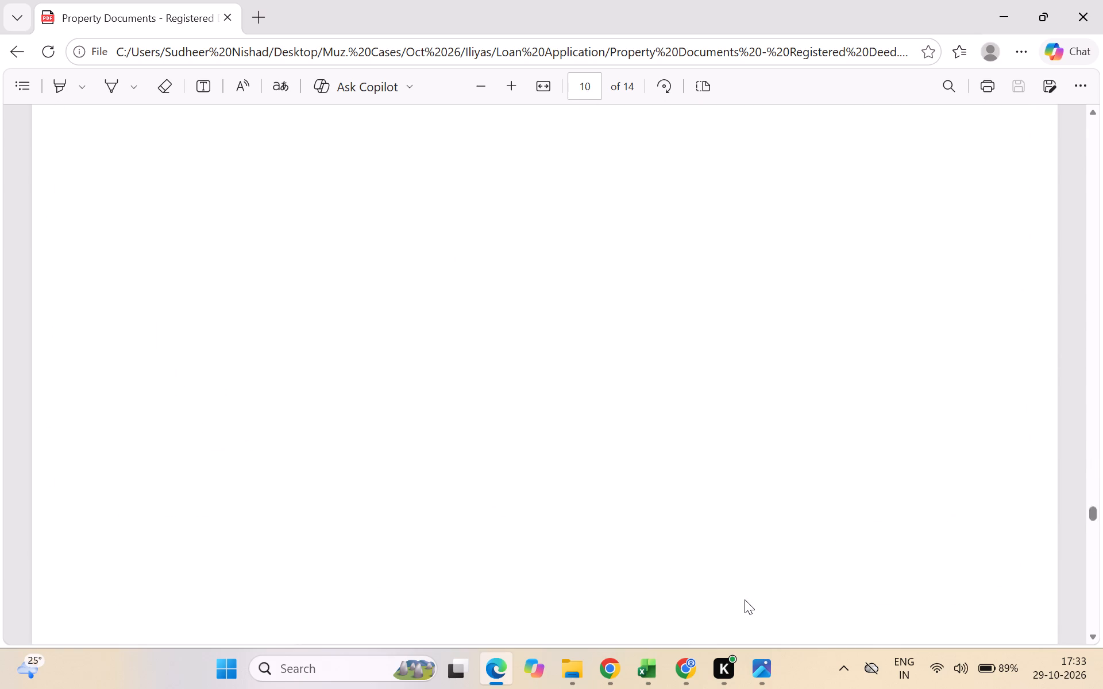
scroll(745, 599, "down", 17)
scroll(819, 411, "up", 4)
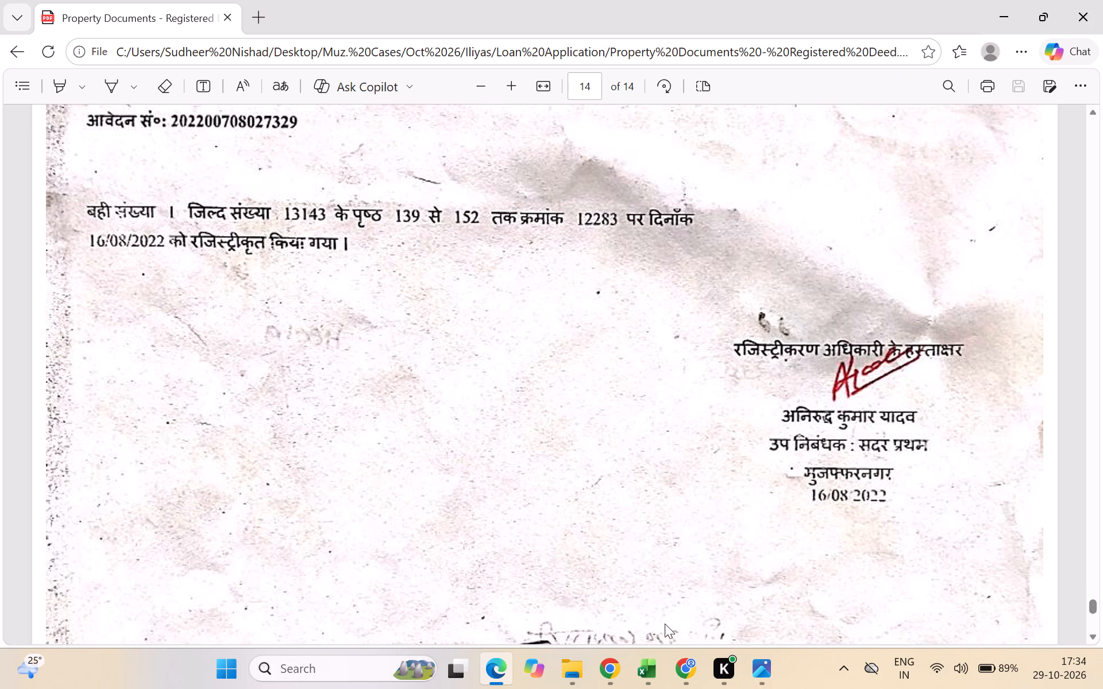
Switch to Chrome, open the Property Technical record for editing, set Property Age to 50 months, and try to save the General Details.
left_click(603, 671)
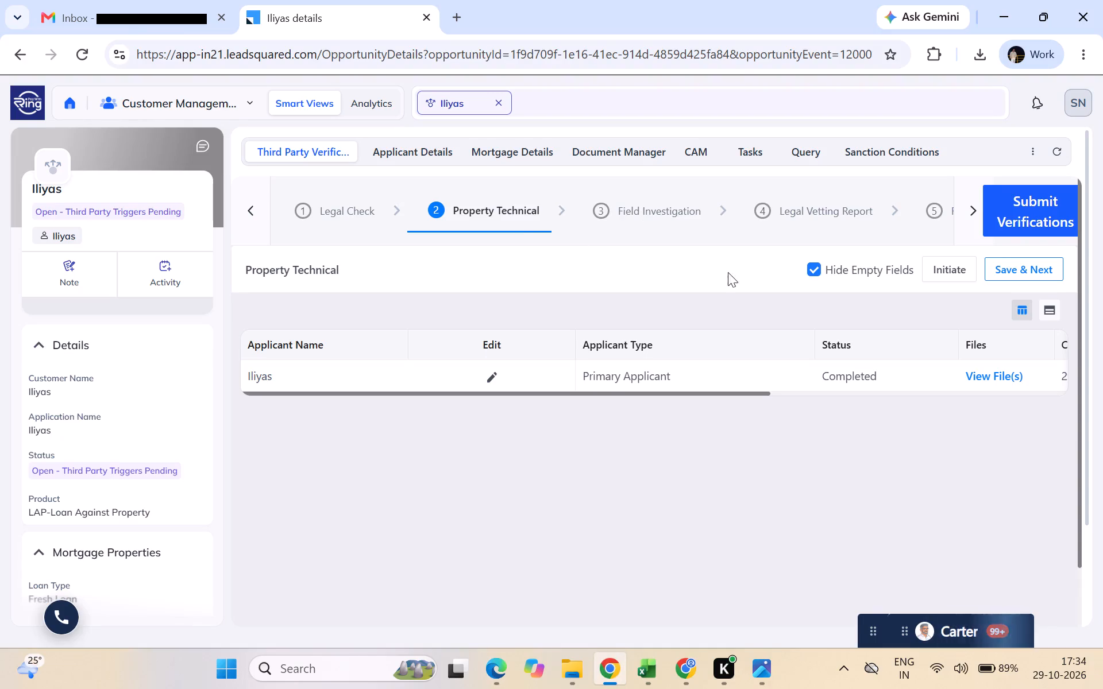
left_click(490, 374)
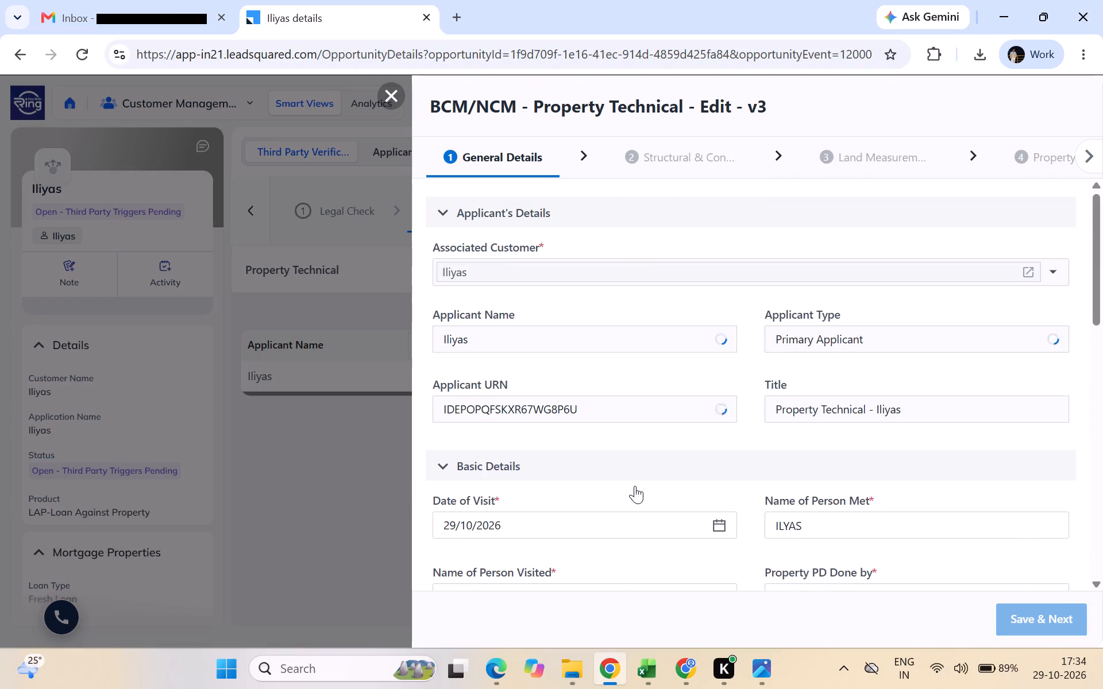
scroll(635, 486, "down", 2)
scroll(795, 476, "down", 1)
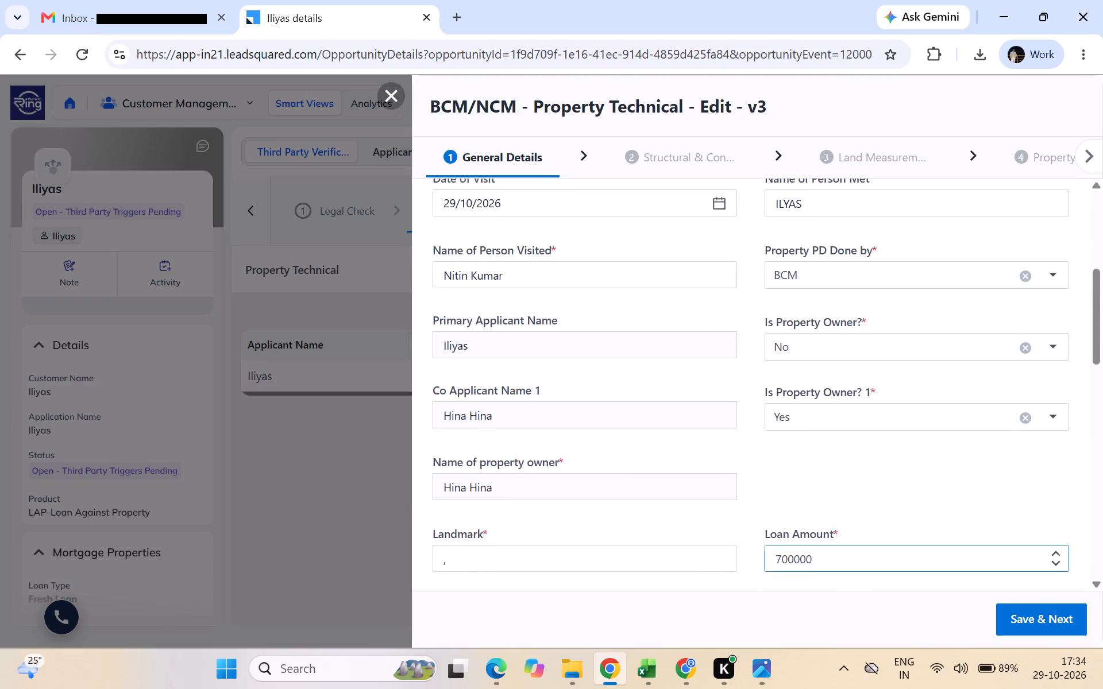
scroll(795, 558, "down", 4)
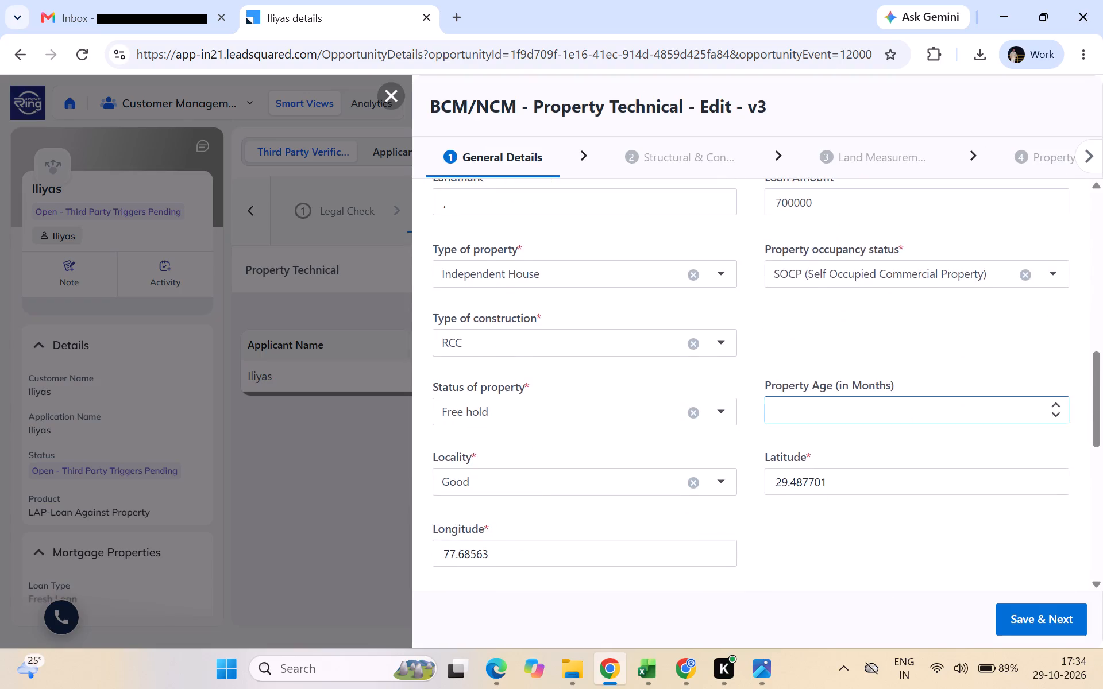
left_click(804, 404)
type("50")
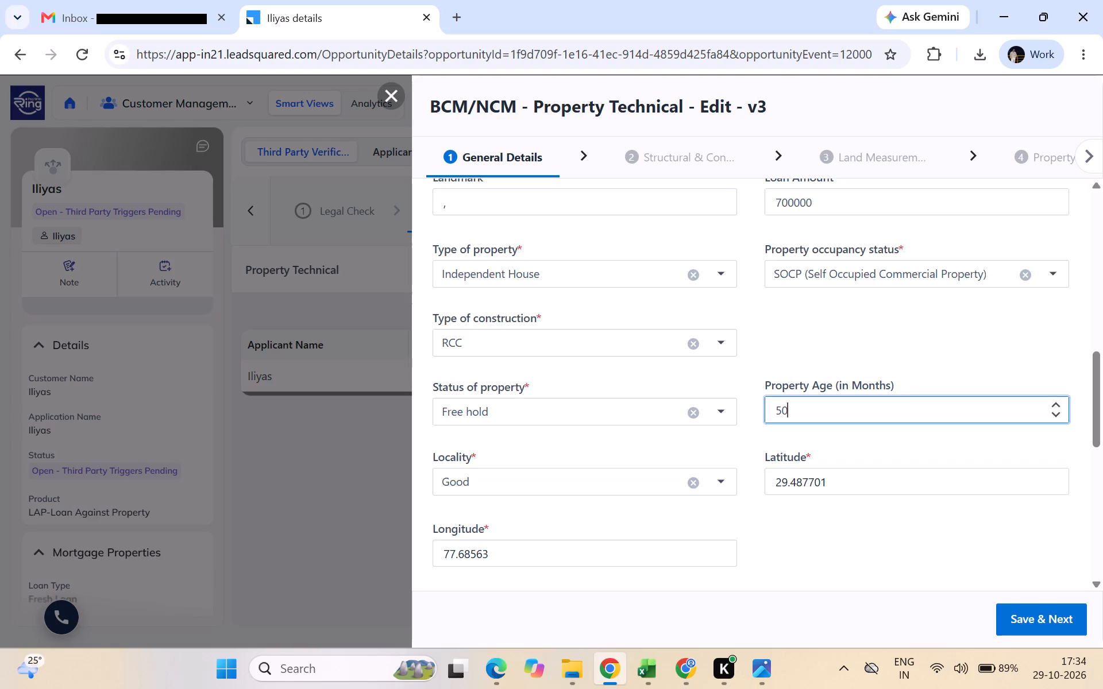
left_click(1049, 622)
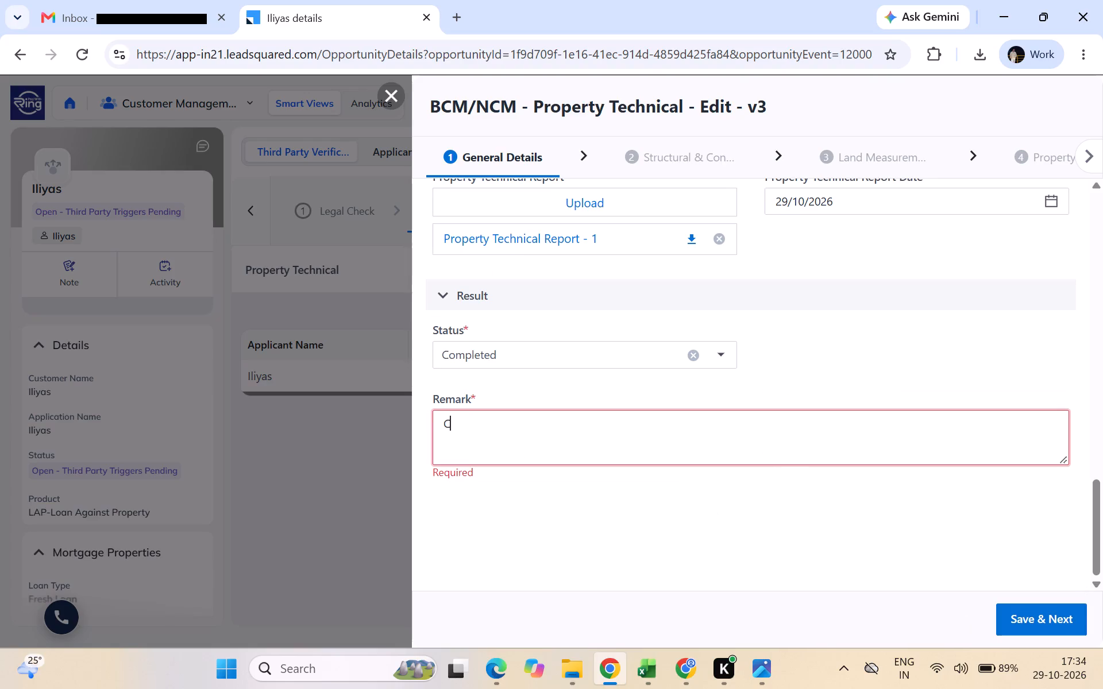
Enter the remark "Completed" in the Result section, save the General Details, and close the edit form.
type("ted")
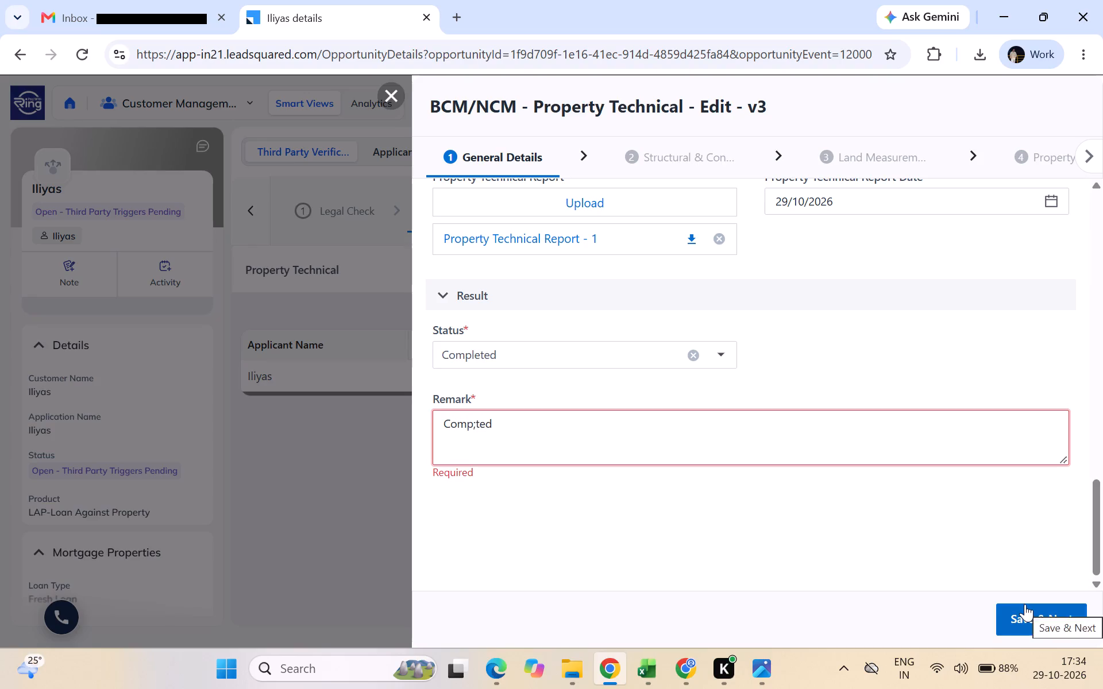
left_click(476, 431)
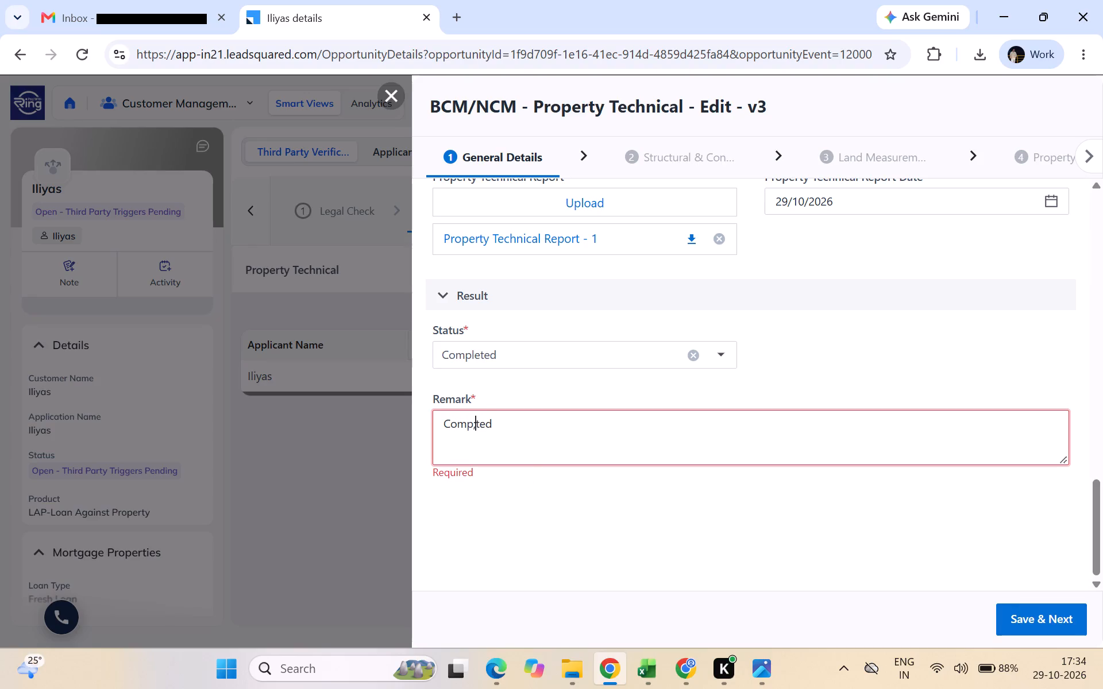
key("BackSpace")
key("l")
key("e")
key("BackSpace")
key("a")
key("BackSpace")
key("e")
left_click(1031, 616)
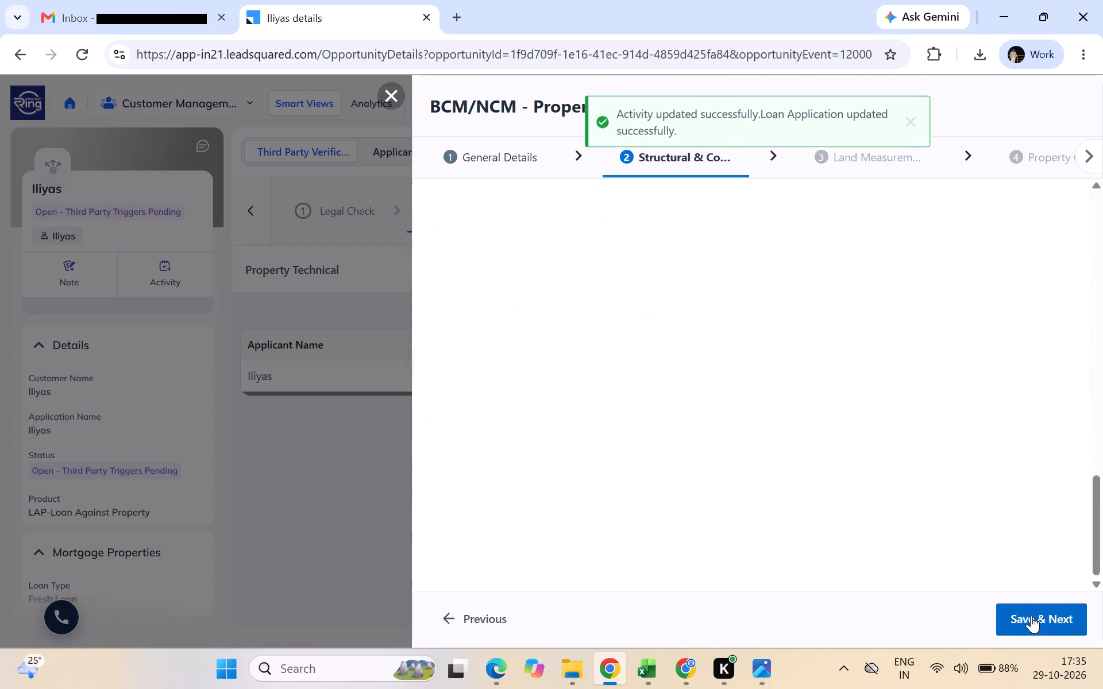
left_click(387, 94)
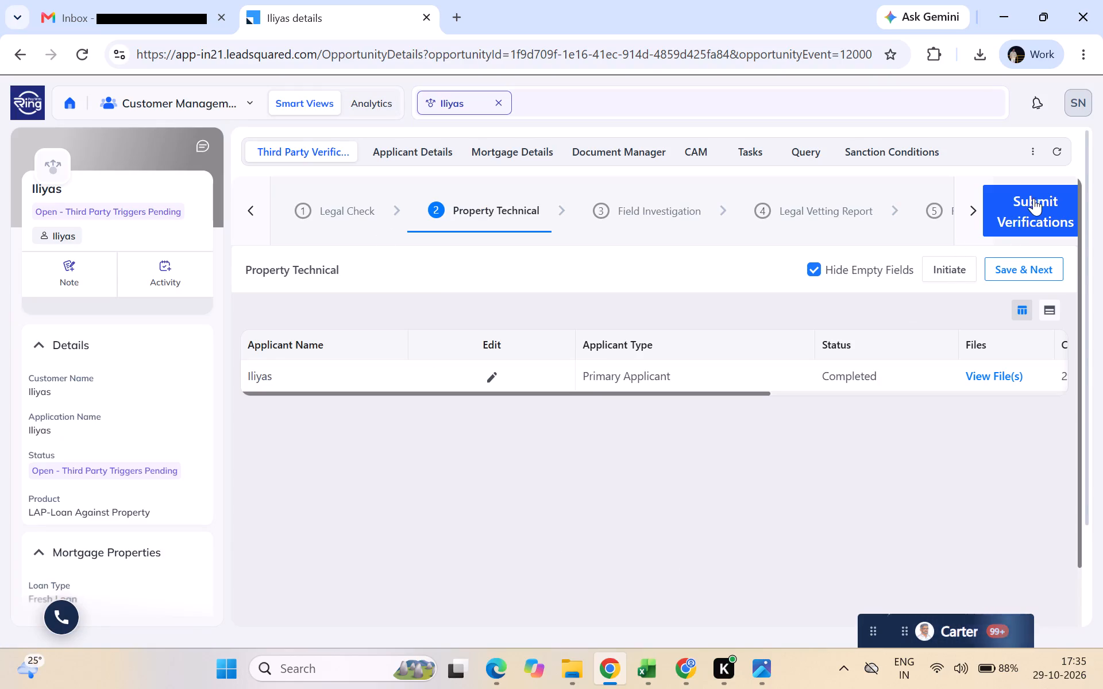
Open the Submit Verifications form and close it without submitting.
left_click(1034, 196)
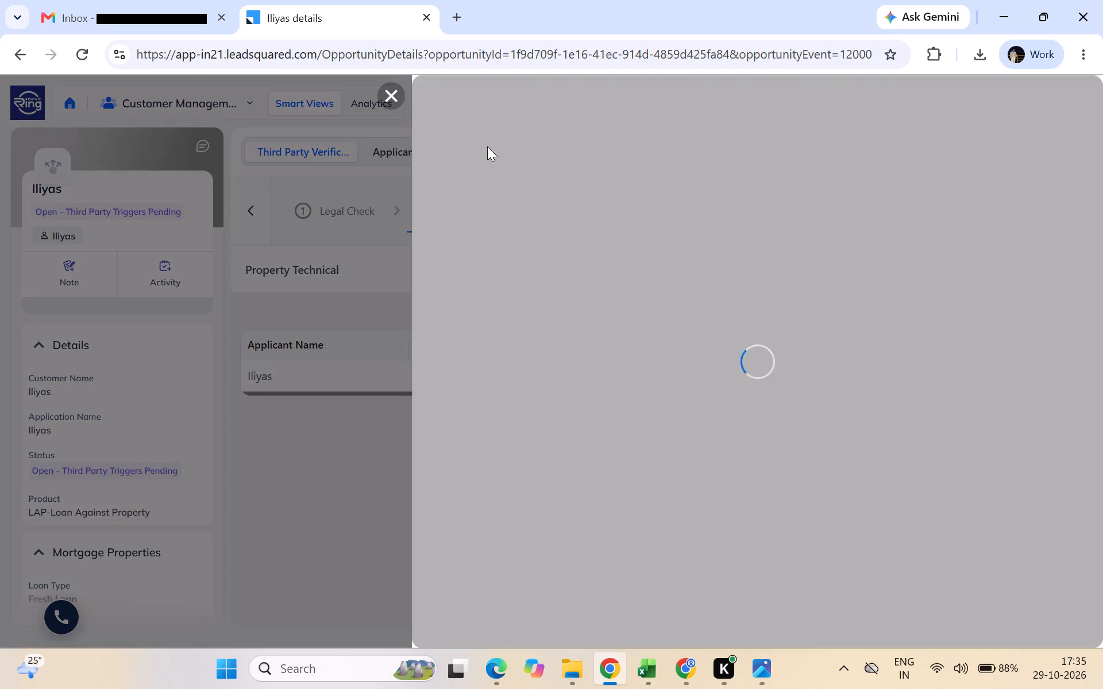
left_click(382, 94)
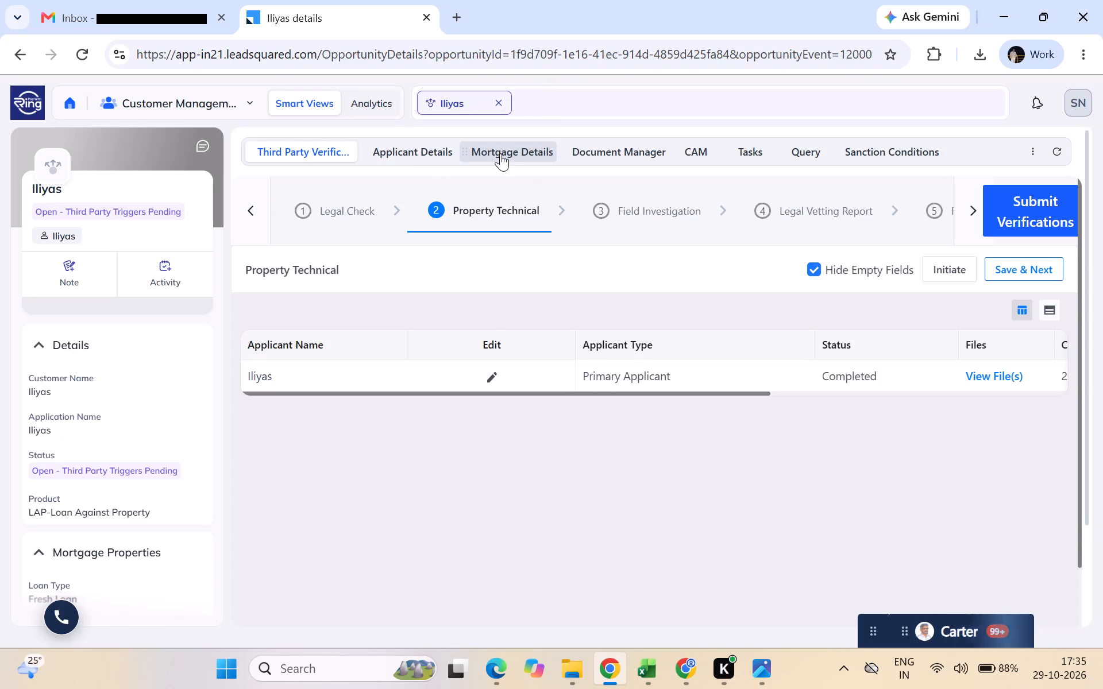
Review the Mortgage Details of the Iliyas case, including the Application Owners and Associated Branch sections.
left_click(500, 153)
scroll(716, 576, "down", 3)
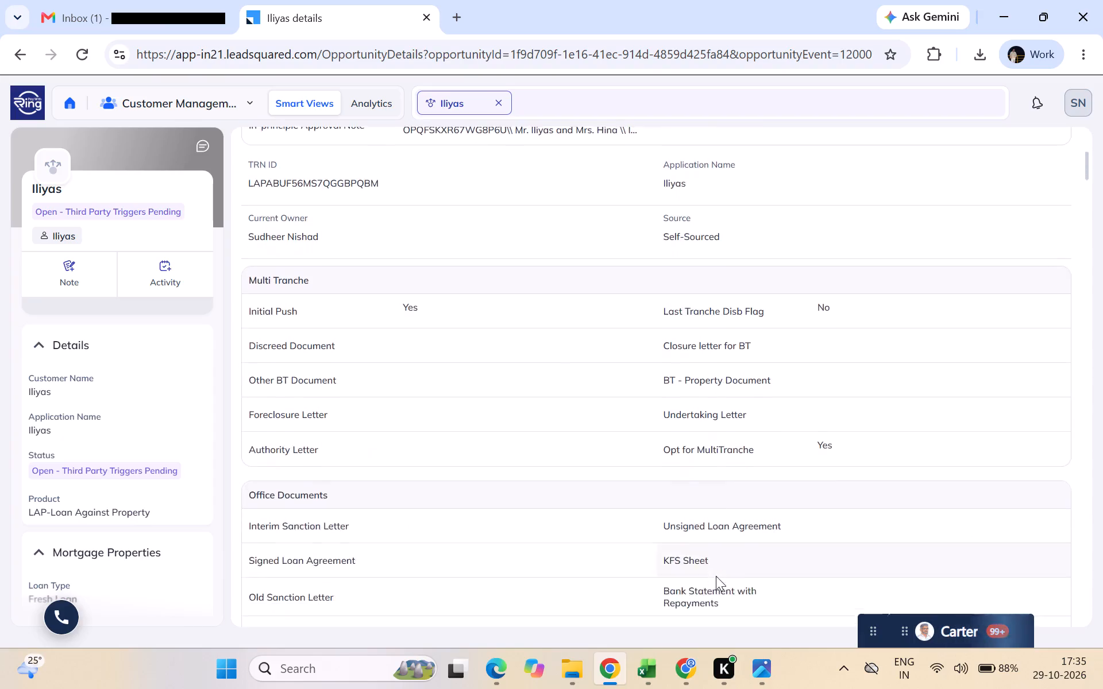
scroll(716, 576, "down", 7)
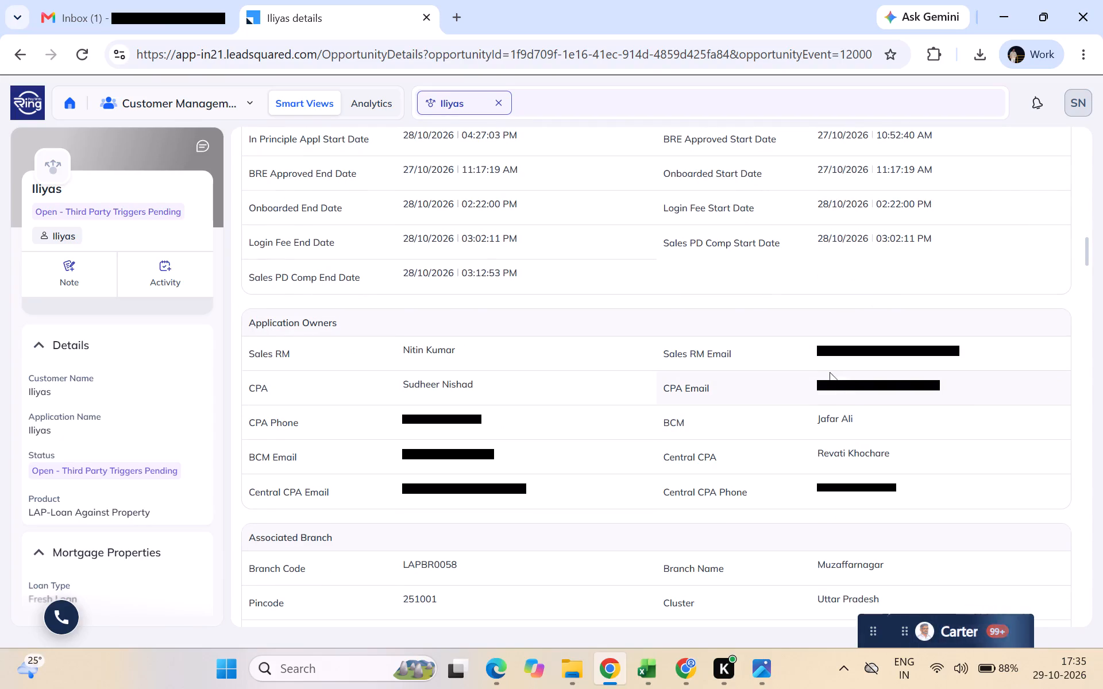
scroll(723, 479, "down", 2)
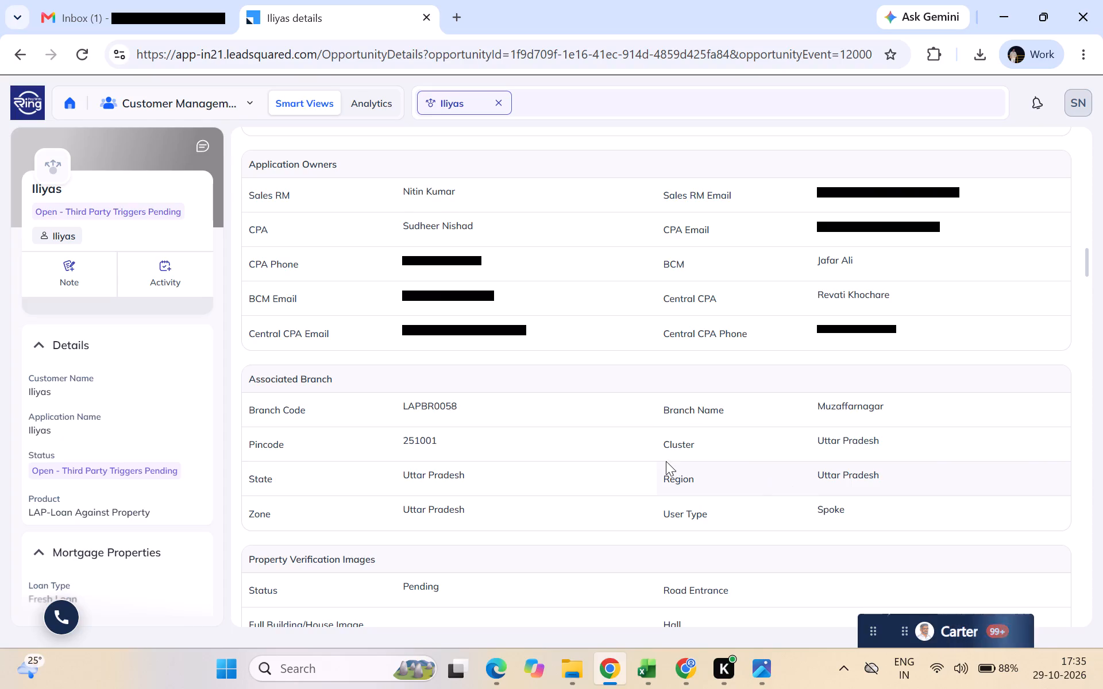
scroll(600, 369, "up", 9)
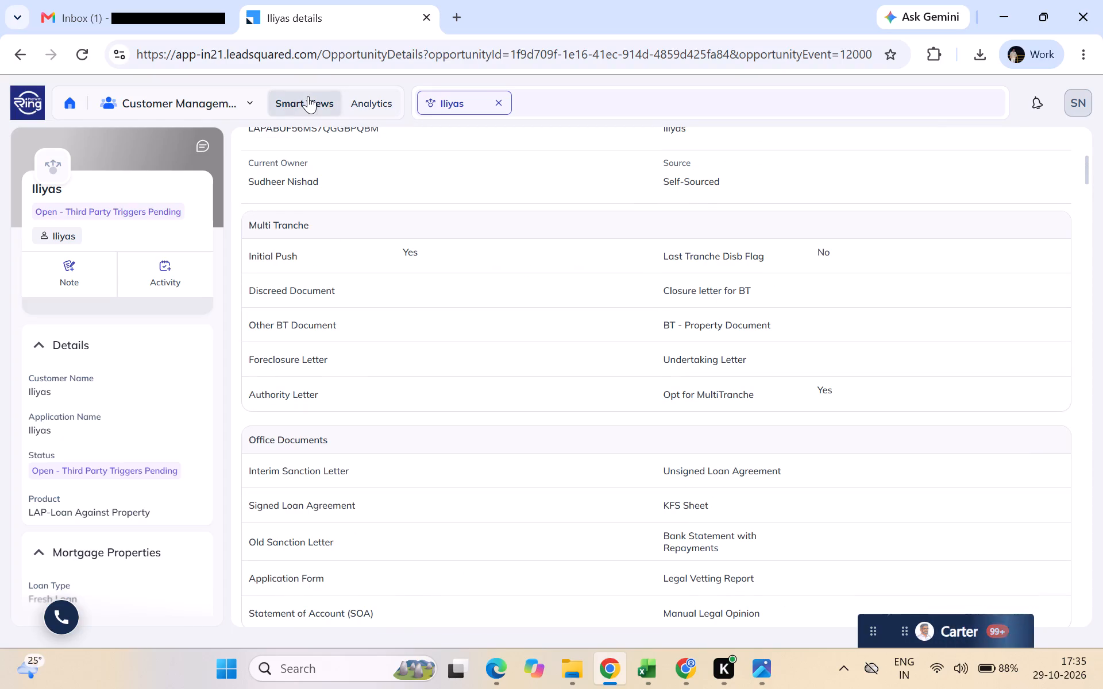
Reopen the Iliyas application from the Third Party Verifications smart view and show its third-party verification stages.
left_click(308, 96)
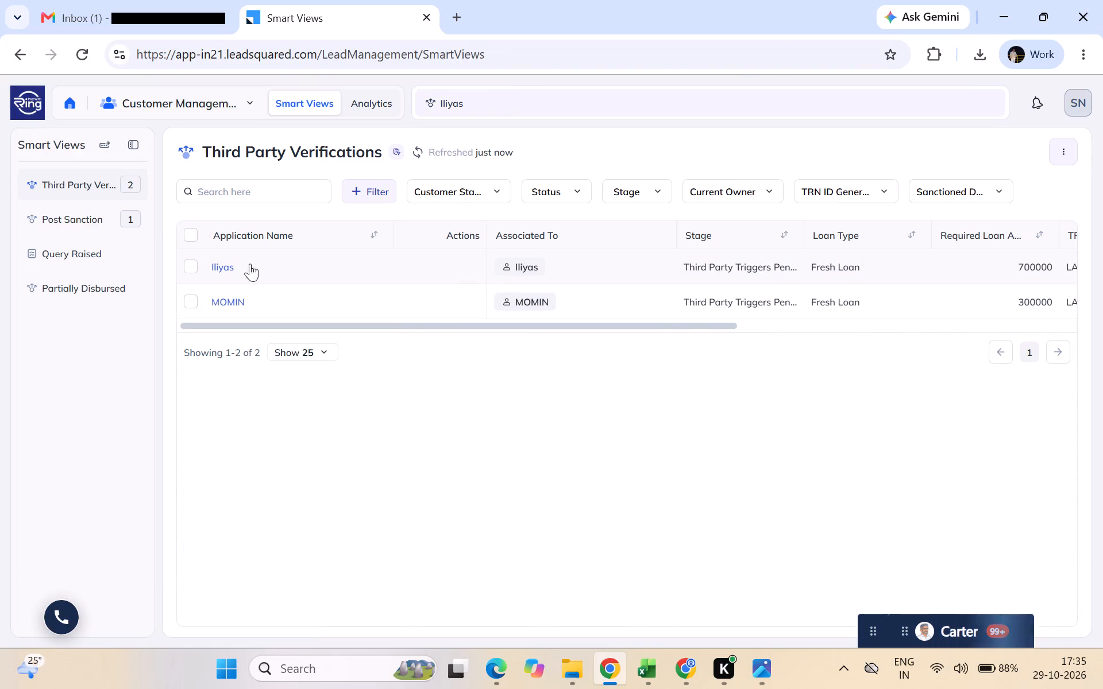
left_click(229, 265)
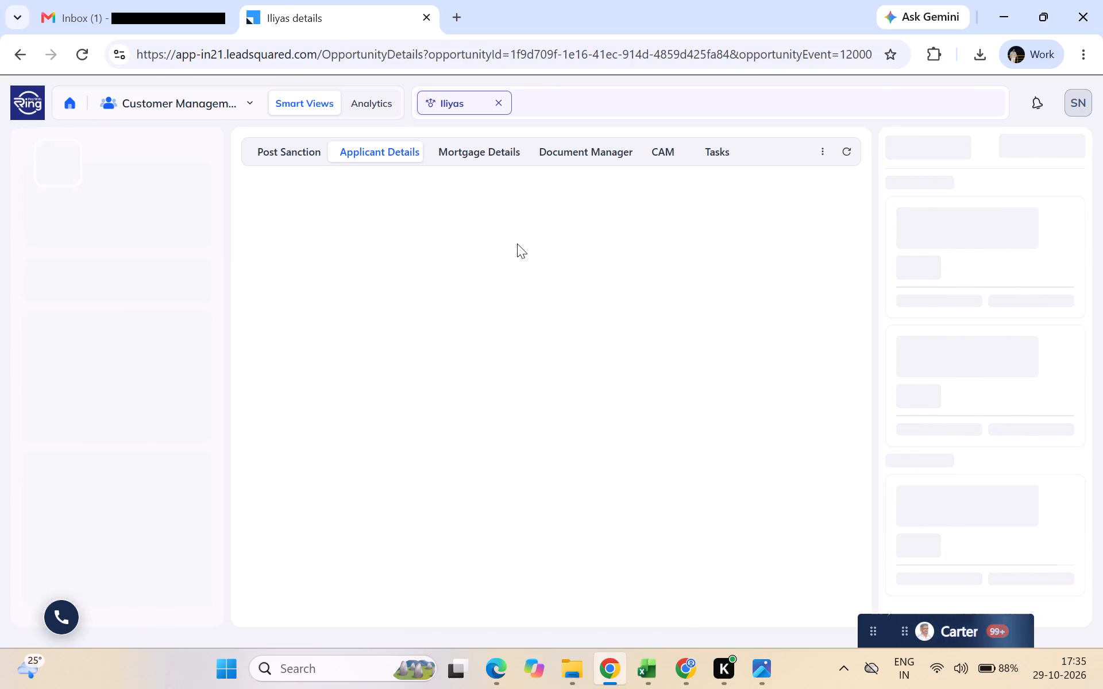
left_click(342, 162)
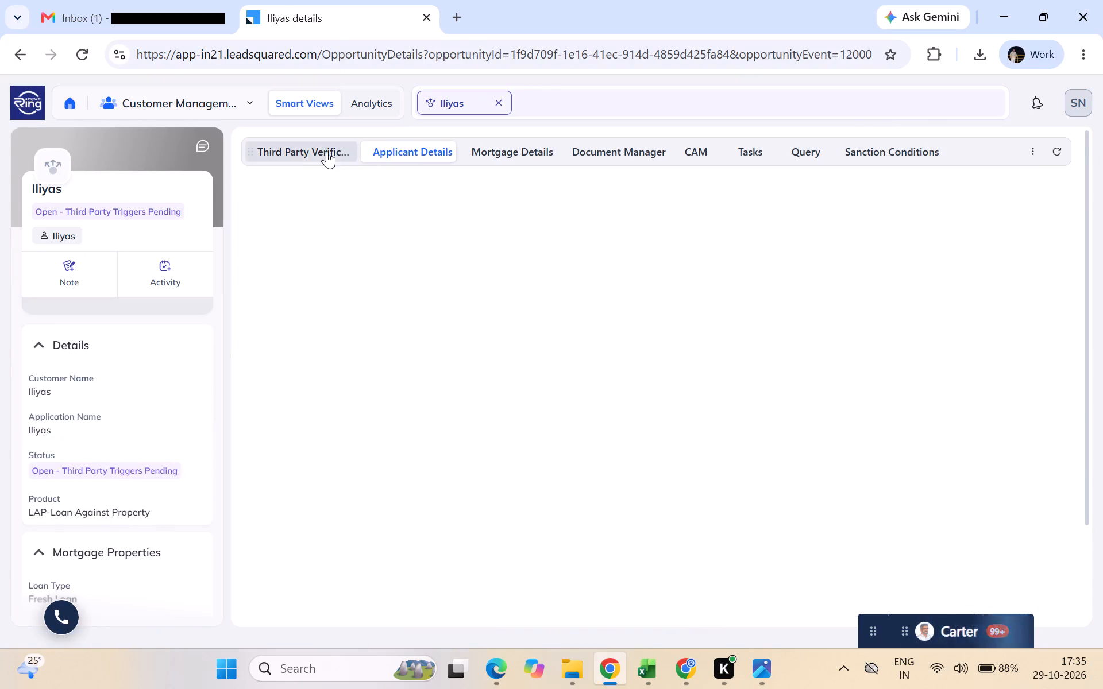
left_click(327, 151)
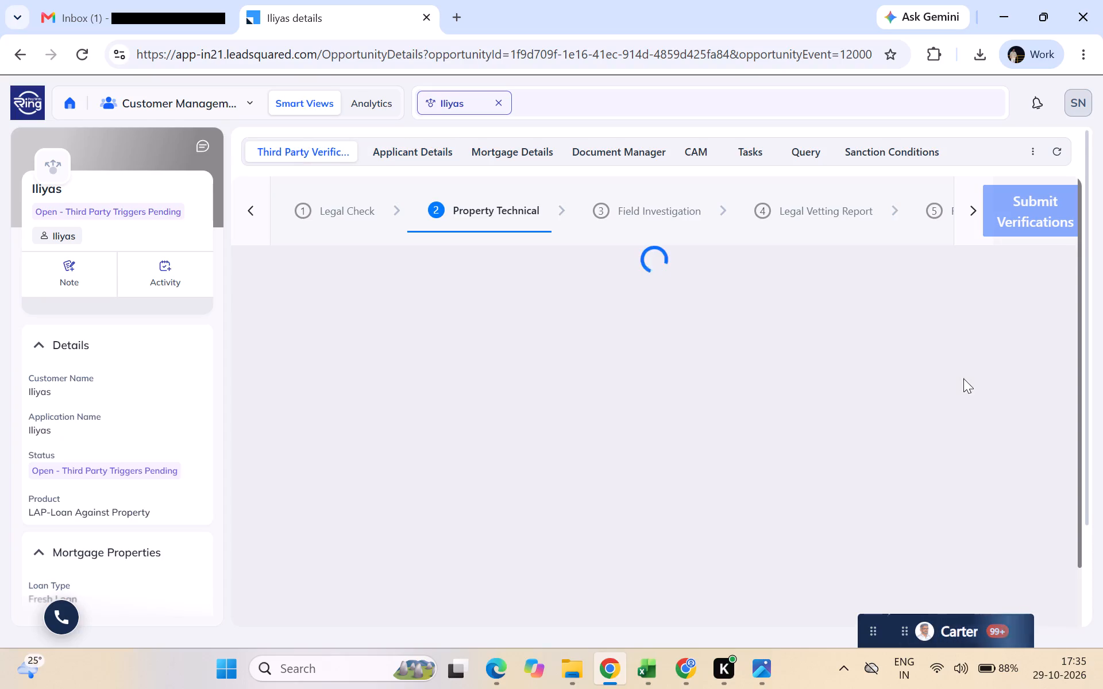
Open the Submit Verifications form for Iliyas and enter "DONE" in the Notes.
left_click(1036, 206)
left_click(1036, 206)
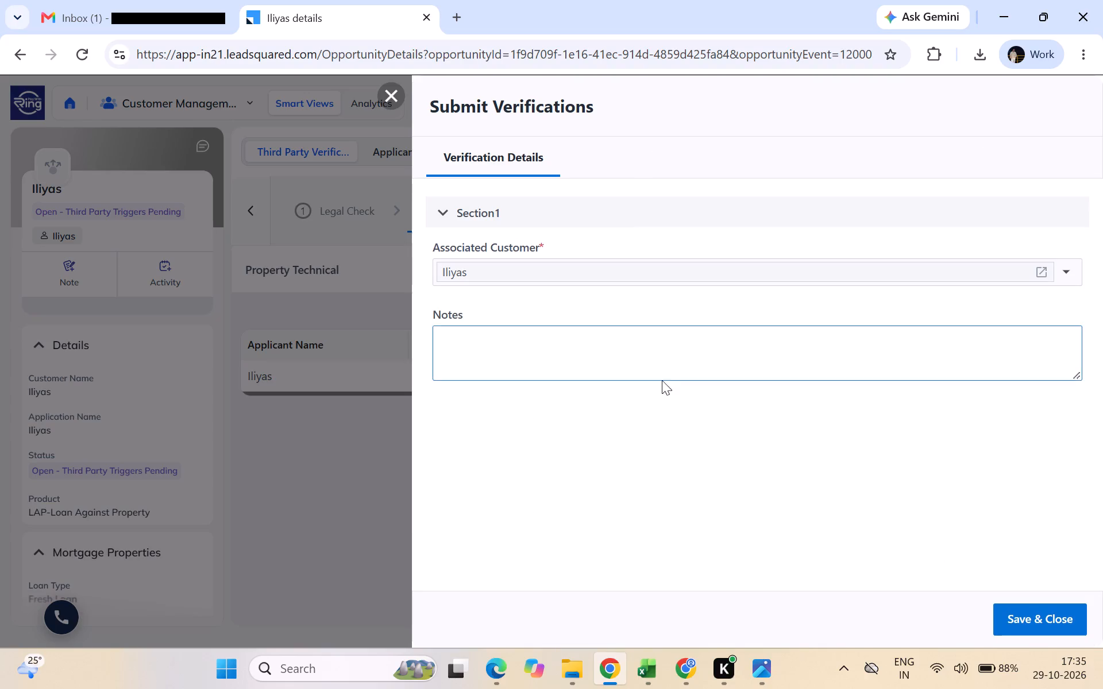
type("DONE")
left_click(527, 357)
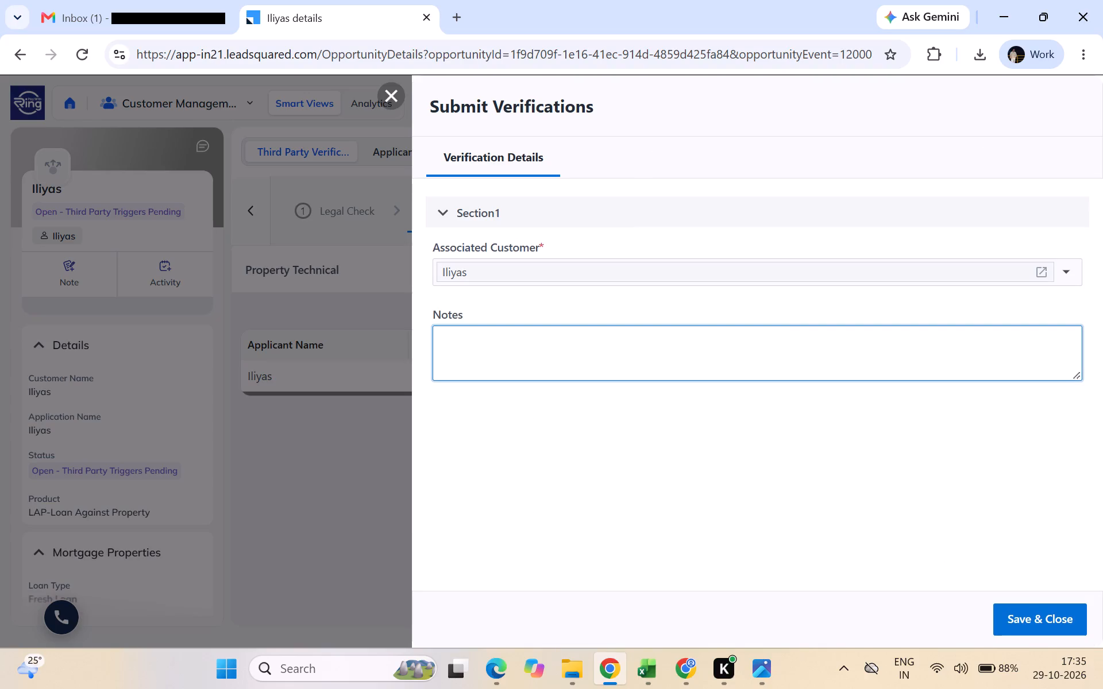
Enter "DONE" in the Notes of the Iliyas verification submission, then save and close the form.
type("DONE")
left_click(1038, 621)
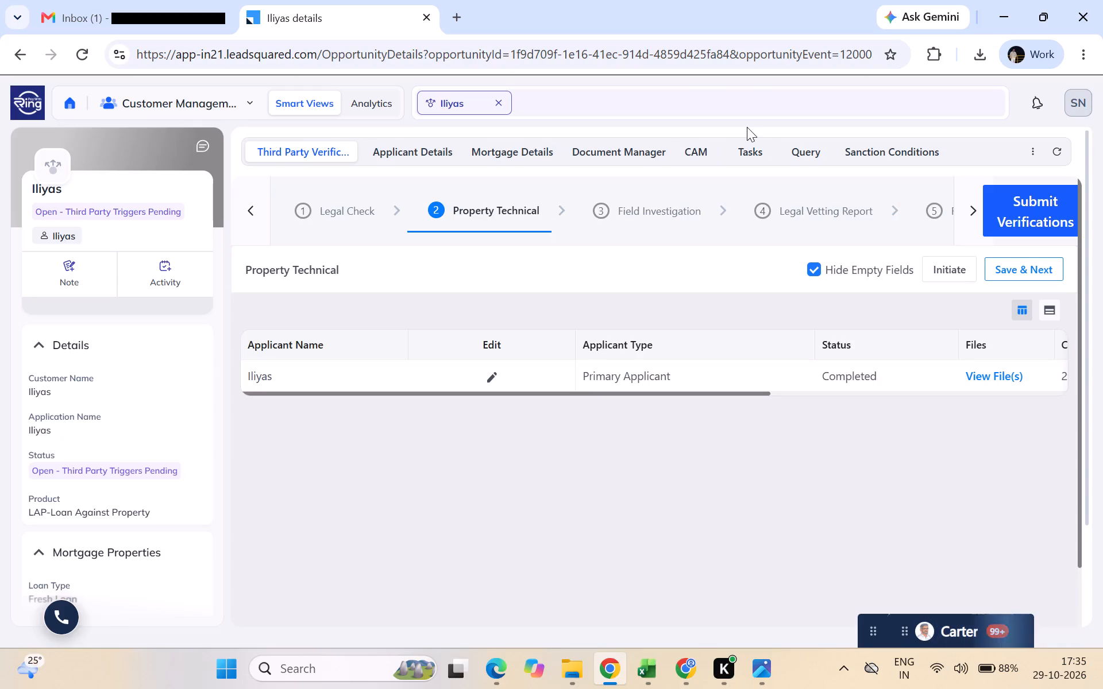
Open the CAM section of the Iliyas application.
left_click(703, 148)
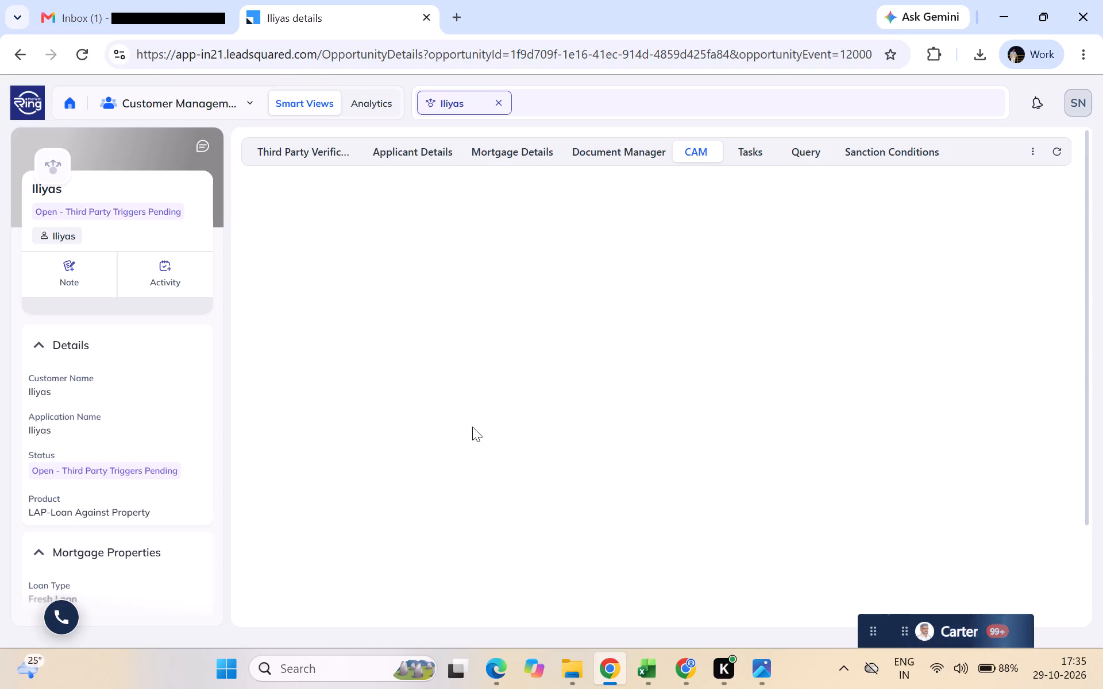
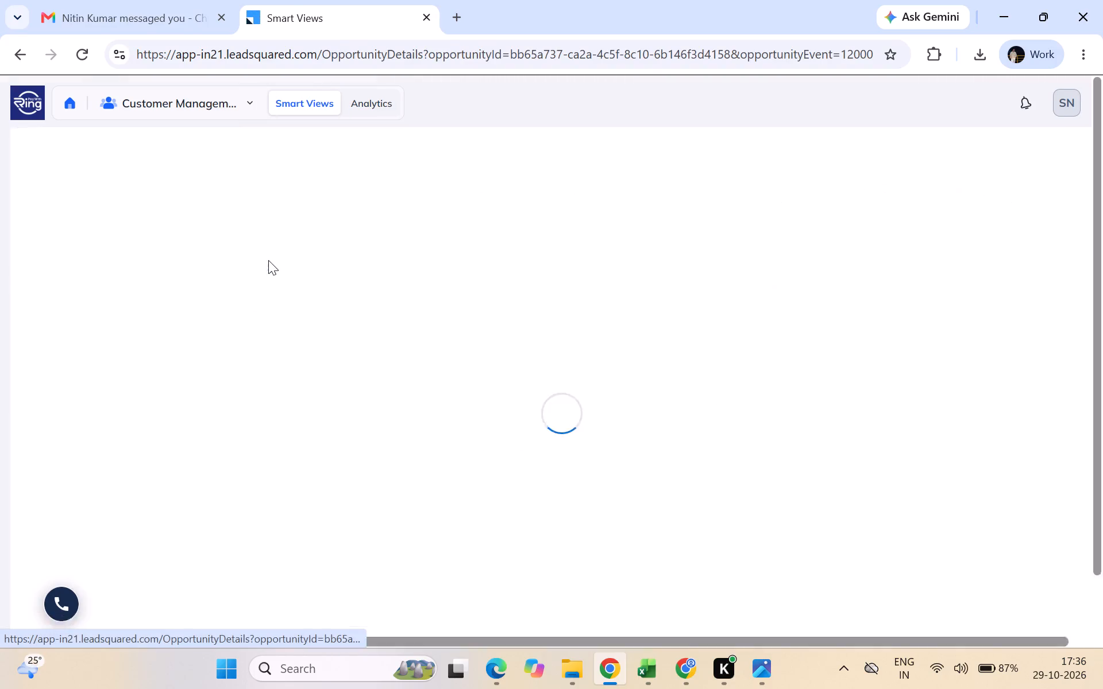
Initiate a new Document Update & Cleanup entry in the Osama application's Post Sanction stages with the category Applicant Related.
left_click(302, 153)
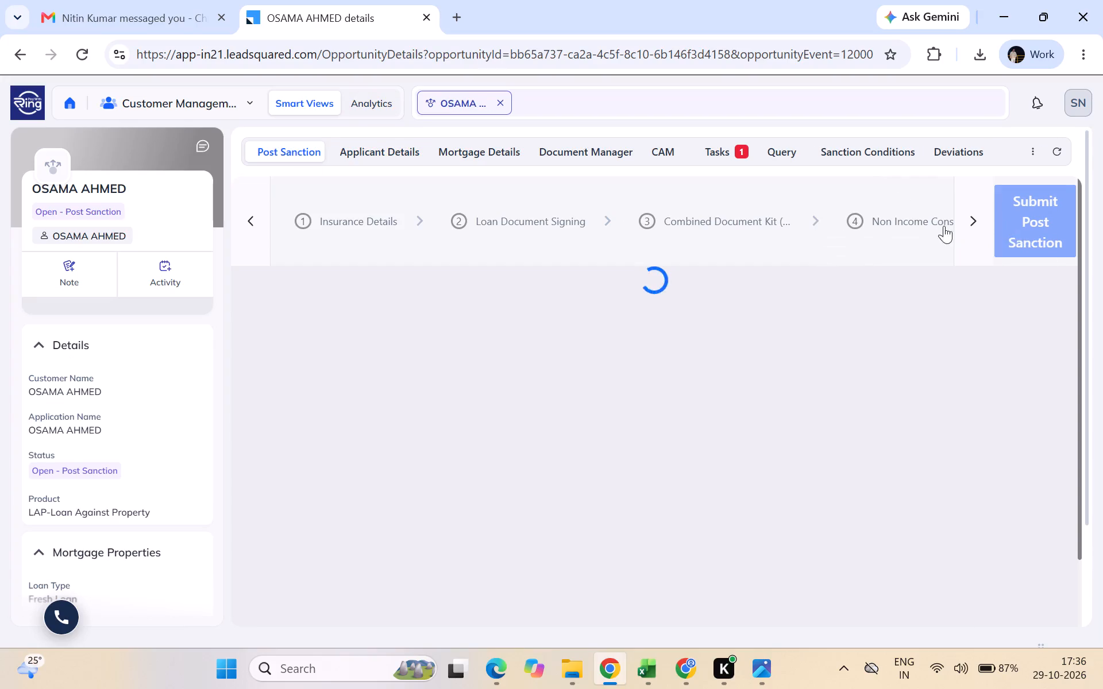
scroll(855, 215, "left", 8)
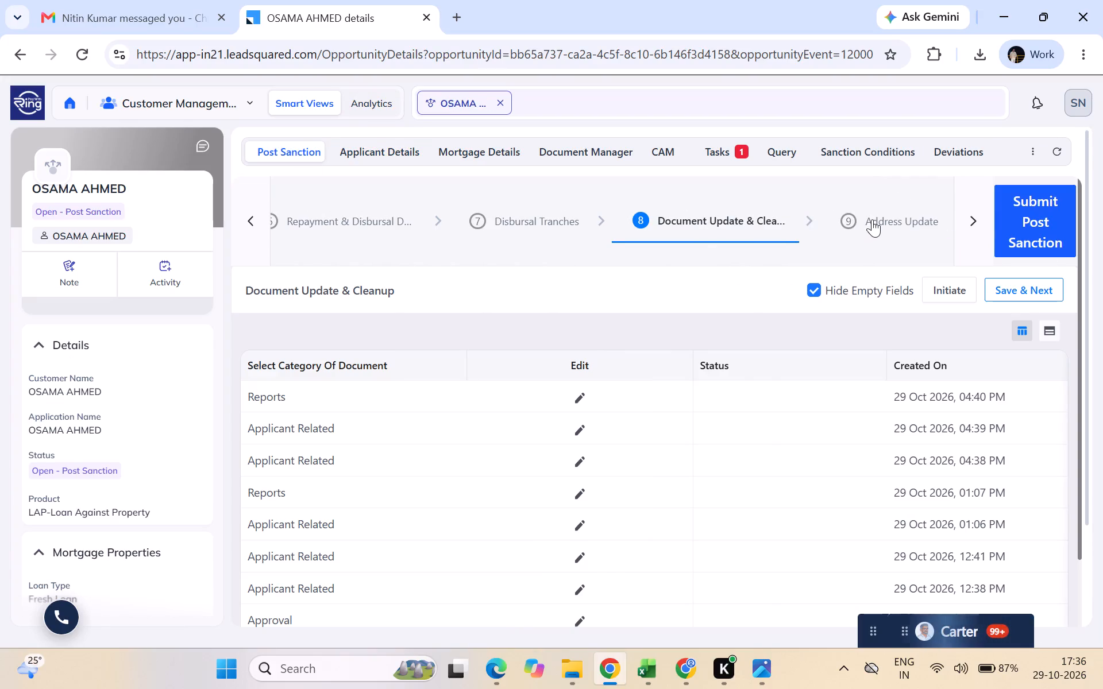
left_click(942, 283)
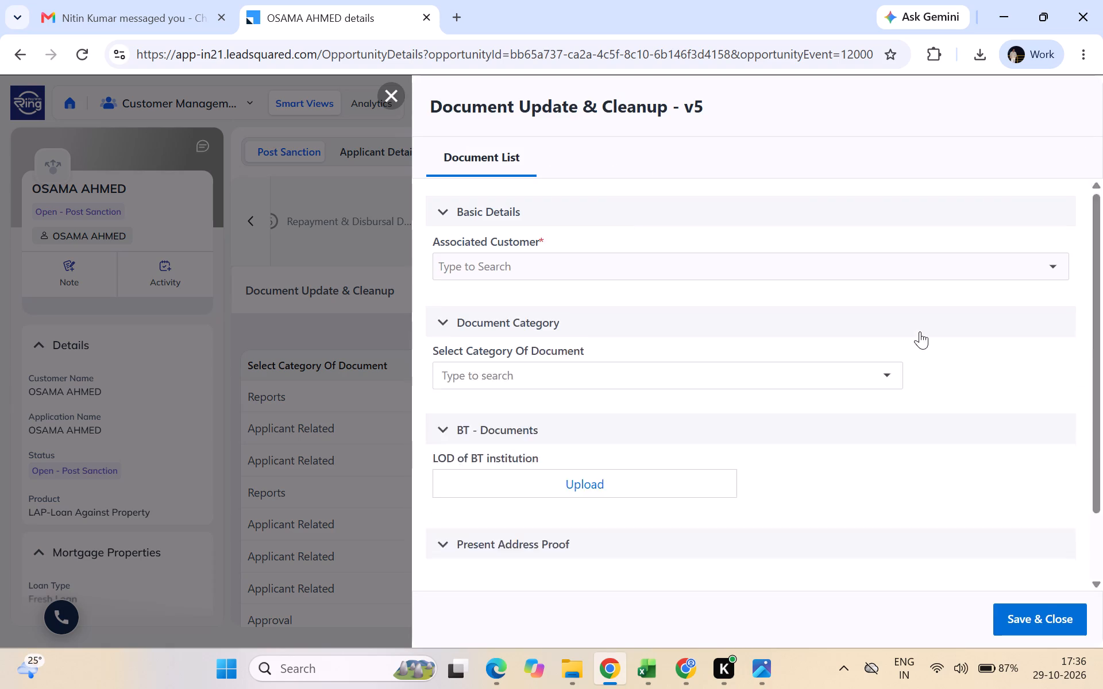
left_click_drag(546, 384, 541, 471)
scroll(541, 471, "right", 2)
left_click(495, 499)
scroll(533, 496, "down", 3)
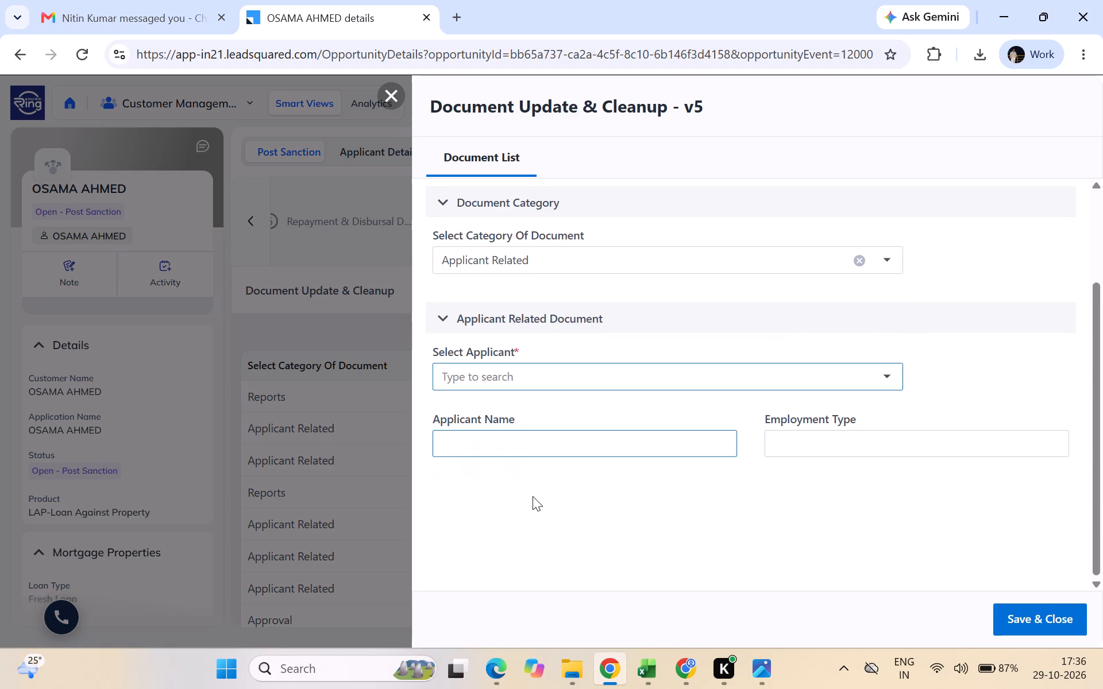
Select co-applicant Salim as the applicant and set the applicant related document to Other.
left_click_drag(563, 378, 577, 407)
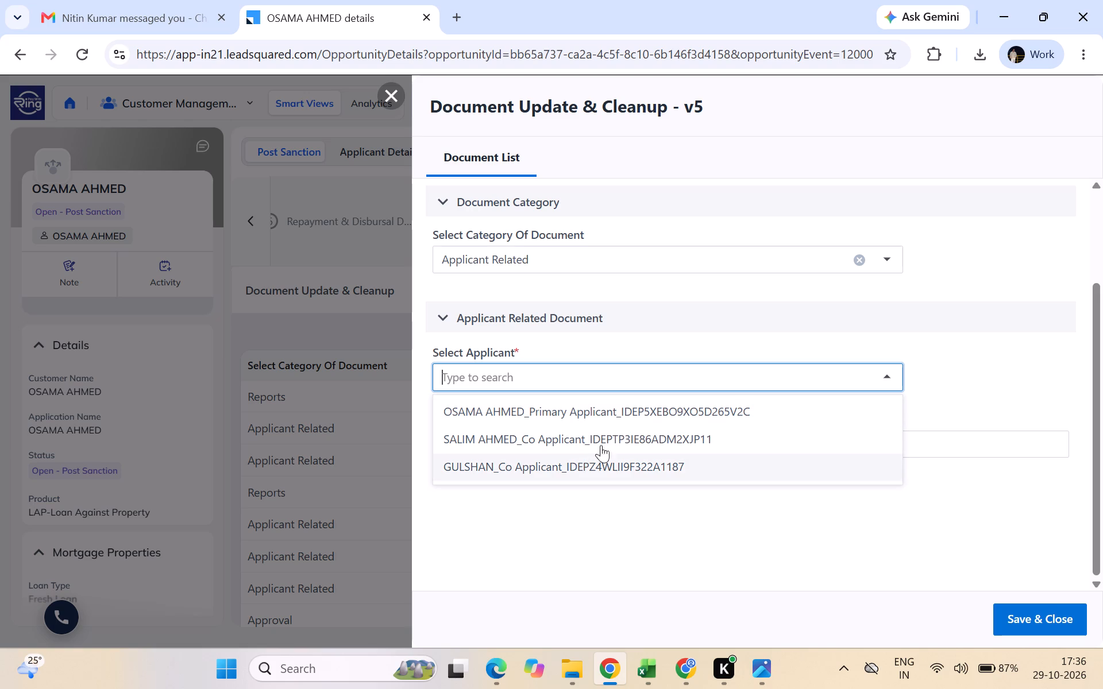
left_click(622, 439)
scroll(687, 446, "down", 1)
left_click_drag(674, 433, 728, 480)
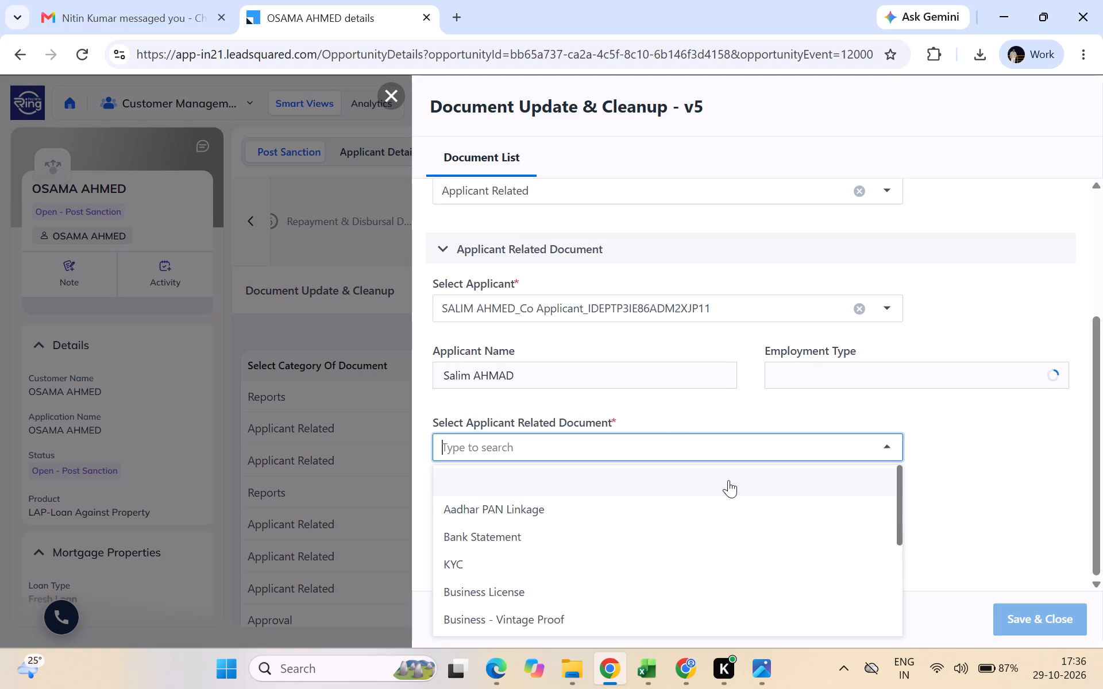
left_click_drag(728, 480, 596, 549)
scroll(596, 549, "down", 5)
left_click(498, 613)
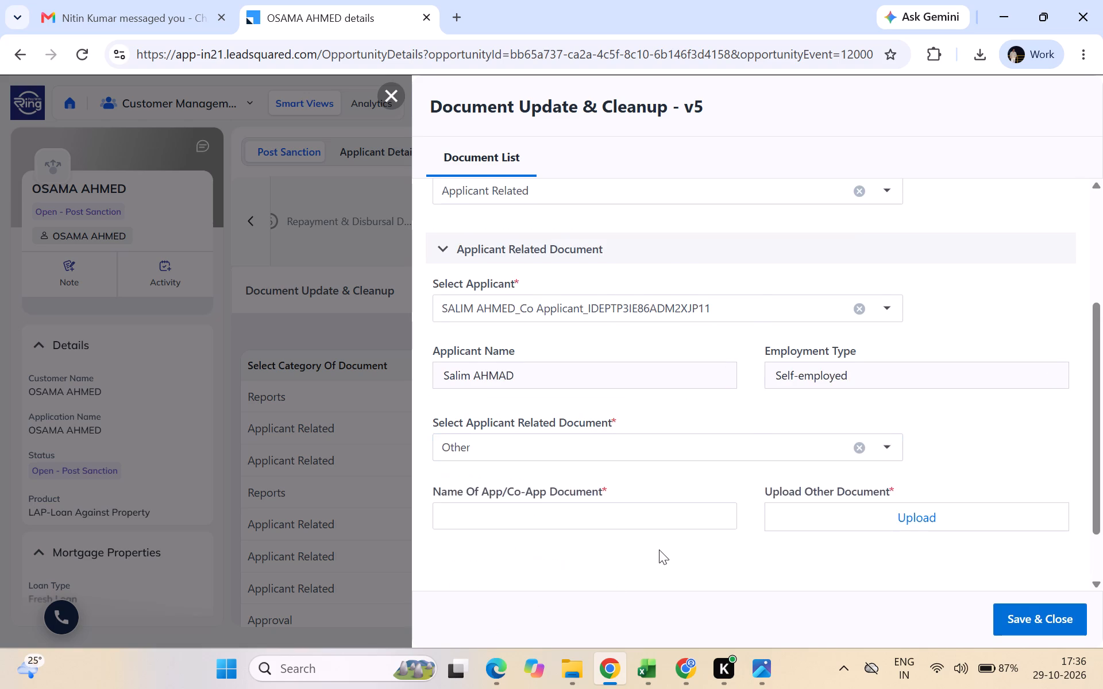
Upload "Self Decleration salim" from the Docket 11 folder as the Other document.
scroll(659, 549, "down", 2)
left_click(880, 429)
left_click(884, 435)
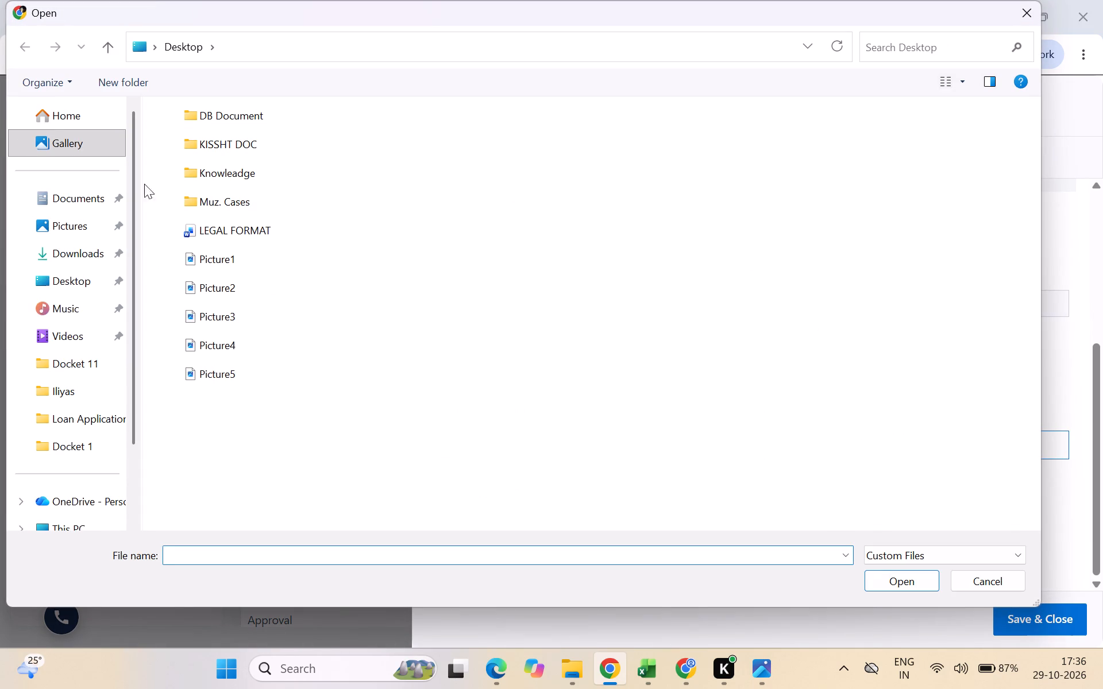
double_click(95, 362)
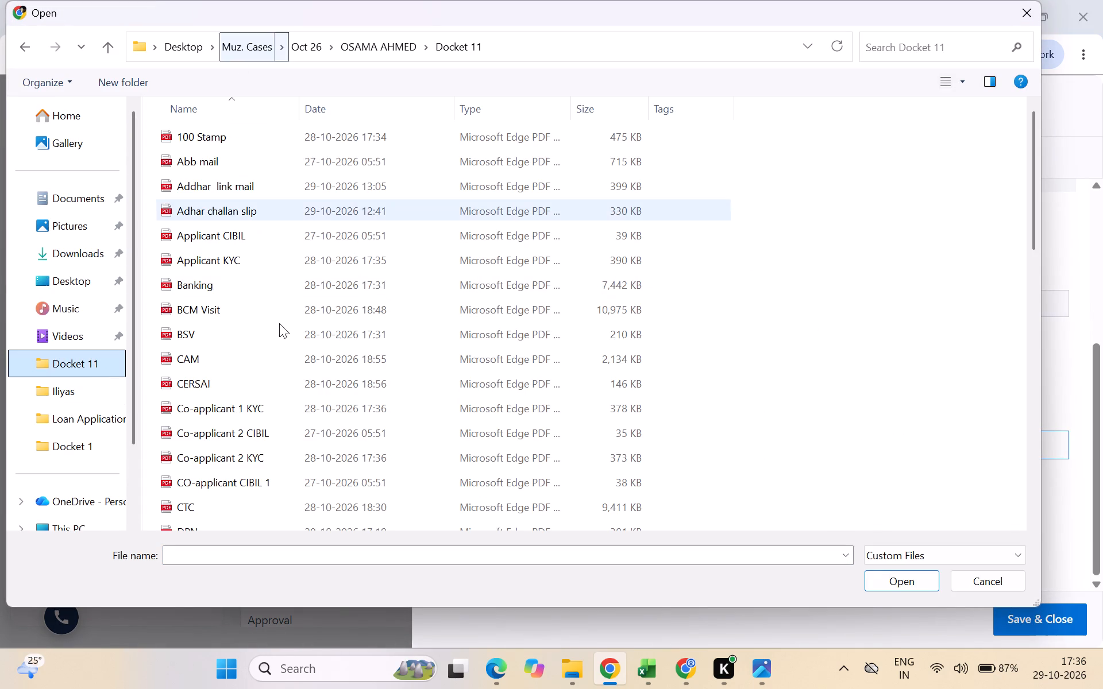
scroll(206, 413, "down", 7)
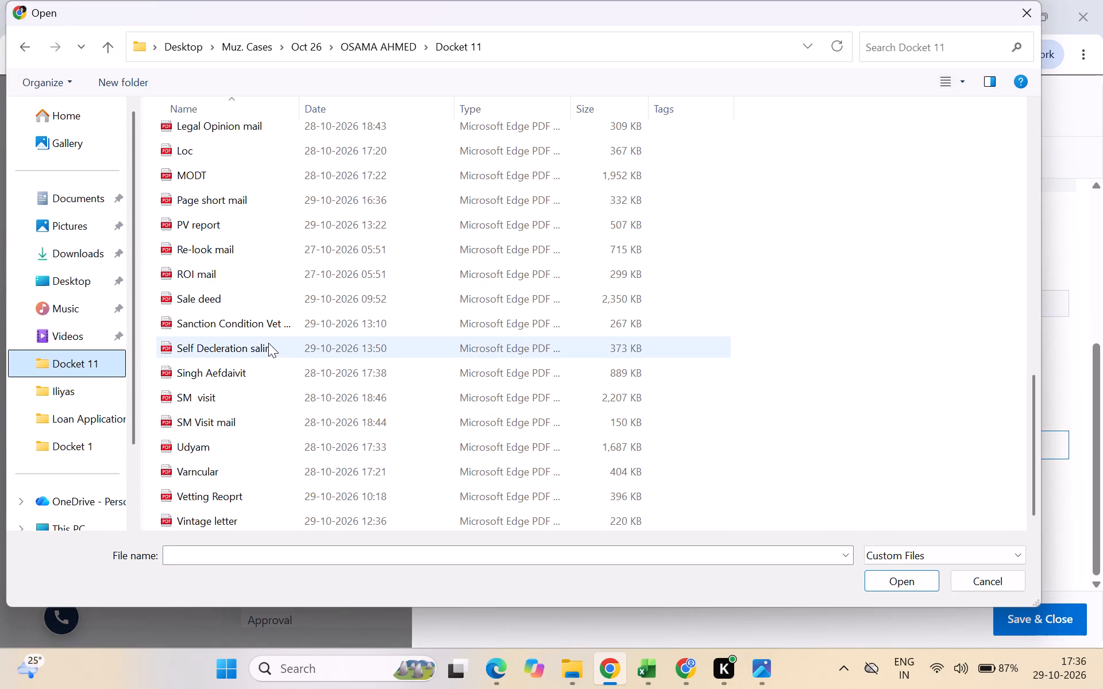
left_click(268, 343)
left_click(910, 583)
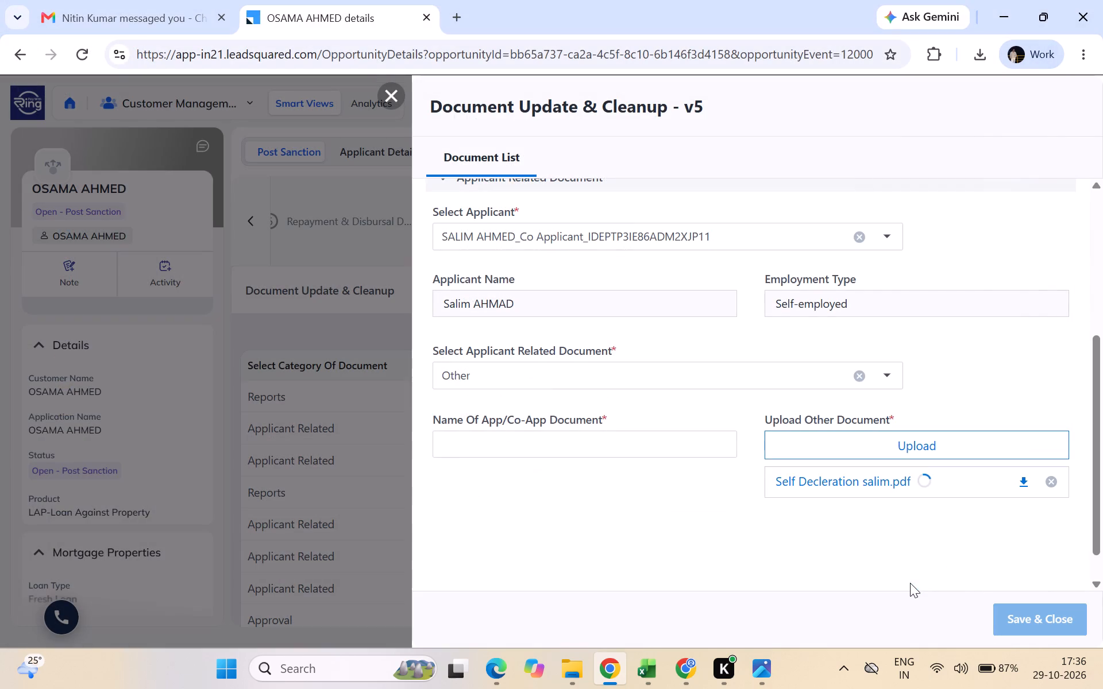
Copy the uploaded file's name without its extension into Name Of App/Co-App Document, and save the entry.
left_click_drag(887, 480, 783, 486)
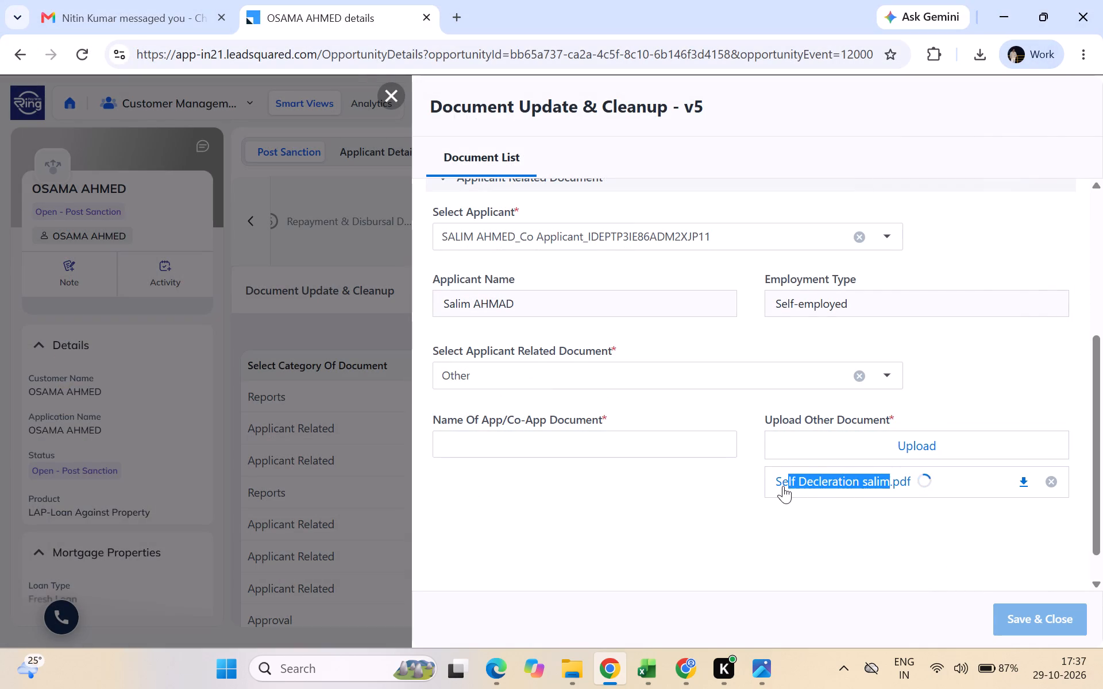
left_click_drag(783, 486, 776, 483)
key("ctrl+c")
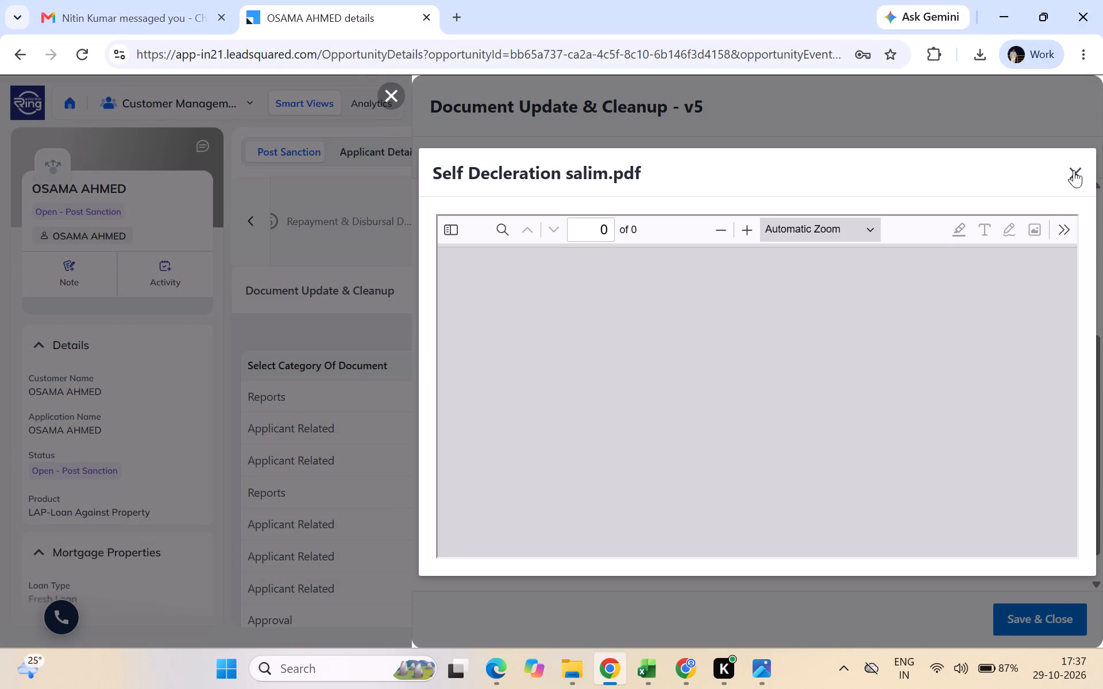
left_click(1078, 173)
left_click(667, 433)
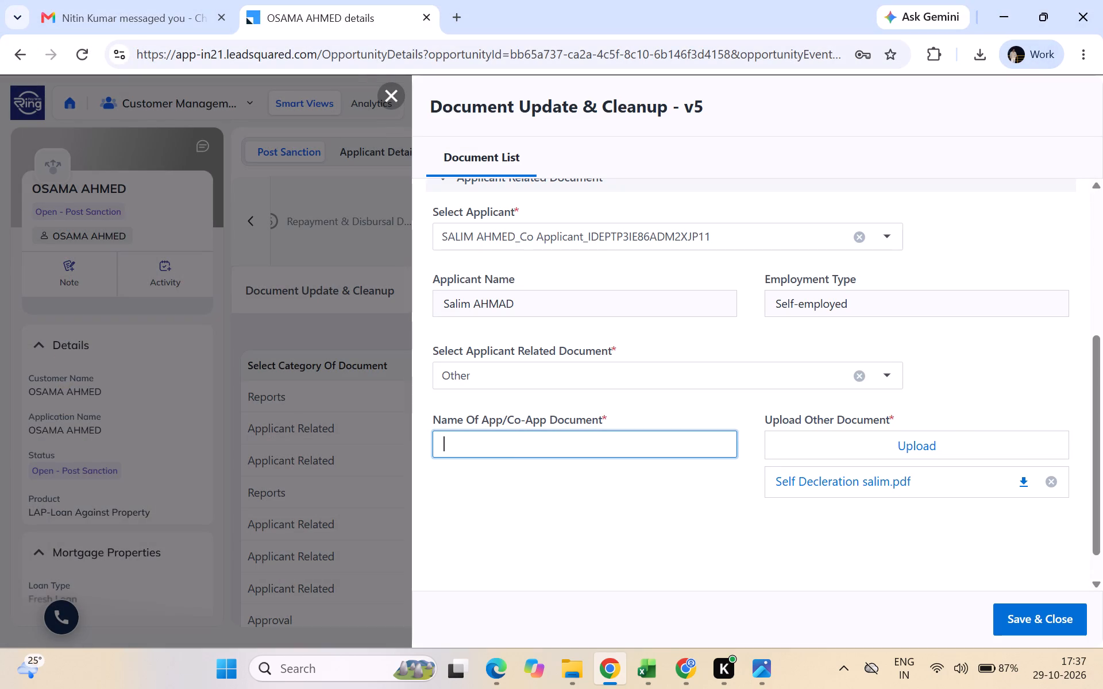
key("ctrl+v")
left_click(1018, 622)
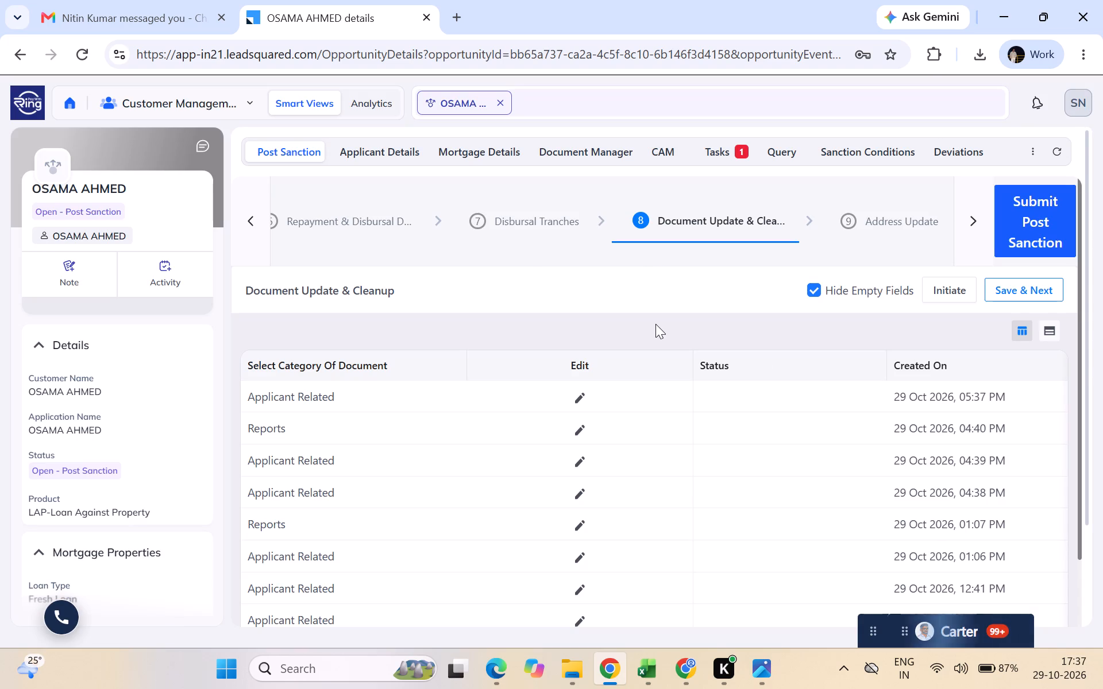
Start creating a disbursal tranche in the Osama application's Disbursal Tranches stage.
scroll(804, 204, "left", 1)
left_click(550, 222)
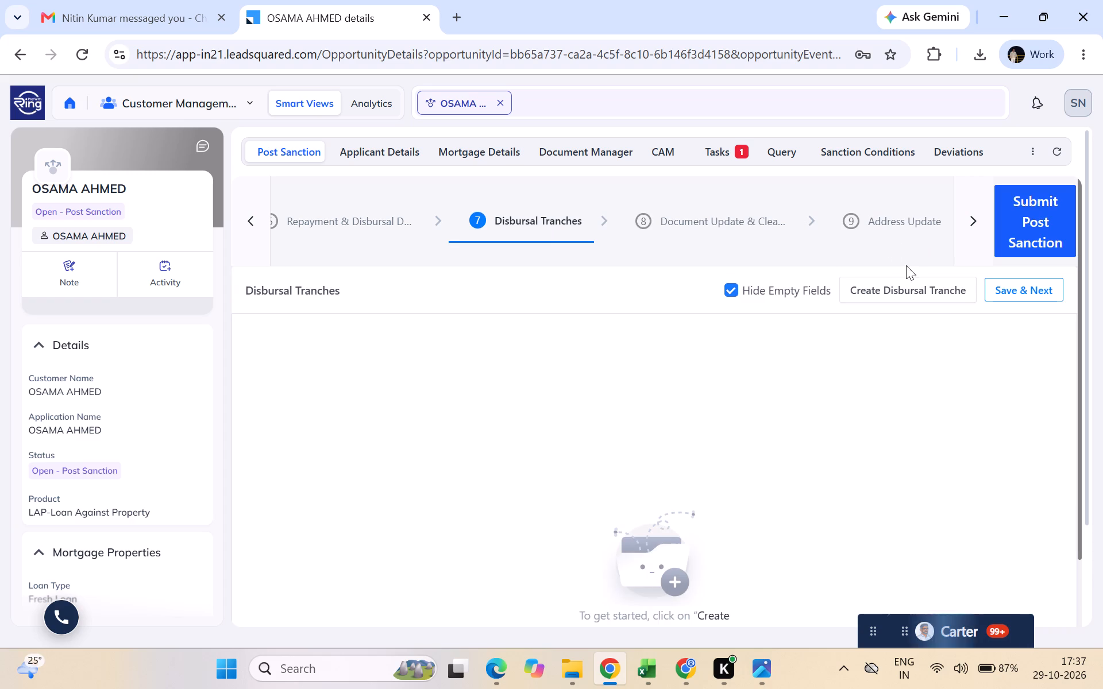
left_click(913, 281)
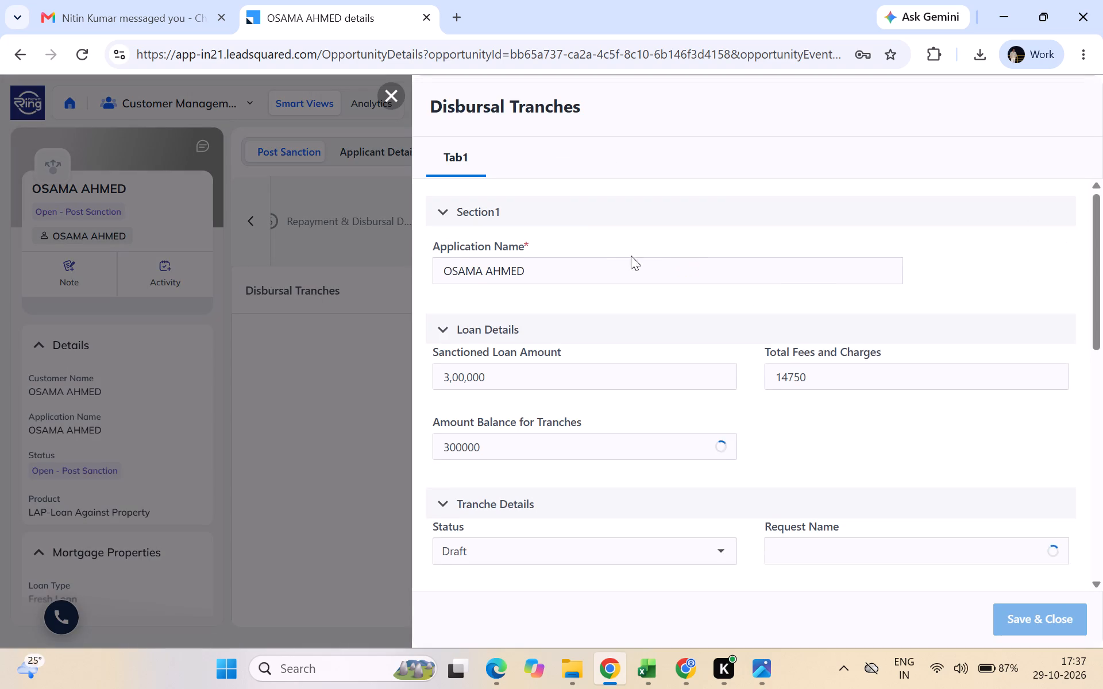
scroll(634, 451, "down", 2)
scroll(677, 479, "down", 1)
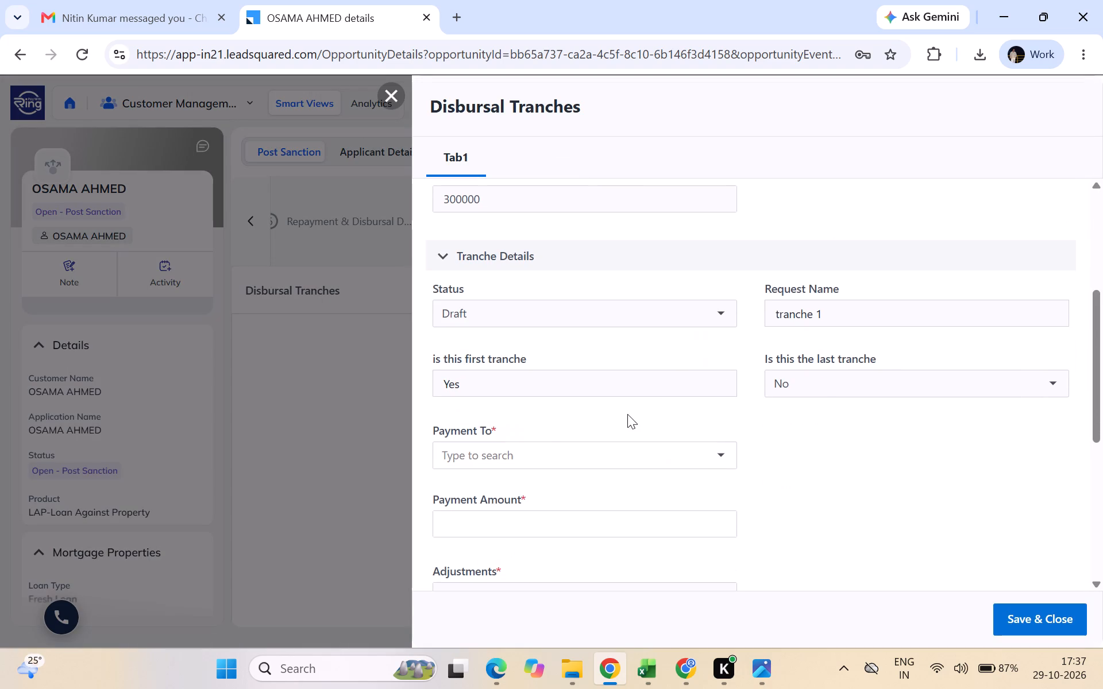